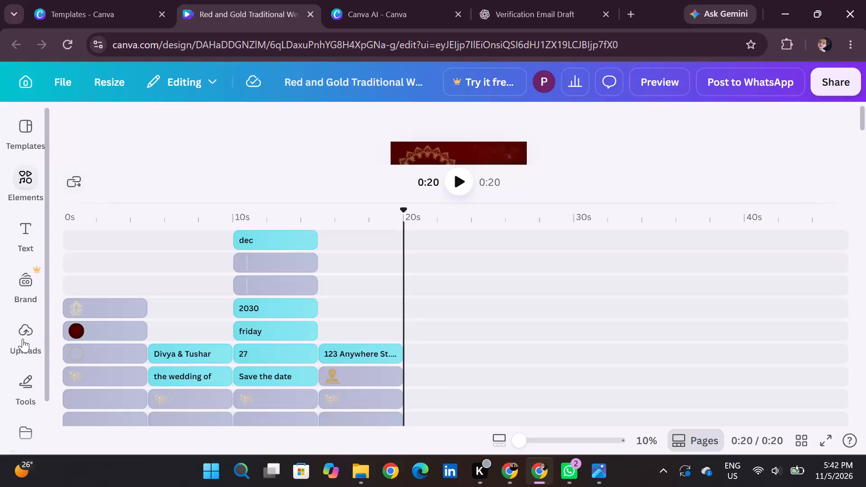
Select the "dec" text clip that starts at the 10-second mark in the video timeline.
{"action": "scroll", "coordinate": [206, 404], "scroll_direction": "down", "scroll_amount": 1}
{"action": "scroll", "coordinate": [203, 326], "scroll_direction": "left", "scroll_amount": 3}
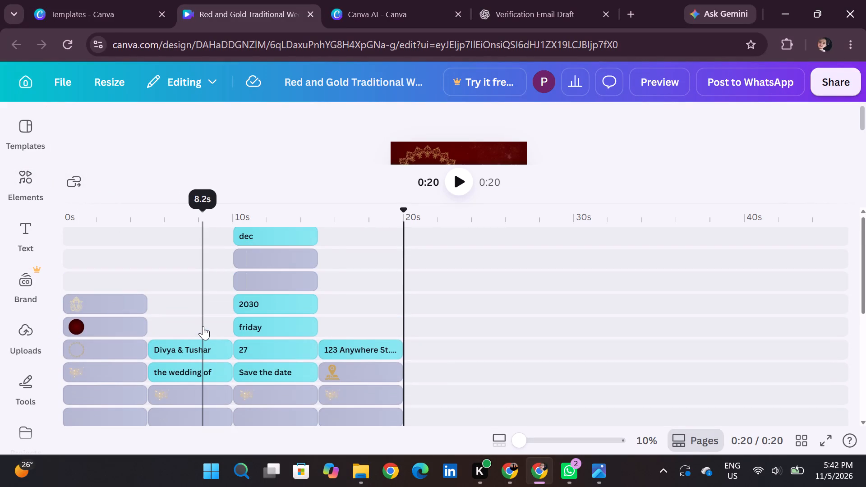
{"action": "scroll", "coordinate": [203, 326], "scroll_direction": "left", "scroll_amount": 2}
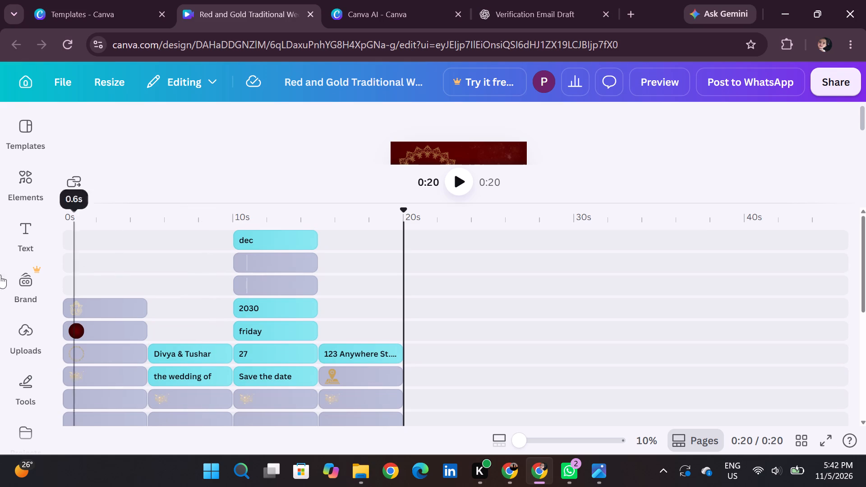
{"action": "scroll", "coordinate": [126, 350], "scroll_direction": "left", "scroll_amount": 1}
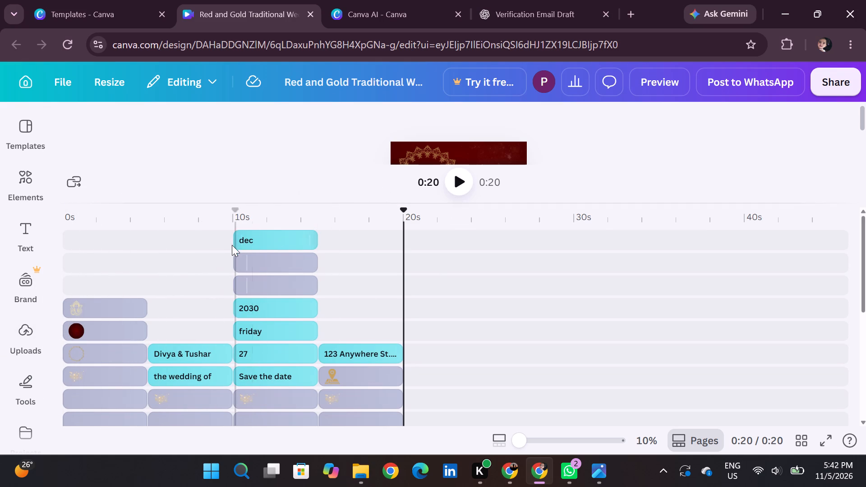
{"action": "left_click", "coordinate": [259, 235]}
{"action": "left_click", "coordinate": [256, 235]}
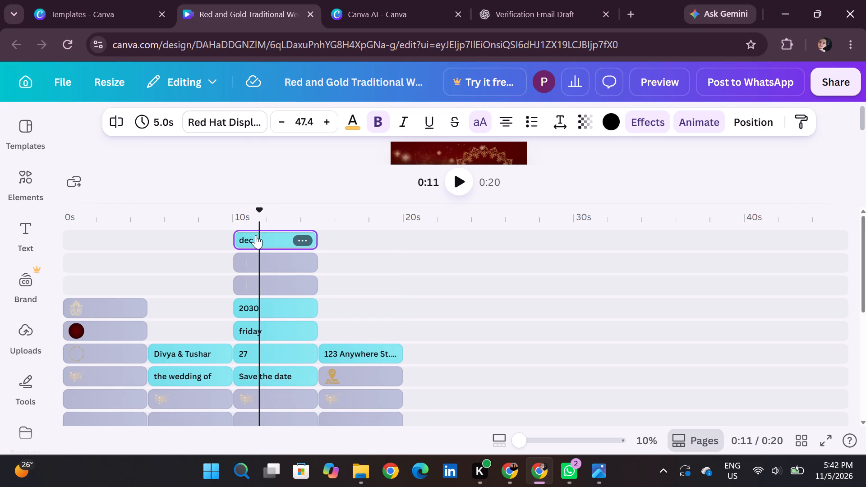
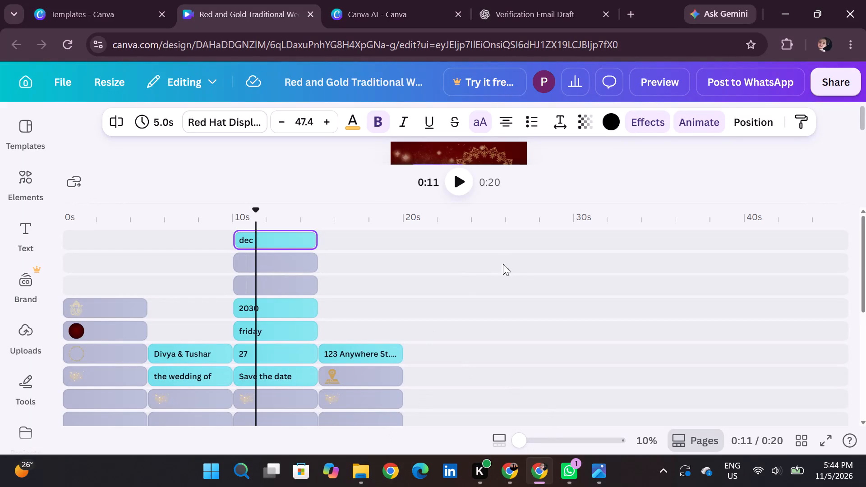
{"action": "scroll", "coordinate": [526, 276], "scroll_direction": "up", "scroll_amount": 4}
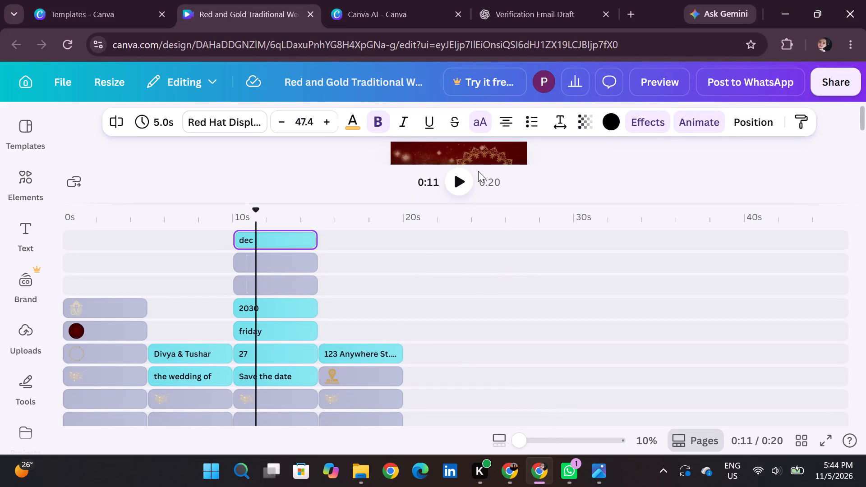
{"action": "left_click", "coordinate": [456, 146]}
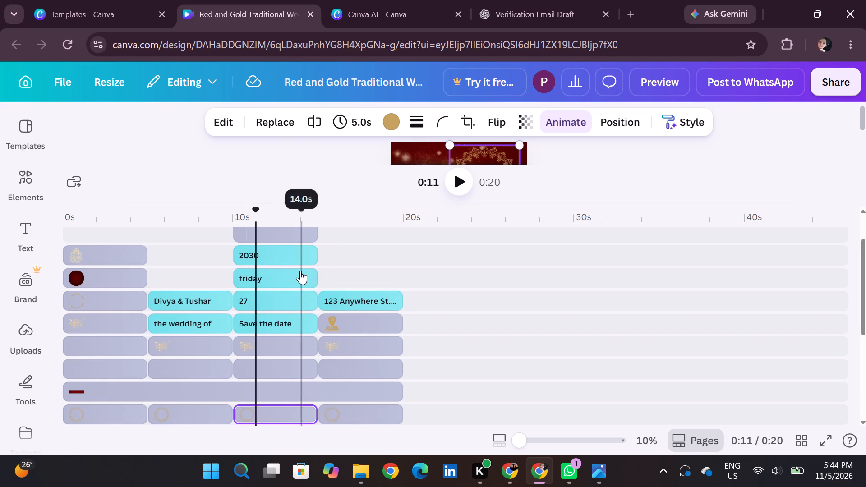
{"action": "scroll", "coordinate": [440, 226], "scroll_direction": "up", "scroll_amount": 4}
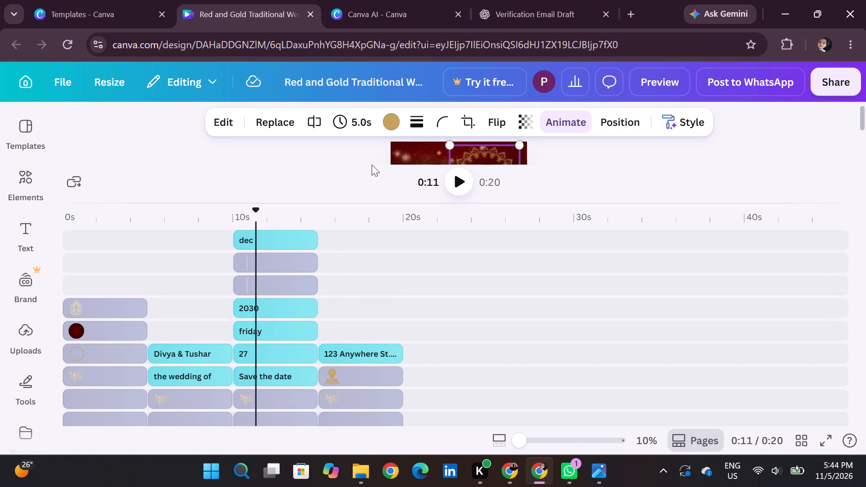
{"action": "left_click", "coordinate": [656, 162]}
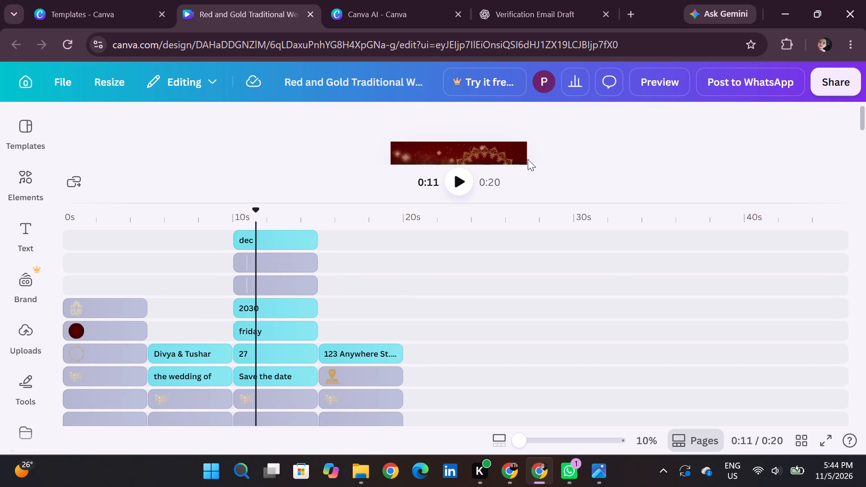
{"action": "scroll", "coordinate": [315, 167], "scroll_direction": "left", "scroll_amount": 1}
Browse the design element categories and the suggested wedding video templates for usable content.
{"action": "left_click", "coordinate": [27, 248]}
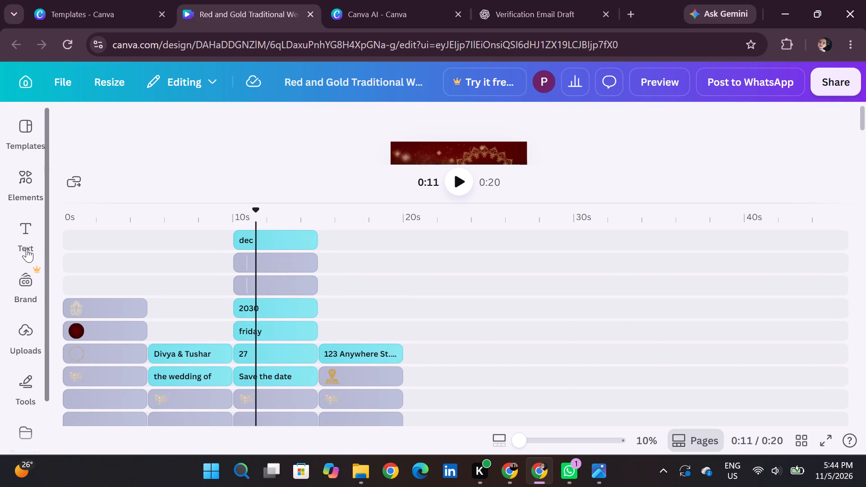
{"action": "left_click", "coordinate": [23, 179]}
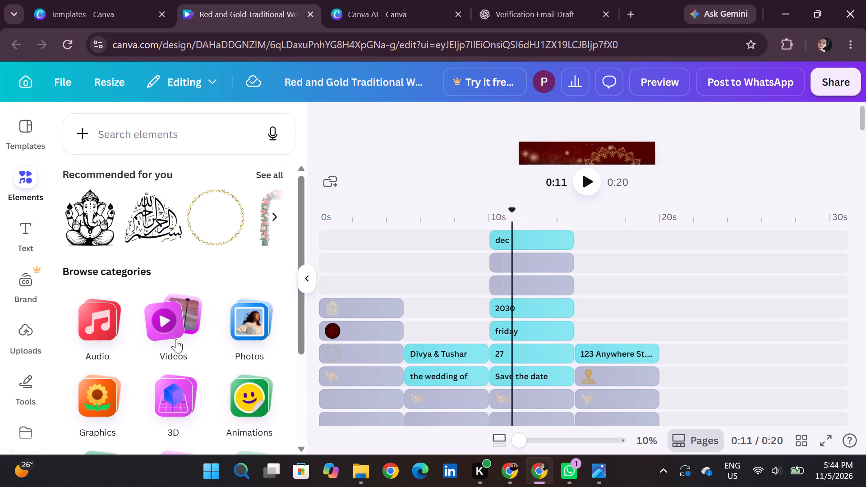
{"action": "scroll", "coordinate": [176, 339], "scroll_direction": "down", "scroll_amount": 2}
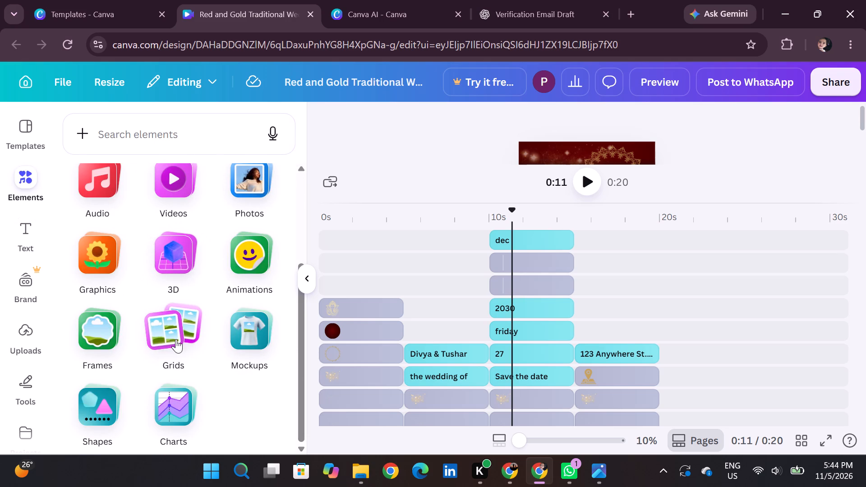
{"action": "scroll", "coordinate": [176, 339], "scroll_direction": "down", "scroll_amount": 1}
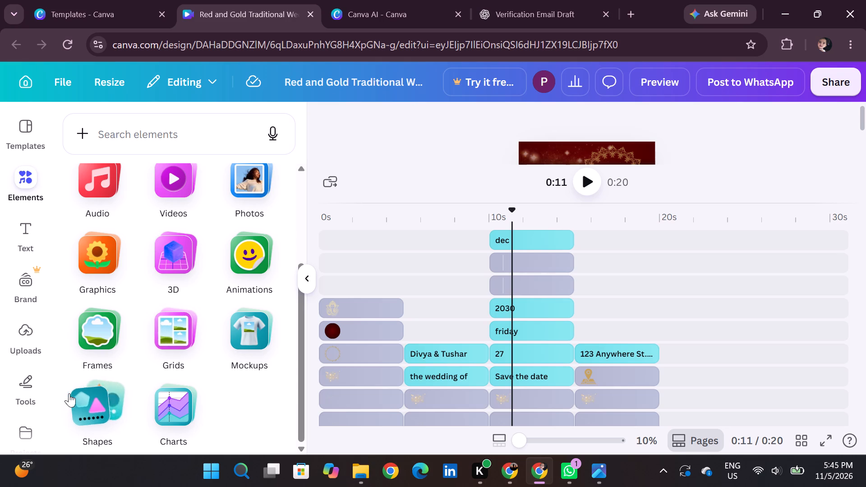
{"action": "left_click", "coordinate": [31, 144]}
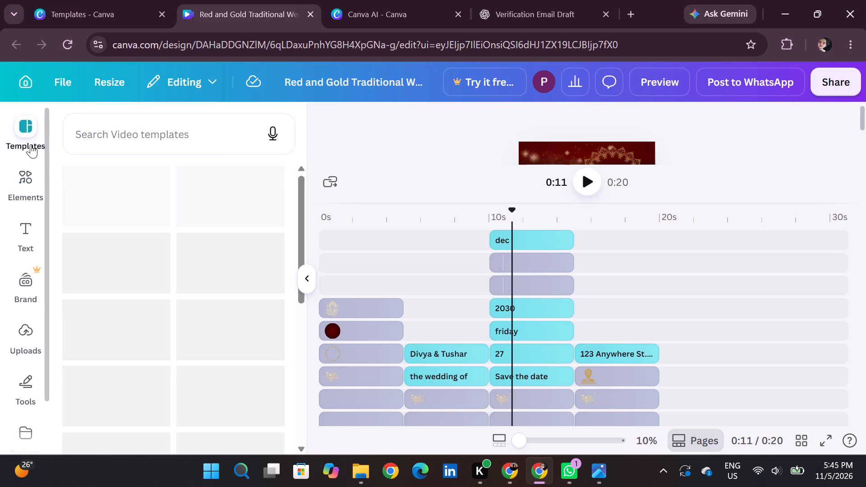
{"action": "scroll", "coordinate": [132, 274], "scroll_direction": "down", "scroll_amount": 1}
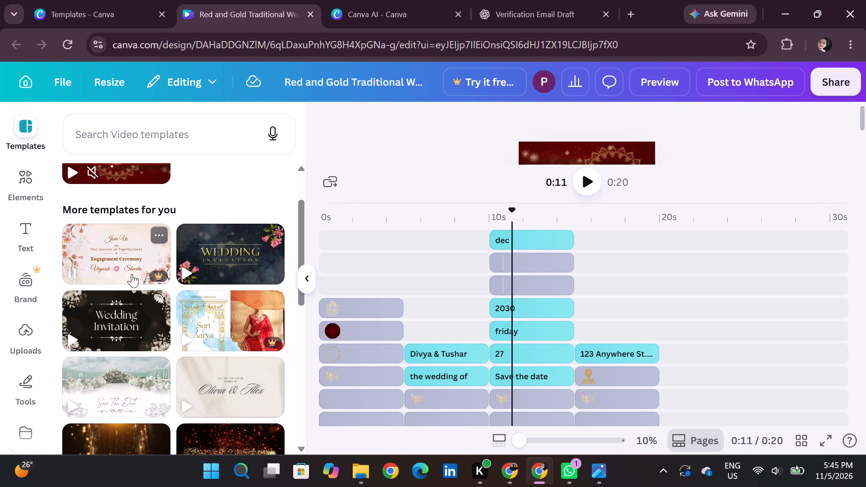
{"action": "scroll", "coordinate": [113, 280], "scroll_direction": "up", "scroll_amount": 1}
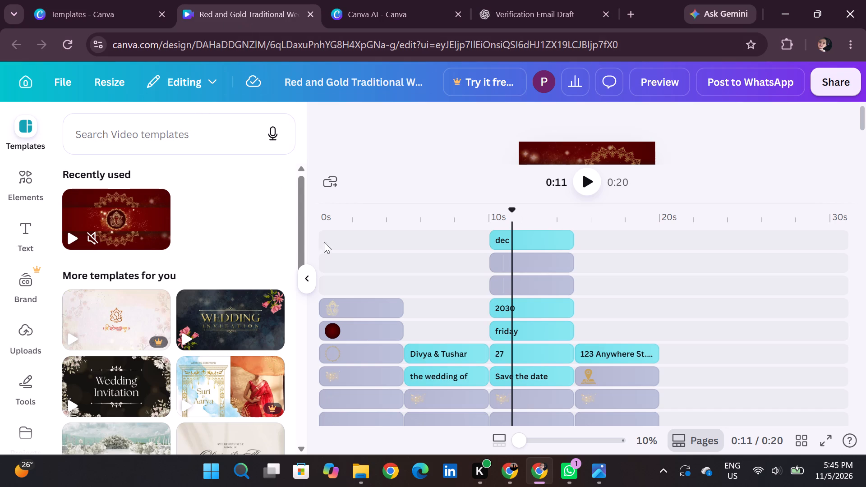
{"action": "scroll", "coordinate": [522, 376], "scroll_direction": "up", "scroll_amount": 4}
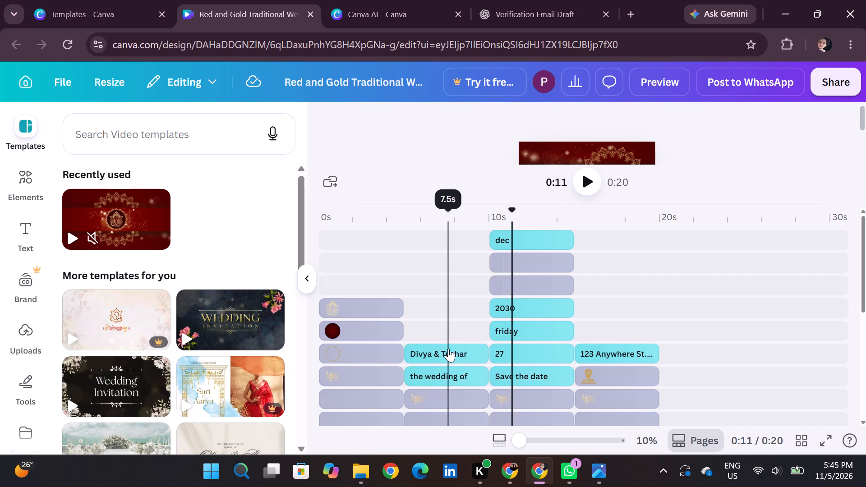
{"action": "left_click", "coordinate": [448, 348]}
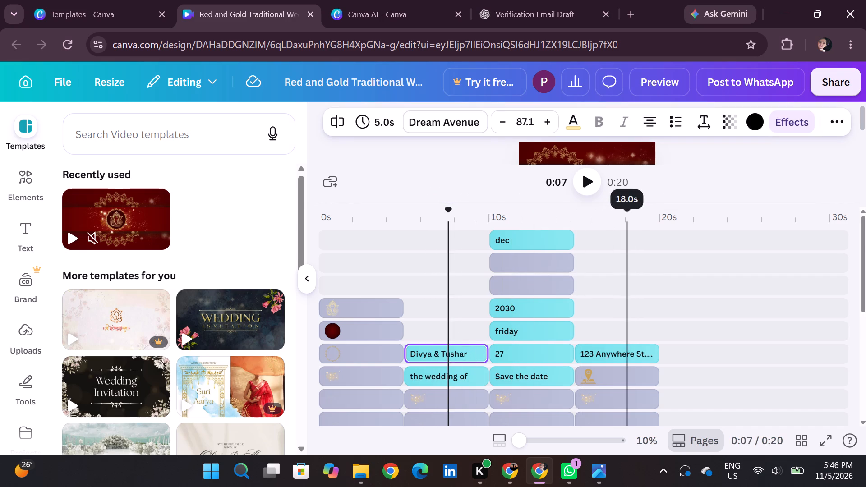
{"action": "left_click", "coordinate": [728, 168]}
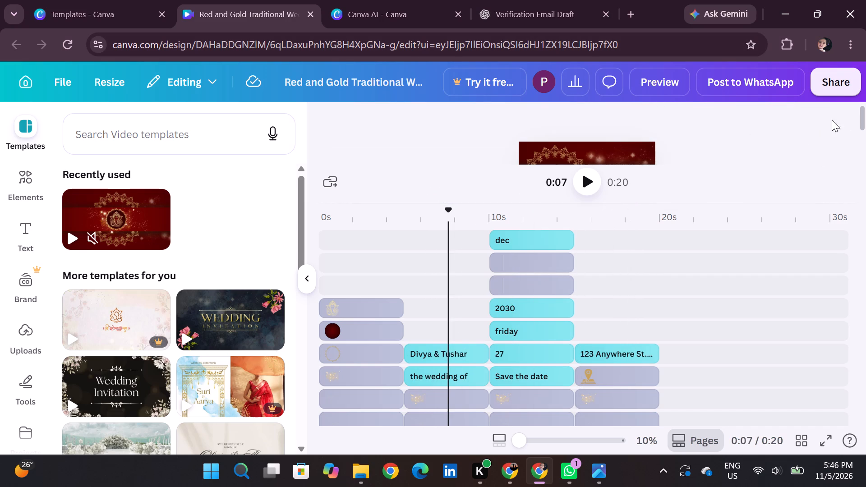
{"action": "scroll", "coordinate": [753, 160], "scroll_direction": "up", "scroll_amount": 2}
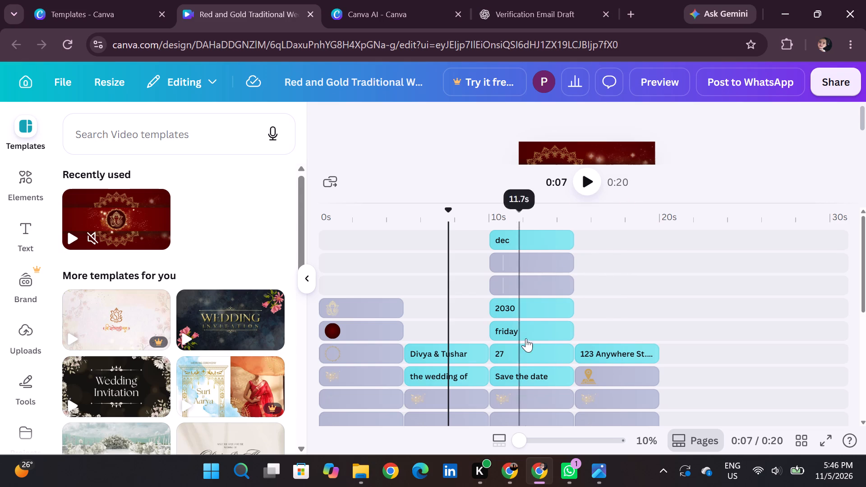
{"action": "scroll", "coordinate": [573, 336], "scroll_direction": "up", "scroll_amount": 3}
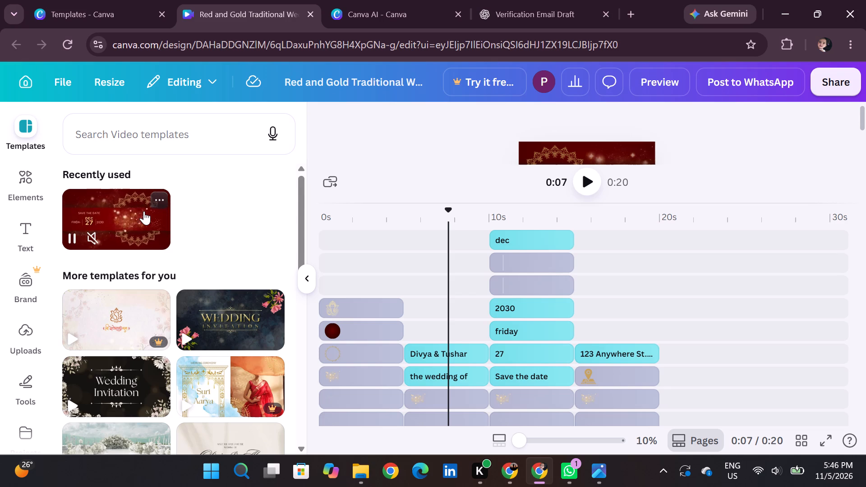
Add the second and first pages of the recently used Red and Gold Traditional Wedding Invitation Video template to the end of the video.
{"action": "left_click", "coordinate": [119, 211]}
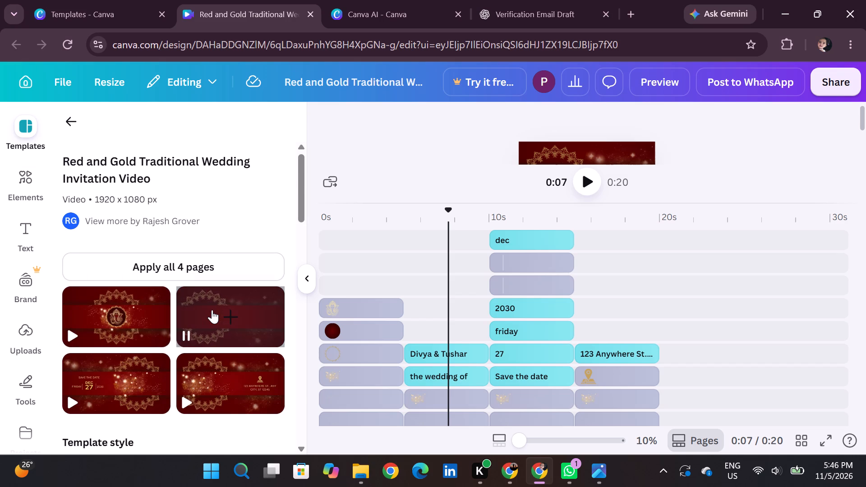
{"action": "left_click", "coordinate": [212, 310]}
{"action": "left_click", "coordinate": [120, 301]}
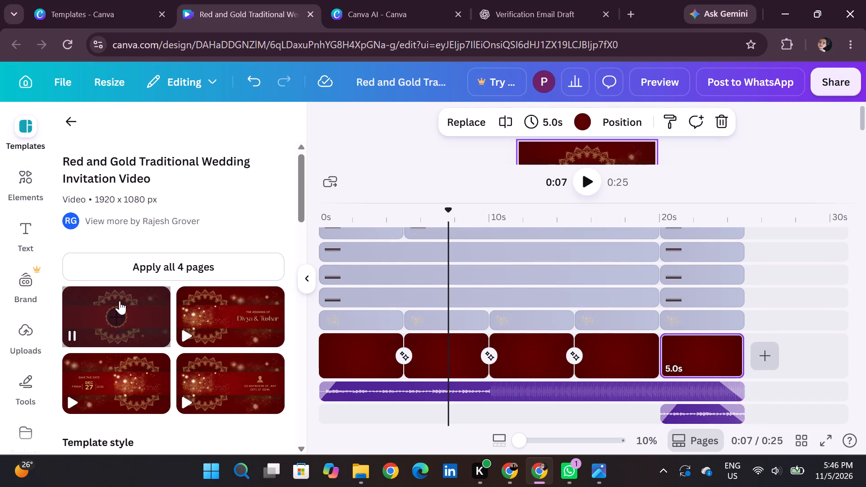
{"action": "scroll", "coordinate": [417, 231], "scroll_direction": "up", "scroll_amount": 3}
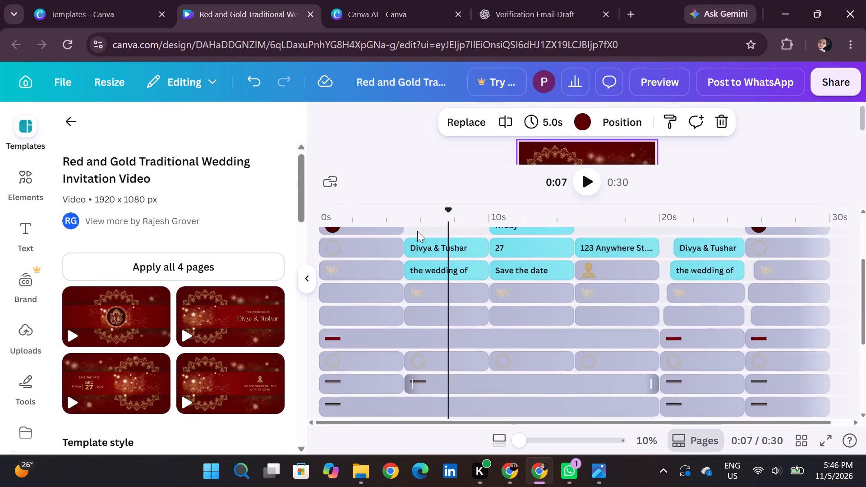
{"action": "scroll", "coordinate": [417, 231], "scroll_direction": "up", "scroll_amount": 6}
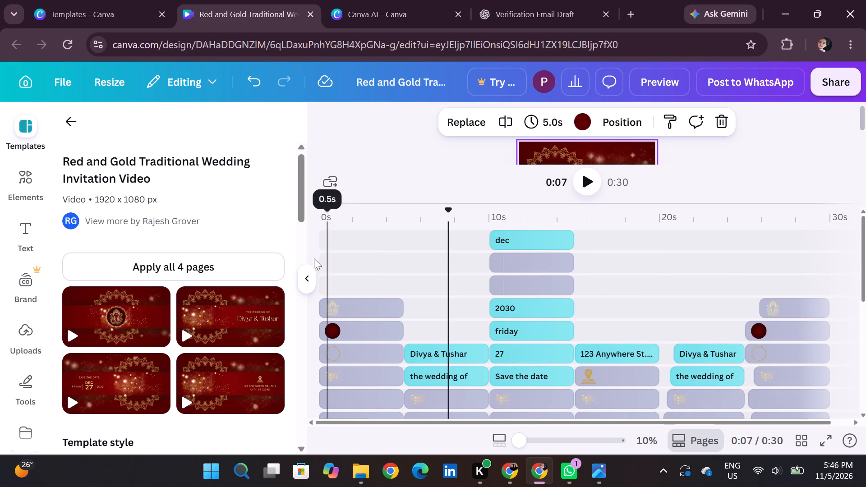
{"action": "left_click", "coordinate": [307, 274]}
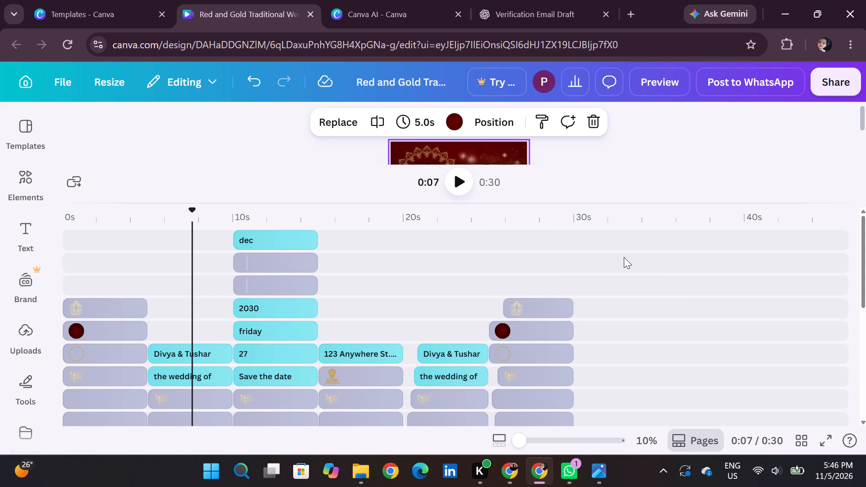
Switch on the clip-linking option for the video timeline.
{"action": "scroll", "coordinate": [536, 217], "scroll_direction": "up", "scroll_amount": 4}
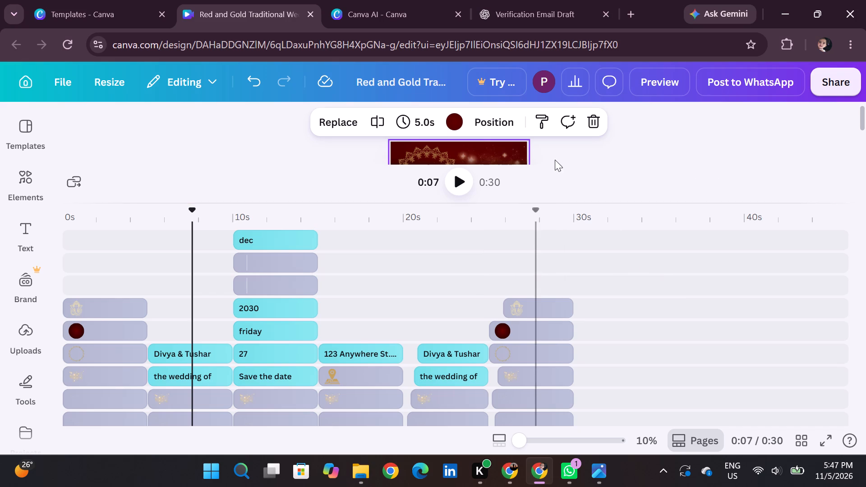
{"action": "left_click", "coordinate": [598, 161]}
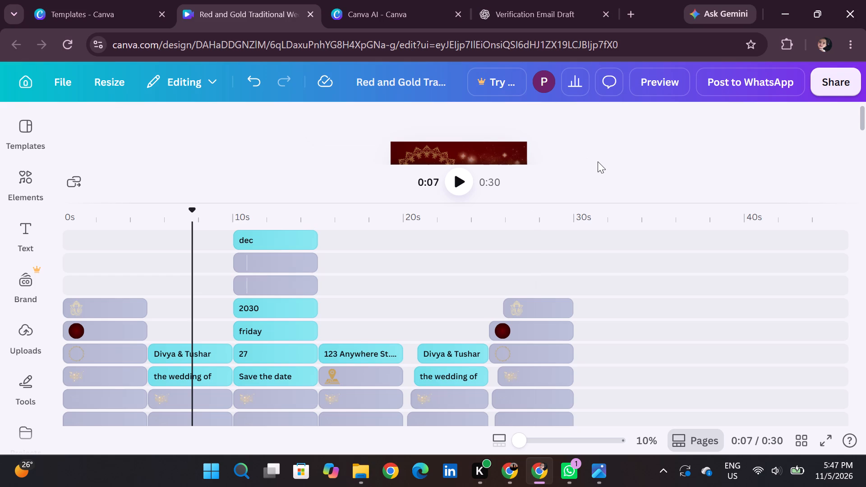
{"action": "scroll", "coordinate": [359, 253], "scroll_direction": "up", "scroll_amount": 2}
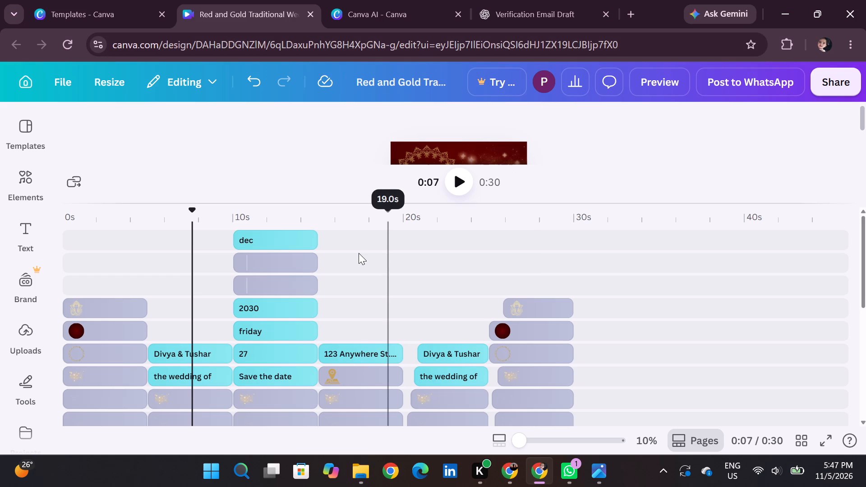
{"action": "scroll", "coordinate": [359, 253], "scroll_direction": "up", "scroll_amount": 3}
{"action": "left_click", "coordinate": [72, 179]}
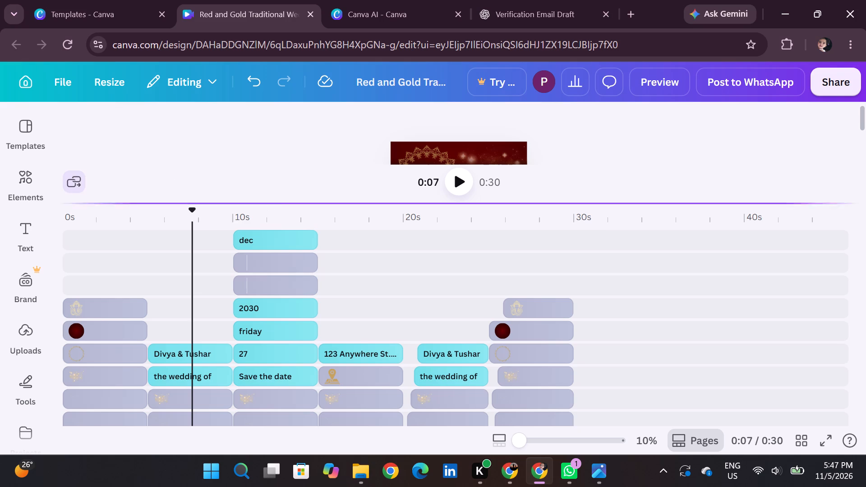
{"action": "scroll", "coordinate": [308, 213], "scroll_direction": "up", "scroll_amount": 4}
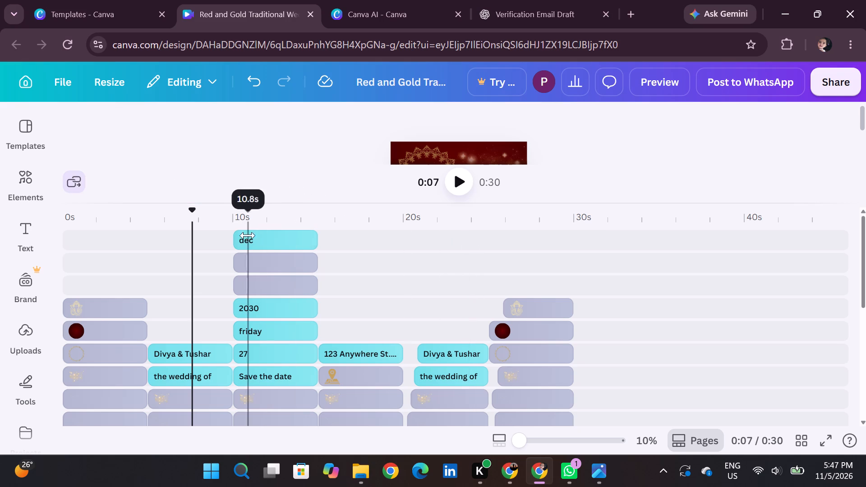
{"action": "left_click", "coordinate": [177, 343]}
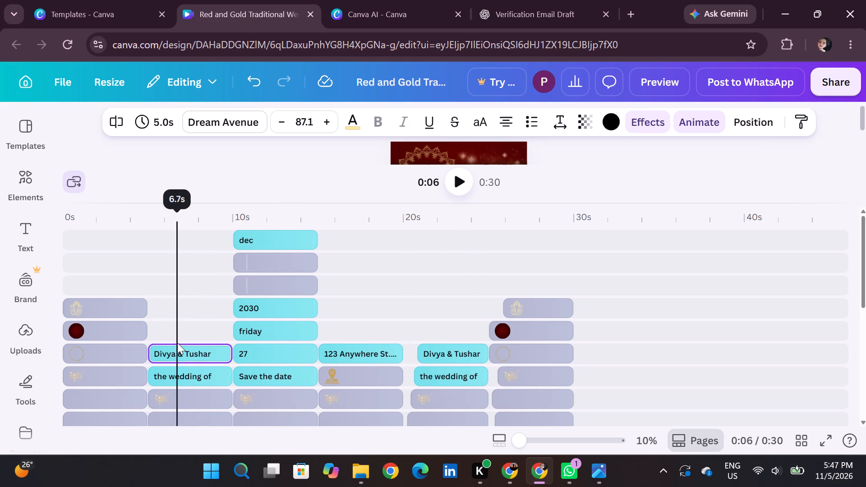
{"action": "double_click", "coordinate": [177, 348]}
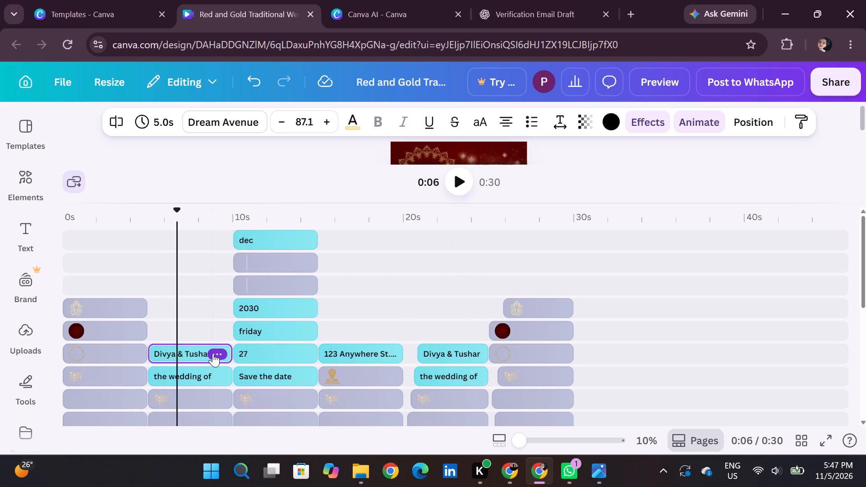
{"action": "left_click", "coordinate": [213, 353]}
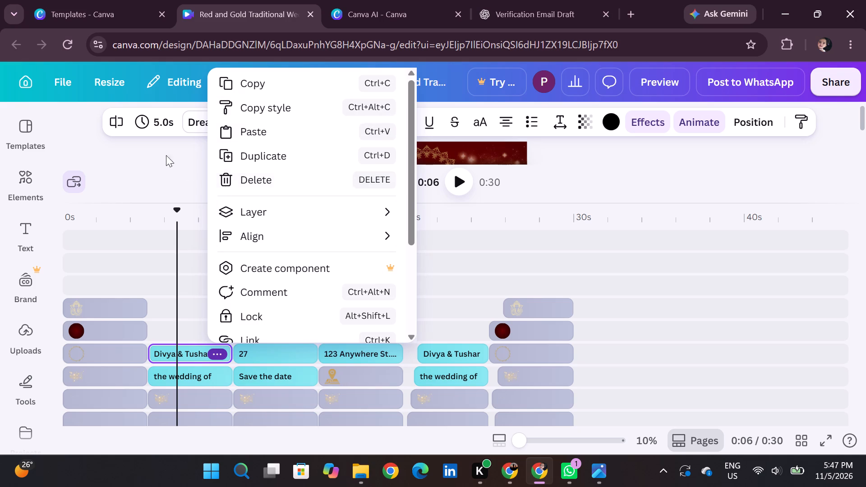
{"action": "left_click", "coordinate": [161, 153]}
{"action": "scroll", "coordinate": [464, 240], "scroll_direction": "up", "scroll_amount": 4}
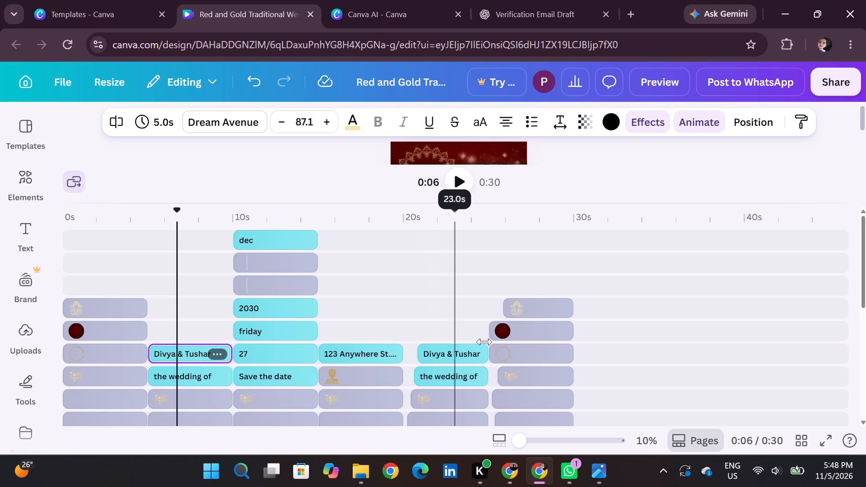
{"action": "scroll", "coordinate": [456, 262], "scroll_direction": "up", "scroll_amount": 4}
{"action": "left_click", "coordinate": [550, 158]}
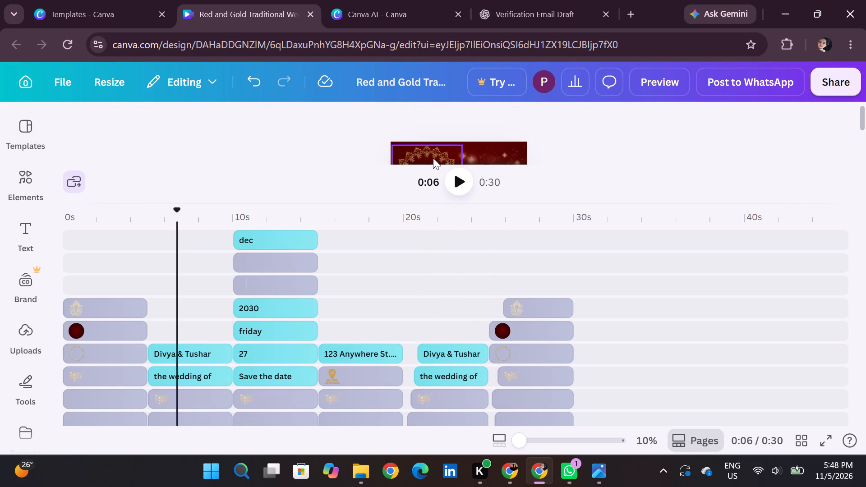
Hide the page timeline to show the invitation's opening page in full on the canvas.
{"action": "scroll", "coordinate": [667, 418], "scroll_direction": "down", "scroll_amount": 1}
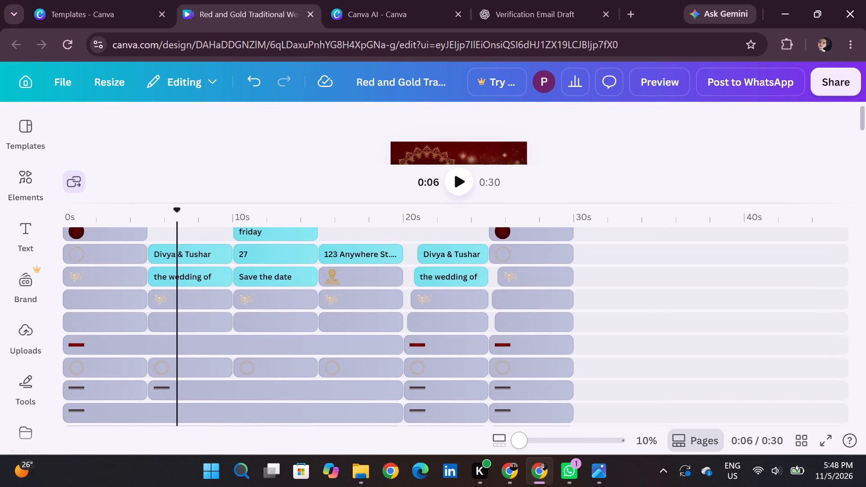
{"action": "left_click_drag", "start_coordinate": [522, 441], "coordinate": [455, 448]}
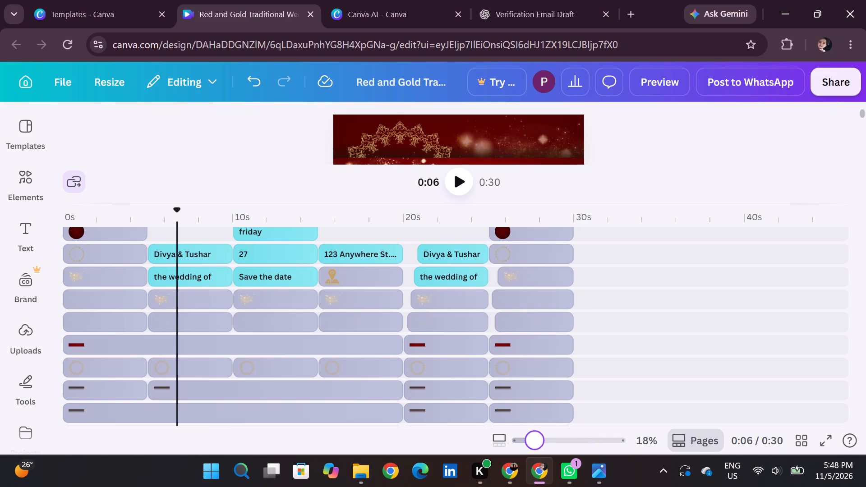
{"action": "left_click_drag", "start_coordinate": [455, 448], "coordinate": [441, 458]}
{"action": "left_click", "coordinate": [695, 445]}
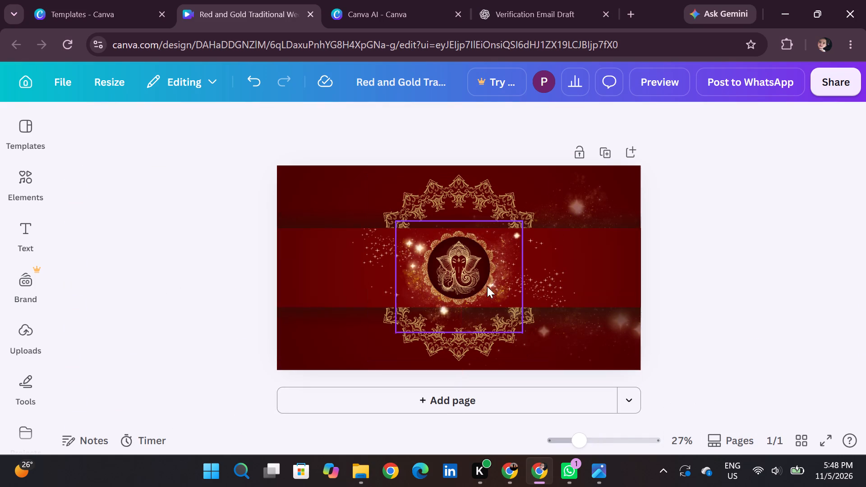
Select the Ganesha graphic at the centre of the opening page.
{"action": "left_click", "coordinate": [476, 264]}
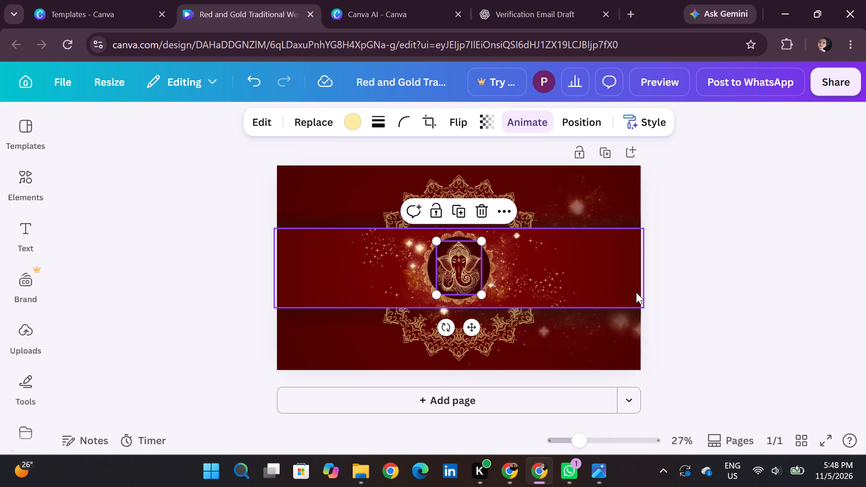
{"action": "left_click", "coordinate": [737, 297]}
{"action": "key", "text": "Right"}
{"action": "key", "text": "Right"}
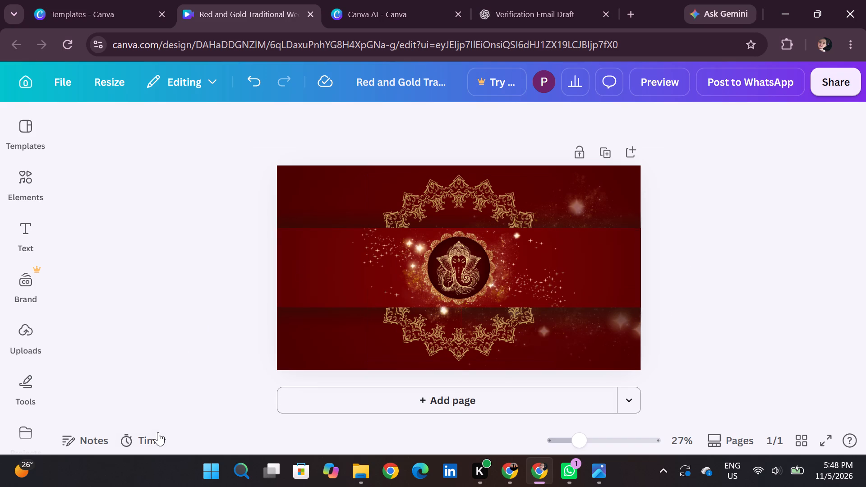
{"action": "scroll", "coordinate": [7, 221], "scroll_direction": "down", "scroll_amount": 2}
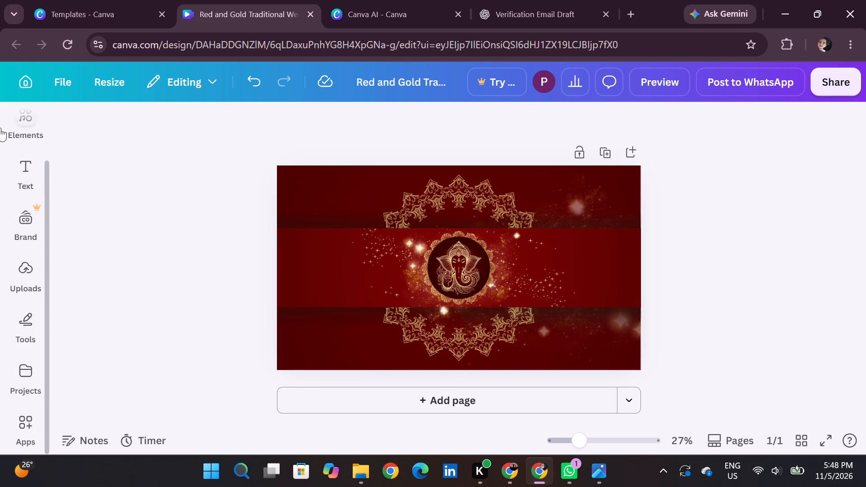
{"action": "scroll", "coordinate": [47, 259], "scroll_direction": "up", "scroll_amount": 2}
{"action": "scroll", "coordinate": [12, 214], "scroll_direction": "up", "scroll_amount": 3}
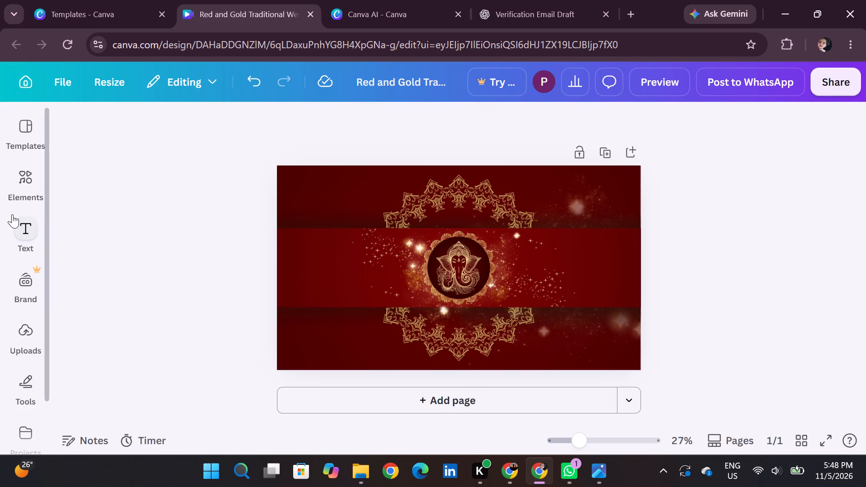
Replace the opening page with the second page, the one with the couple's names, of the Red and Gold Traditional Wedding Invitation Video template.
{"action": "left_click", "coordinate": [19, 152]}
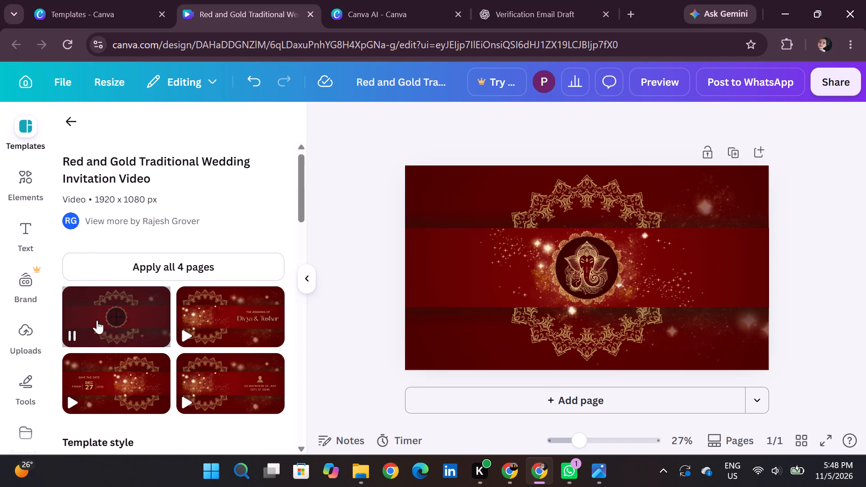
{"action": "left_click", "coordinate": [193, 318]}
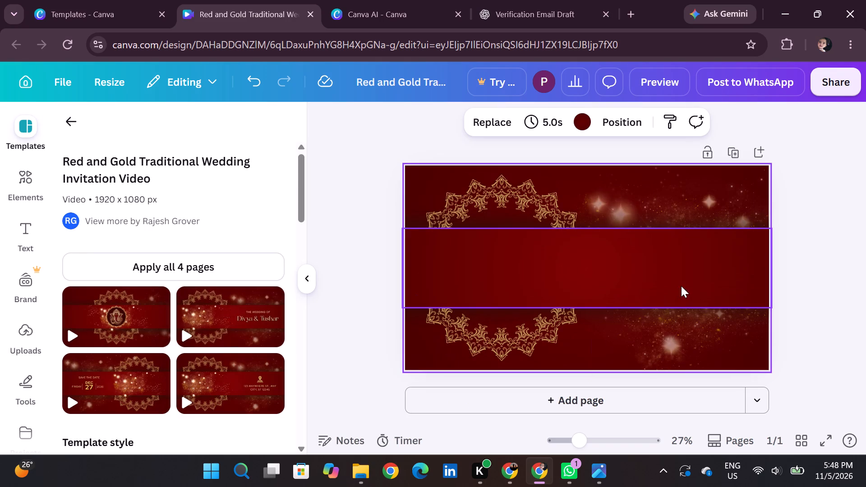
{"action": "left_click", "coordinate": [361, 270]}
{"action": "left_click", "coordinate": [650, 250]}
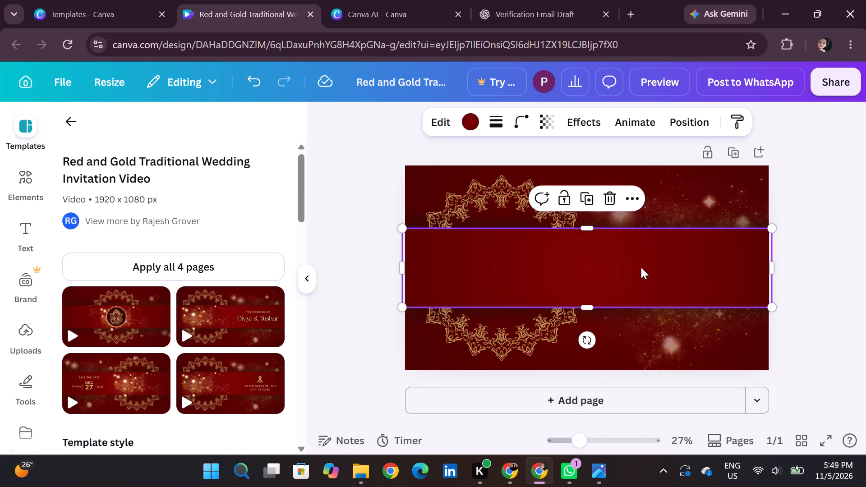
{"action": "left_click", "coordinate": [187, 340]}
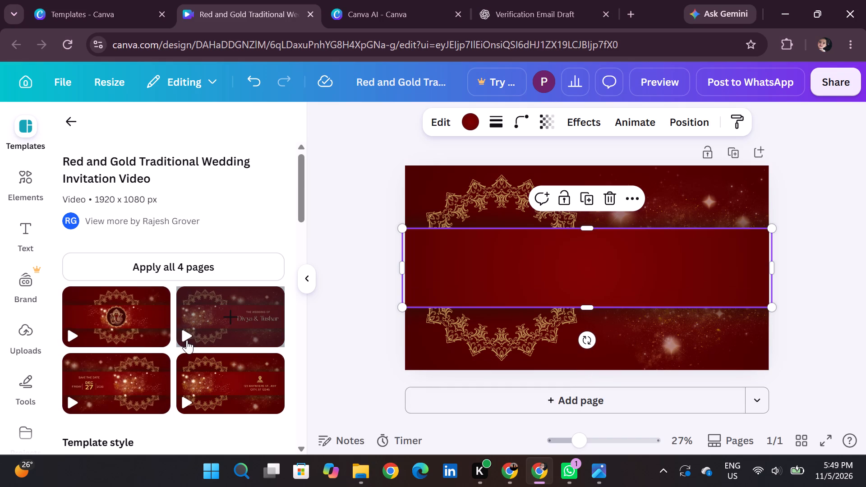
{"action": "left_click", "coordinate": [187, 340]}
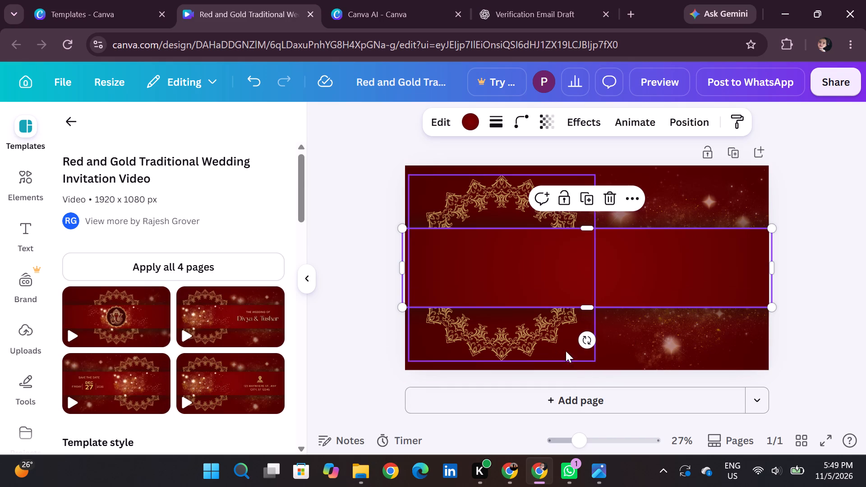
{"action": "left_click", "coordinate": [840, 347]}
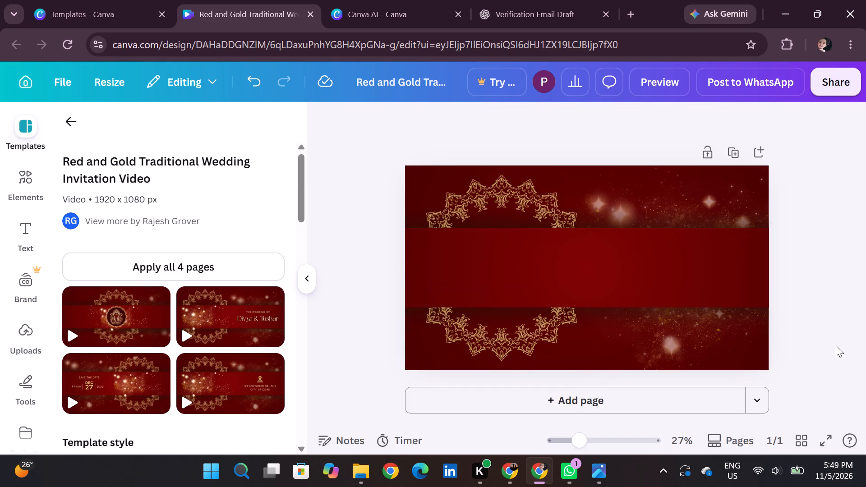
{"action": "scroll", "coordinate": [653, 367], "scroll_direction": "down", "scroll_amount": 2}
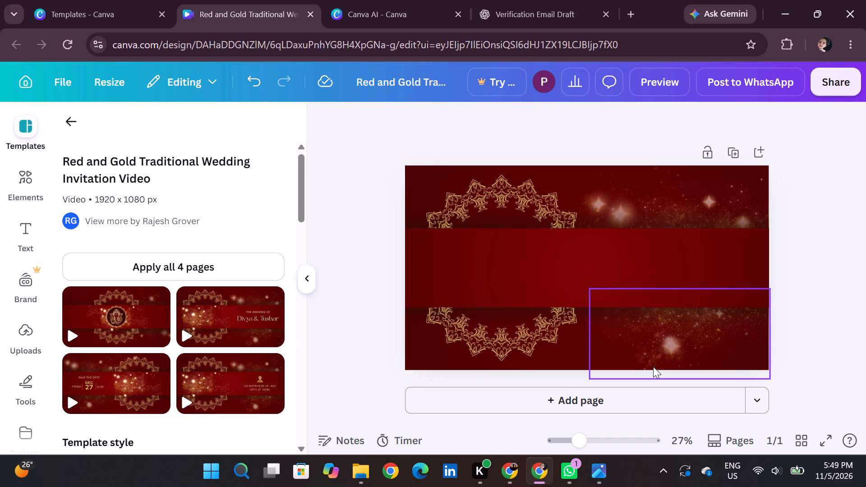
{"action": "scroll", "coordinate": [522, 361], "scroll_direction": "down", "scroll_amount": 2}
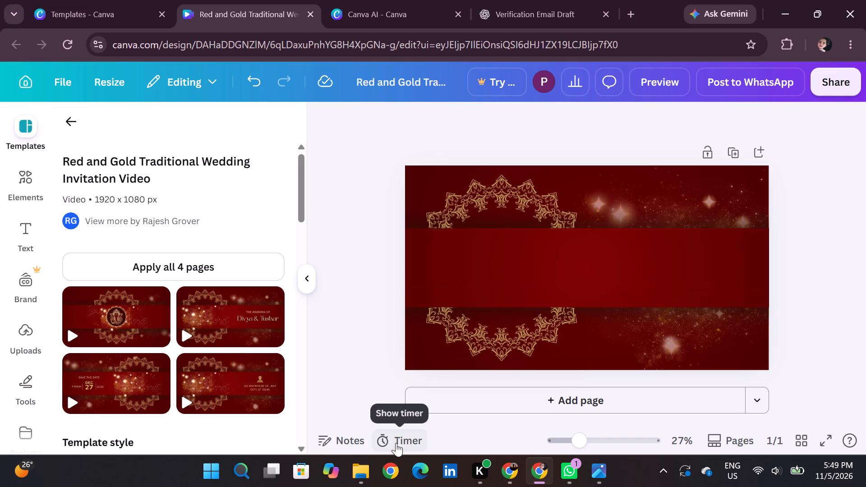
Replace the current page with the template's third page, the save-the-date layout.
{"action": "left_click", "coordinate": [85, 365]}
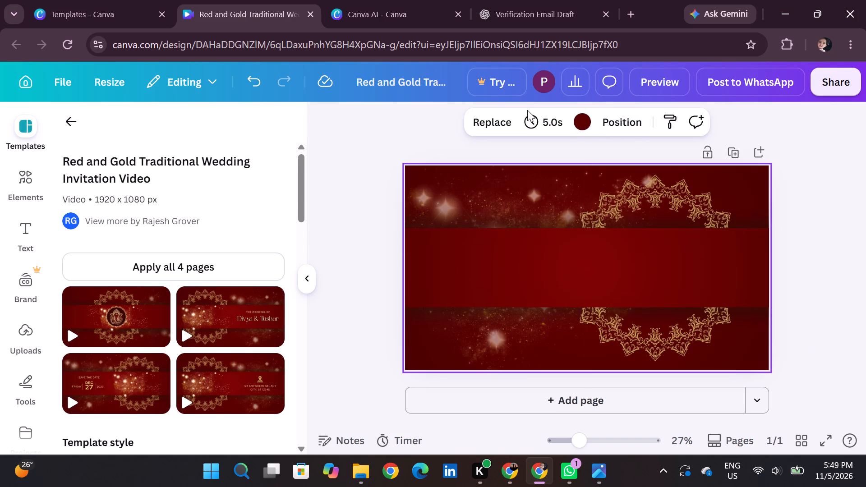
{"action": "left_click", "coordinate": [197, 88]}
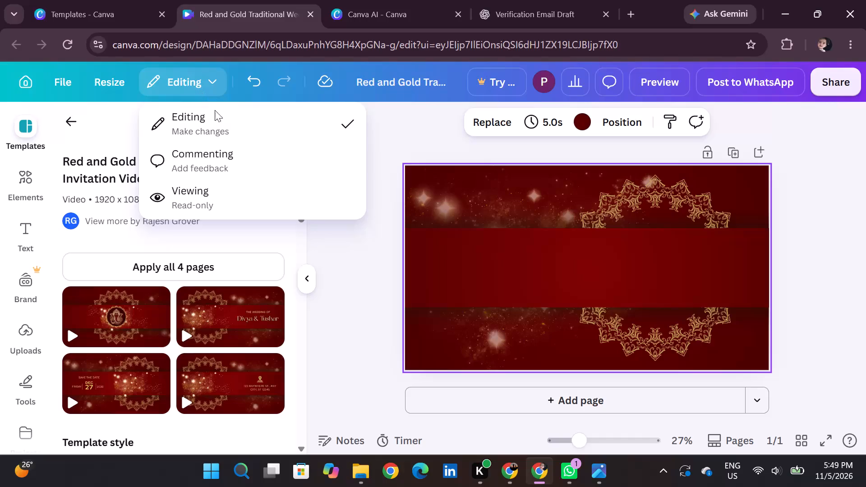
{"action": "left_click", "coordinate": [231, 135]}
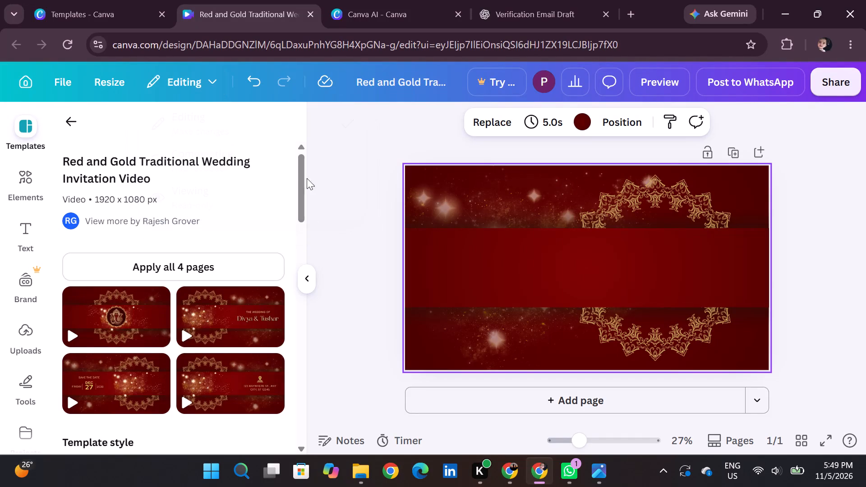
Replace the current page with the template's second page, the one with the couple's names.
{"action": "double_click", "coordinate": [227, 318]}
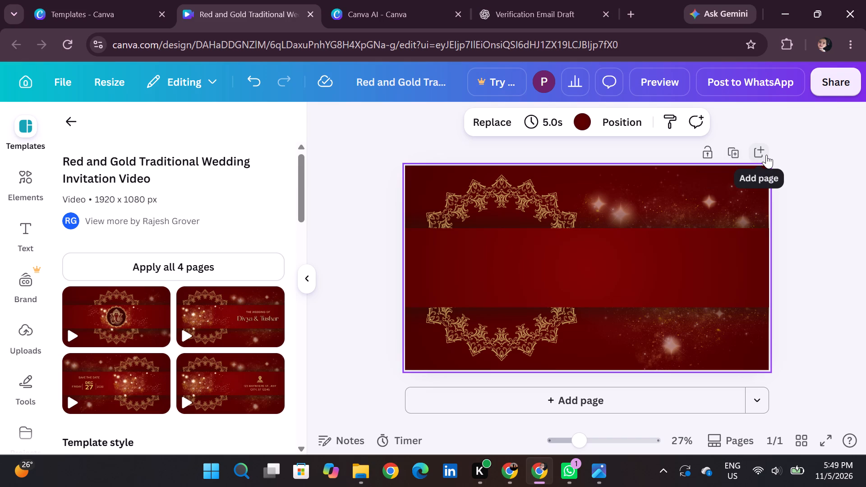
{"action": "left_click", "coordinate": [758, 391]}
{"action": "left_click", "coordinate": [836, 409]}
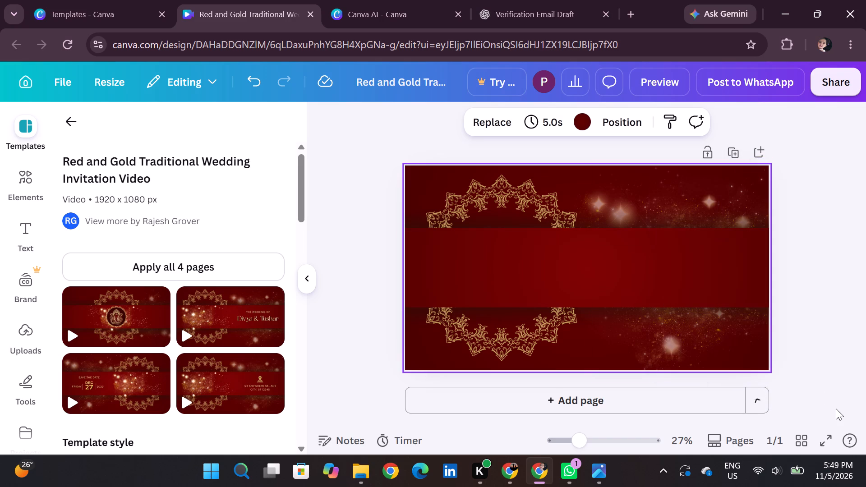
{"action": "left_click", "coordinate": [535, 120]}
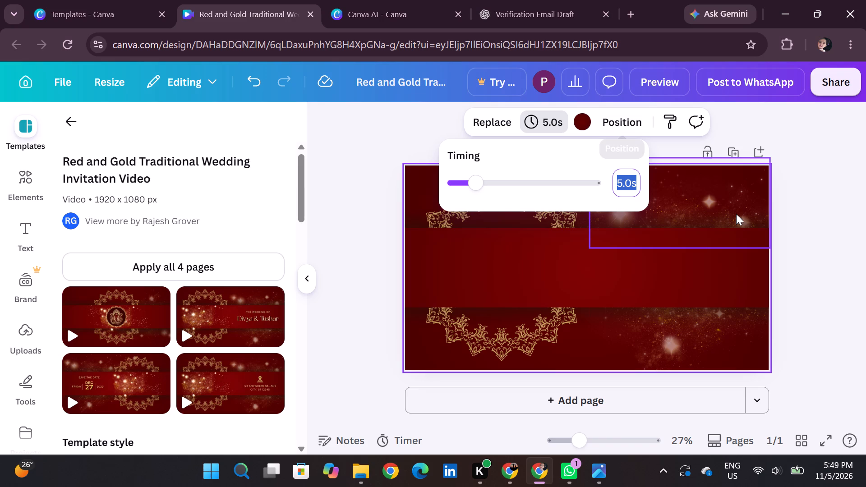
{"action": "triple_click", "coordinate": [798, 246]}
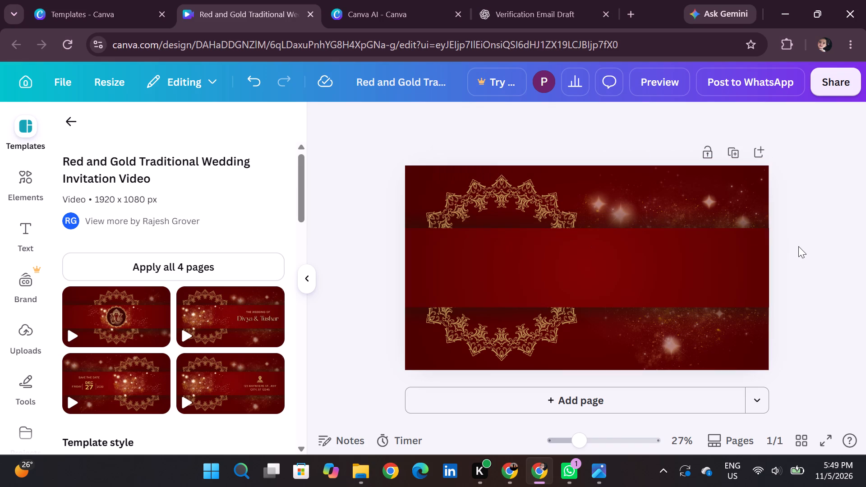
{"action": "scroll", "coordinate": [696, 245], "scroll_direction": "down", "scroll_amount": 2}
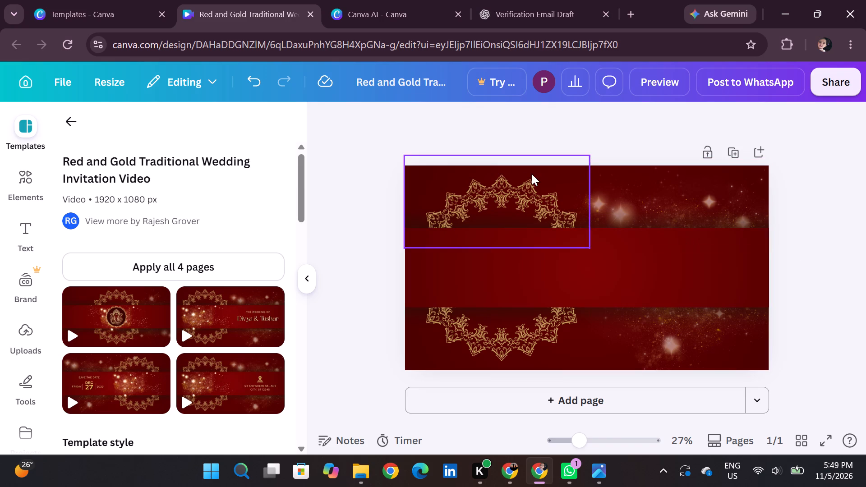
Apply all 4 pages of the Red and Gold Traditional Wedding Invitation Video template to the design and hide the template list.
{"action": "left_click", "coordinate": [216, 285]}
{"action": "left_click", "coordinate": [180, 261]}
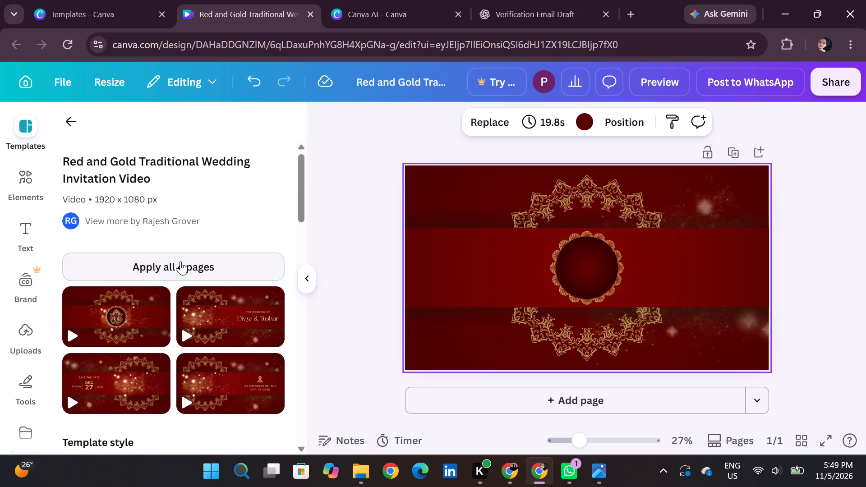
{"action": "left_click", "coordinate": [180, 261]}
{"action": "scroll", "coordinate": [462, 332], "scroll_direction": "down", "scroll_amount": 2}
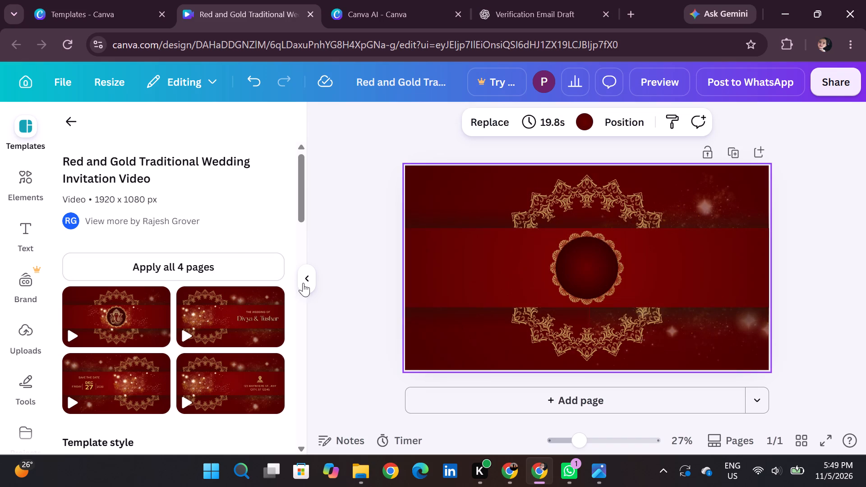
{"action": "left_click", "coordinate": [303, 283]}
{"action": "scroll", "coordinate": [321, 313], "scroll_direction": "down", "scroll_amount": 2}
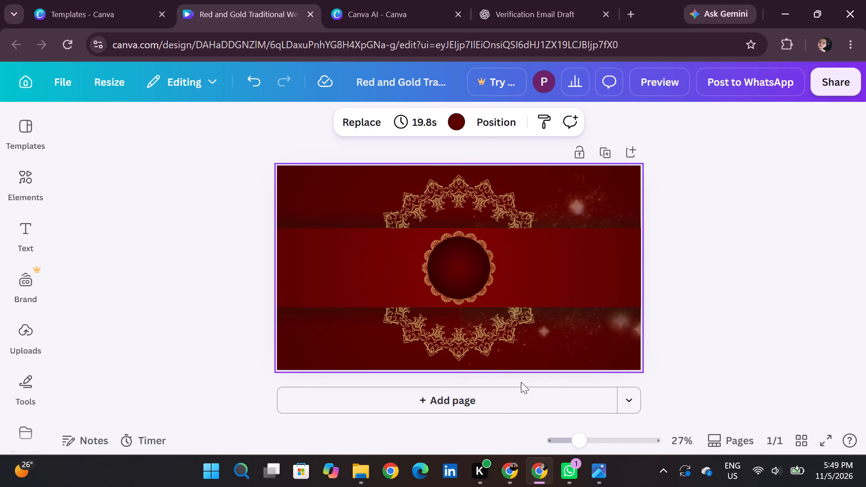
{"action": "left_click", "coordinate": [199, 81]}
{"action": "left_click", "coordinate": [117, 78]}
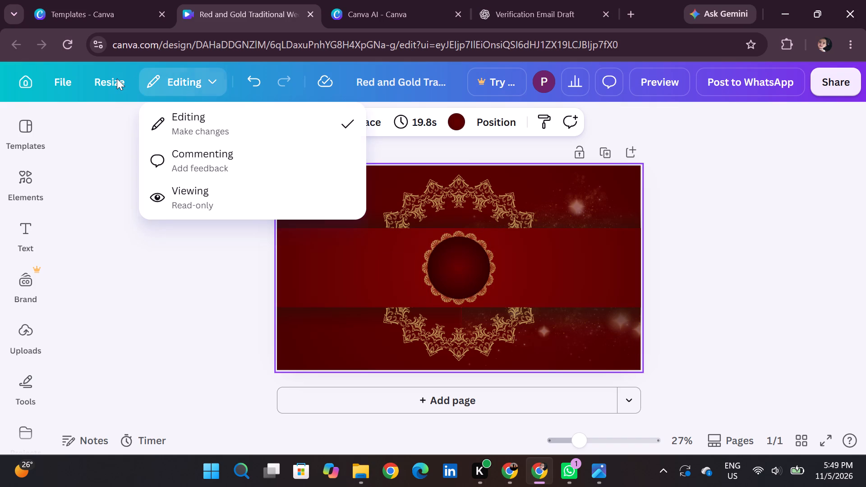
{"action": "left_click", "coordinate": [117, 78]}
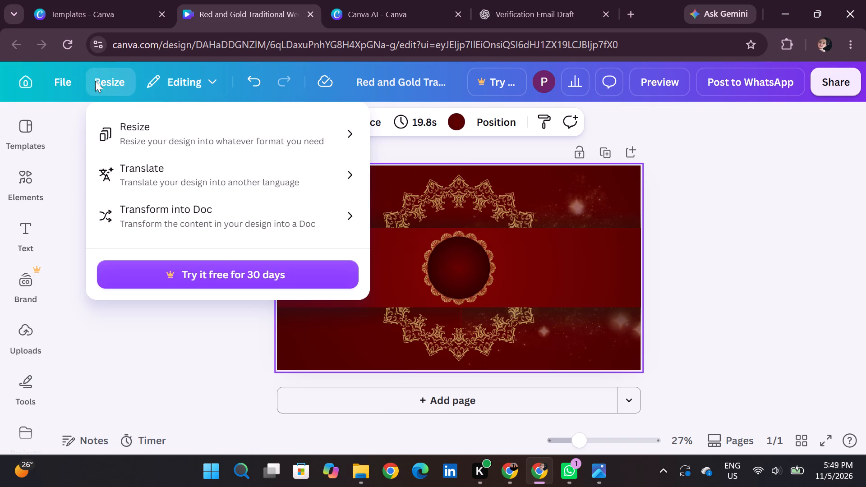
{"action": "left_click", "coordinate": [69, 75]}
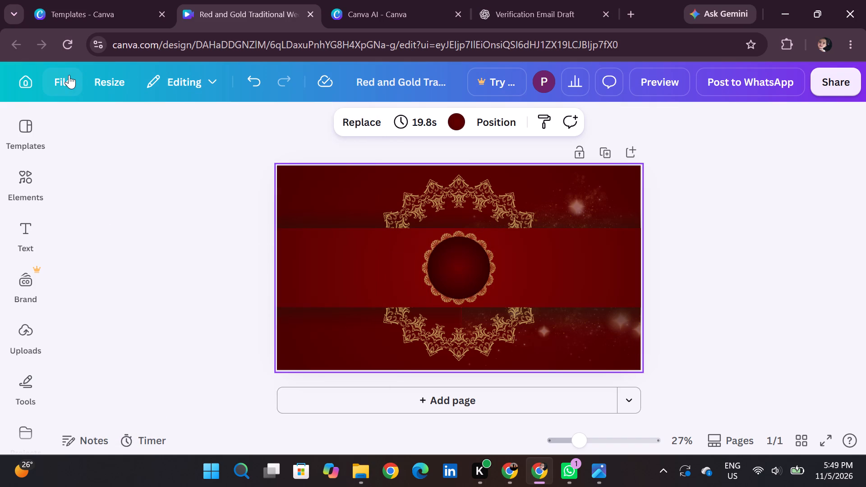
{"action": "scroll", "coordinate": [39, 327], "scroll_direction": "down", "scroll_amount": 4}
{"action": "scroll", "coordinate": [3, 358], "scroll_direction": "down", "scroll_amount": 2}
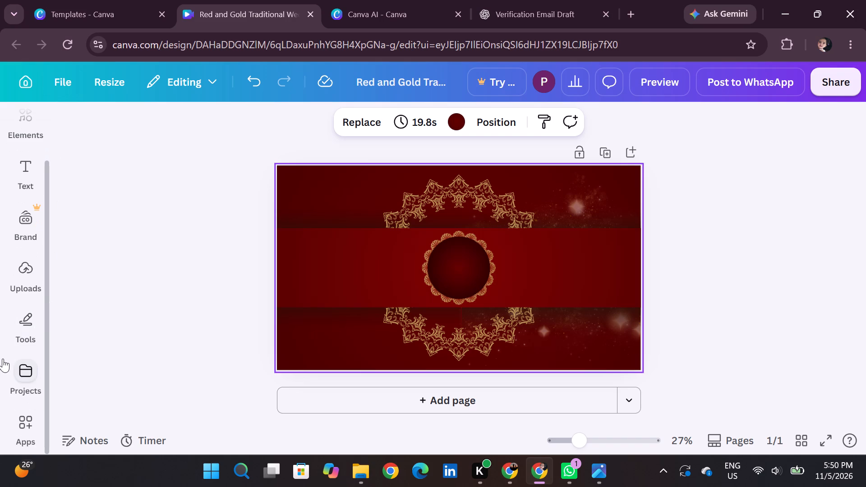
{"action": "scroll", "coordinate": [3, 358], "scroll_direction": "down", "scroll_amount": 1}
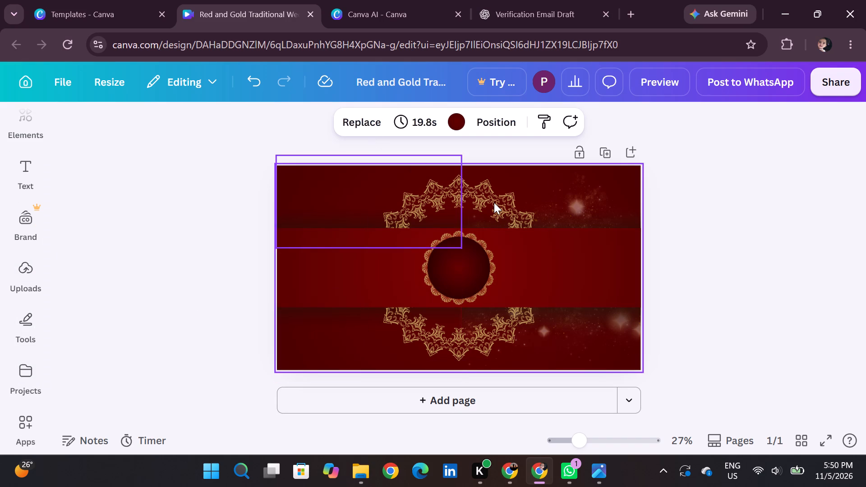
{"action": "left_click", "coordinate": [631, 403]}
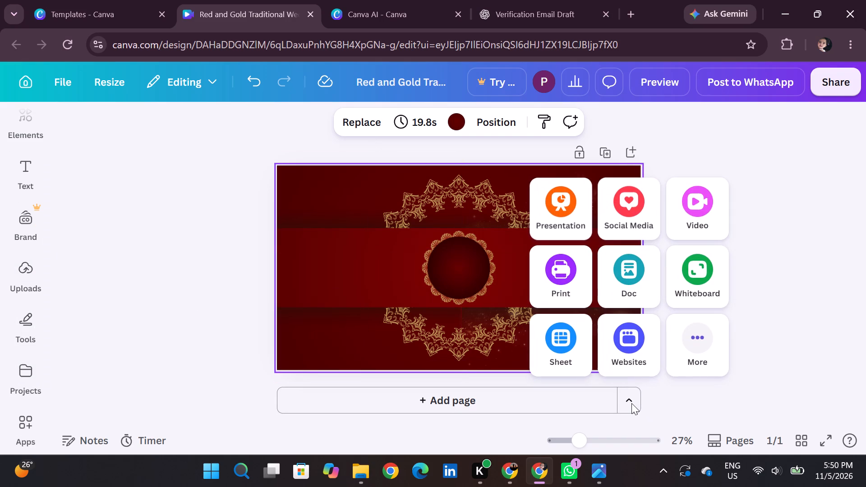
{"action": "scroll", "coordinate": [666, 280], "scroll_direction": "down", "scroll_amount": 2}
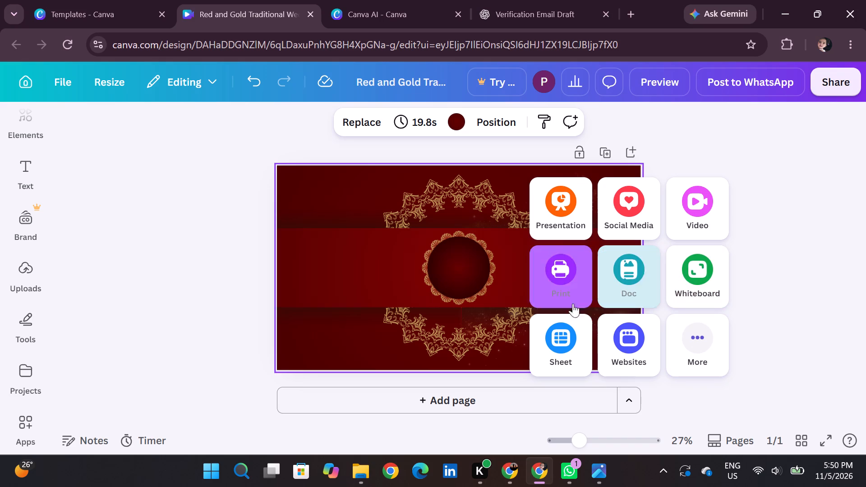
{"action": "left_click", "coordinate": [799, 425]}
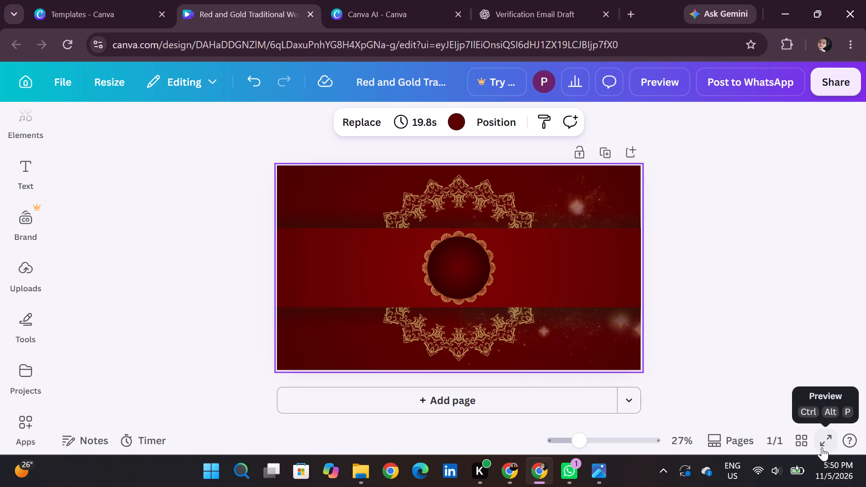
Play the wedding invitation video in a full-screen preview and return to the editor.
{"action": "left_click", "coordinate": [822, 447]}
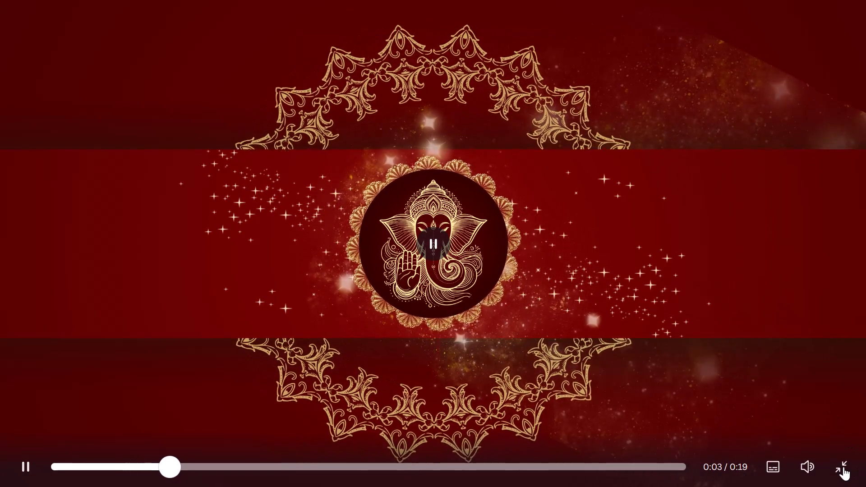
{"action": "left_click", "coordinate": [843, 467]}
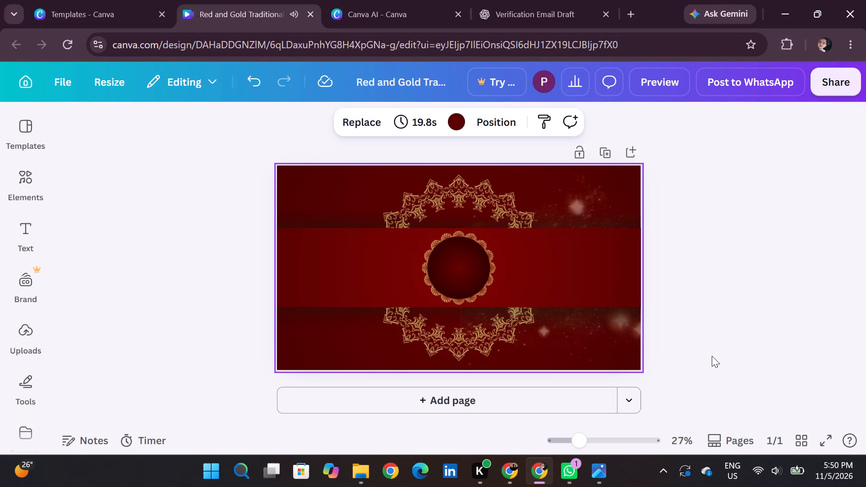
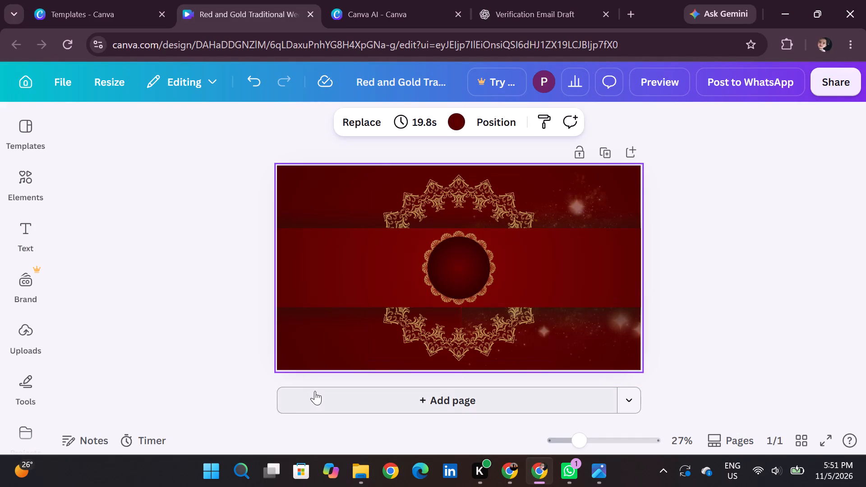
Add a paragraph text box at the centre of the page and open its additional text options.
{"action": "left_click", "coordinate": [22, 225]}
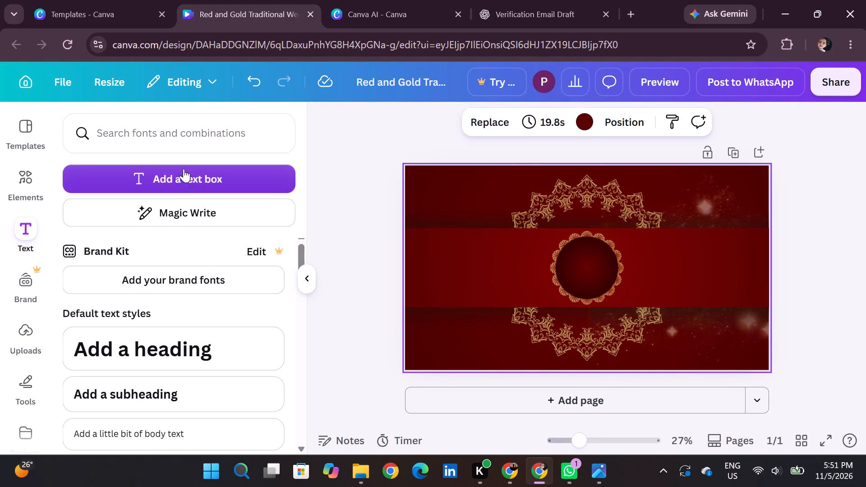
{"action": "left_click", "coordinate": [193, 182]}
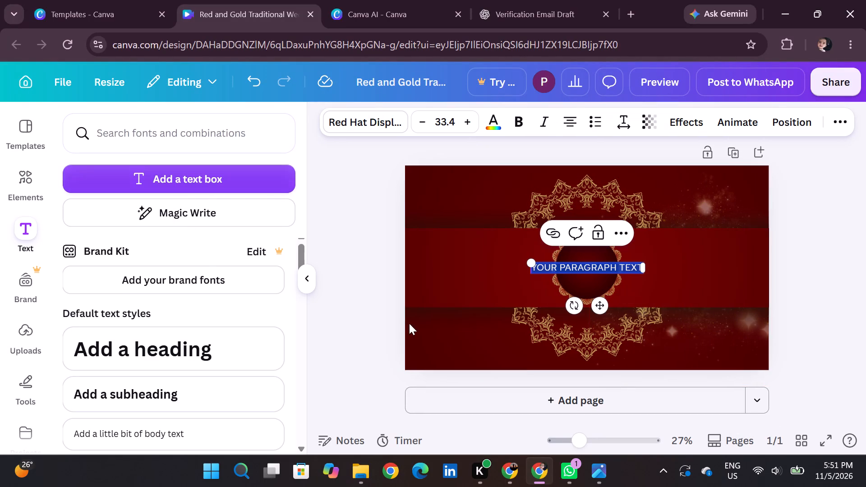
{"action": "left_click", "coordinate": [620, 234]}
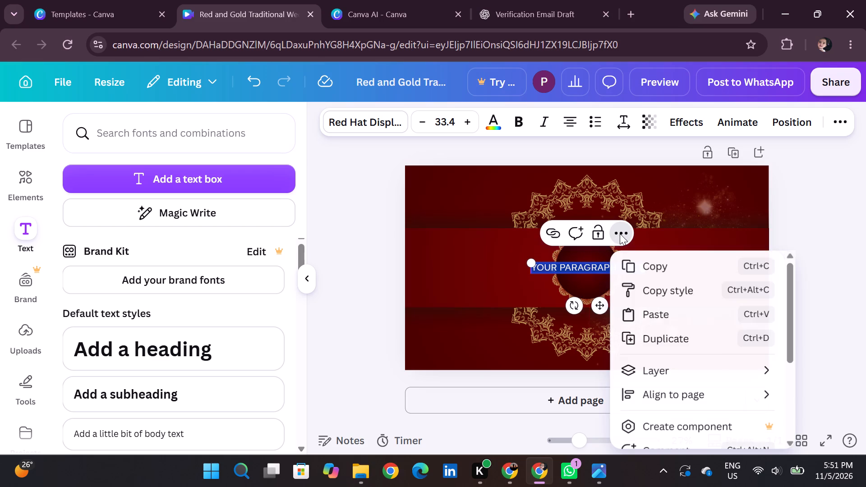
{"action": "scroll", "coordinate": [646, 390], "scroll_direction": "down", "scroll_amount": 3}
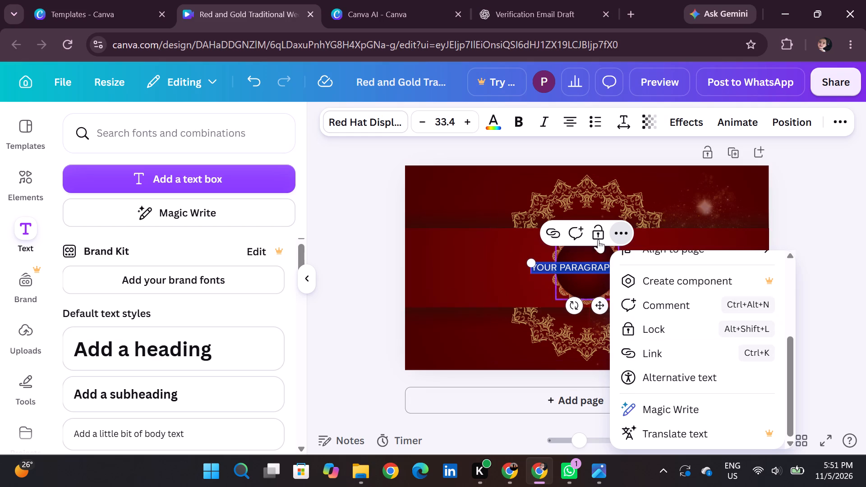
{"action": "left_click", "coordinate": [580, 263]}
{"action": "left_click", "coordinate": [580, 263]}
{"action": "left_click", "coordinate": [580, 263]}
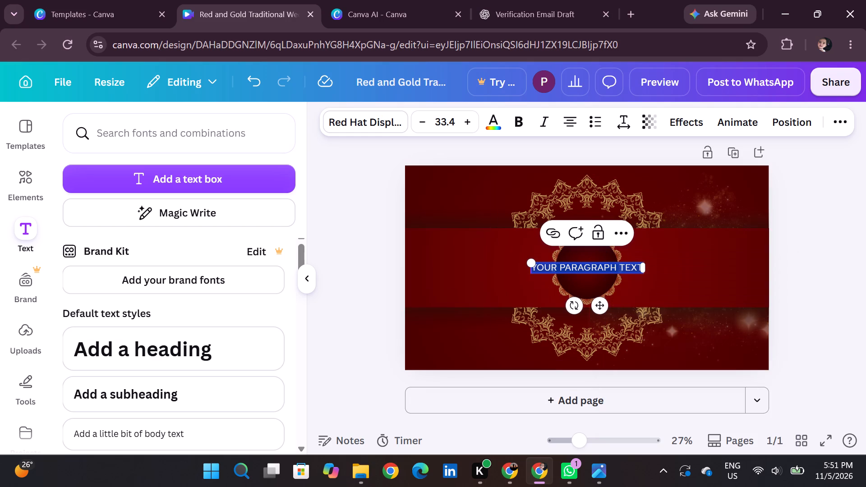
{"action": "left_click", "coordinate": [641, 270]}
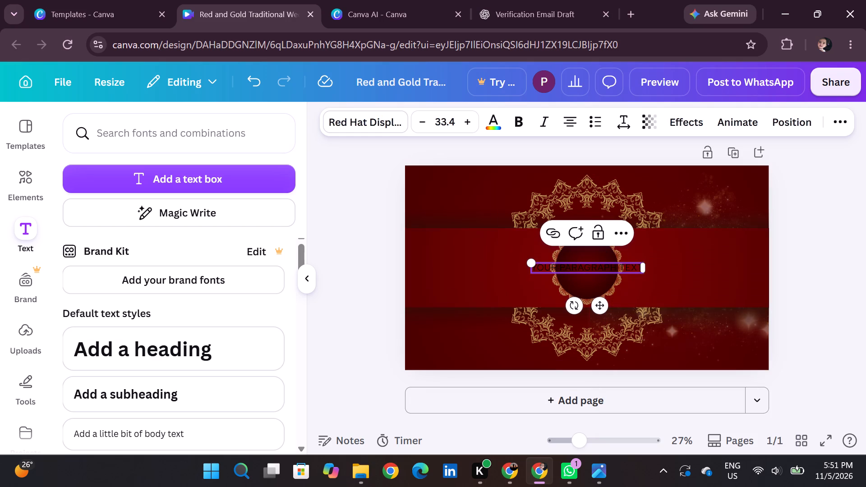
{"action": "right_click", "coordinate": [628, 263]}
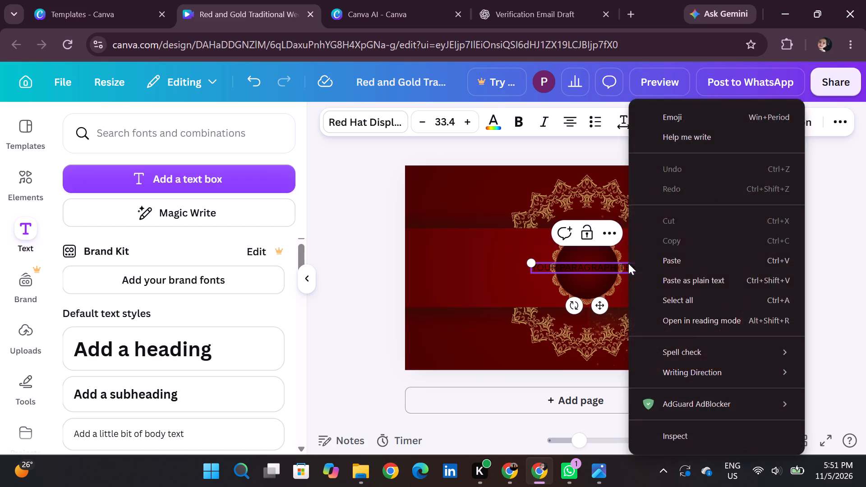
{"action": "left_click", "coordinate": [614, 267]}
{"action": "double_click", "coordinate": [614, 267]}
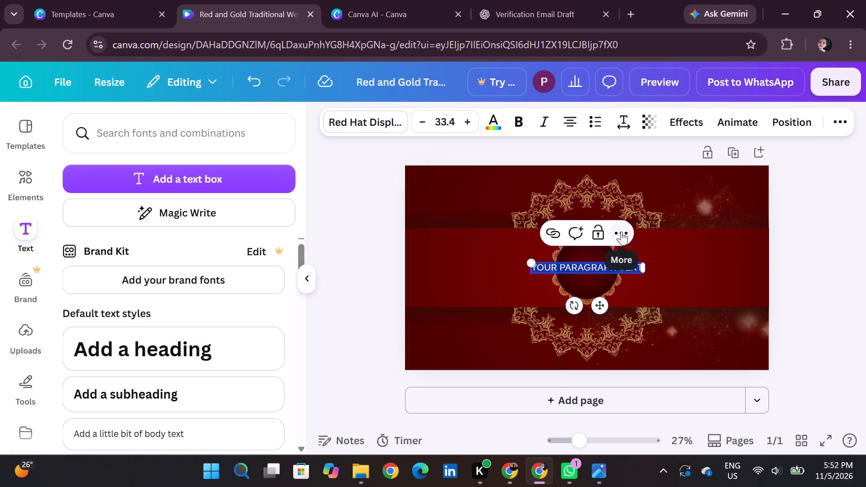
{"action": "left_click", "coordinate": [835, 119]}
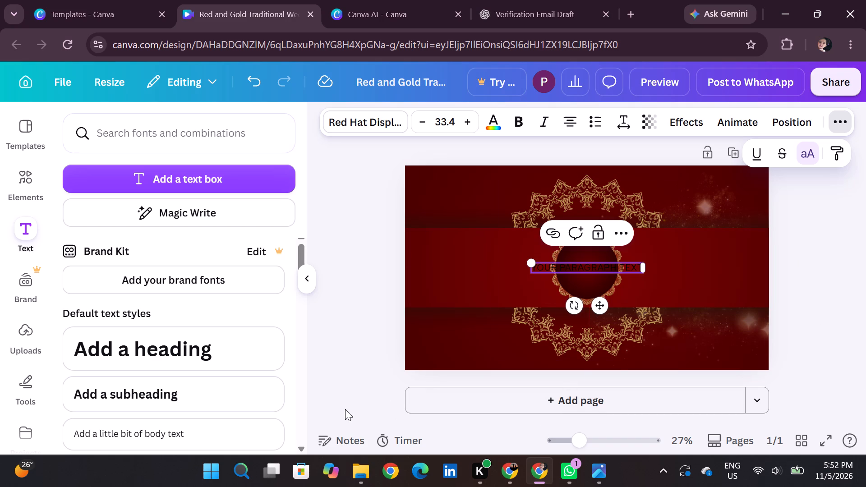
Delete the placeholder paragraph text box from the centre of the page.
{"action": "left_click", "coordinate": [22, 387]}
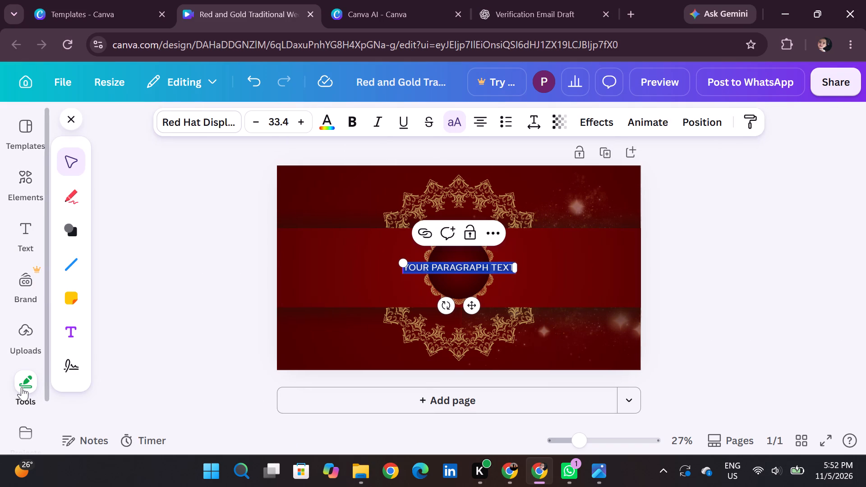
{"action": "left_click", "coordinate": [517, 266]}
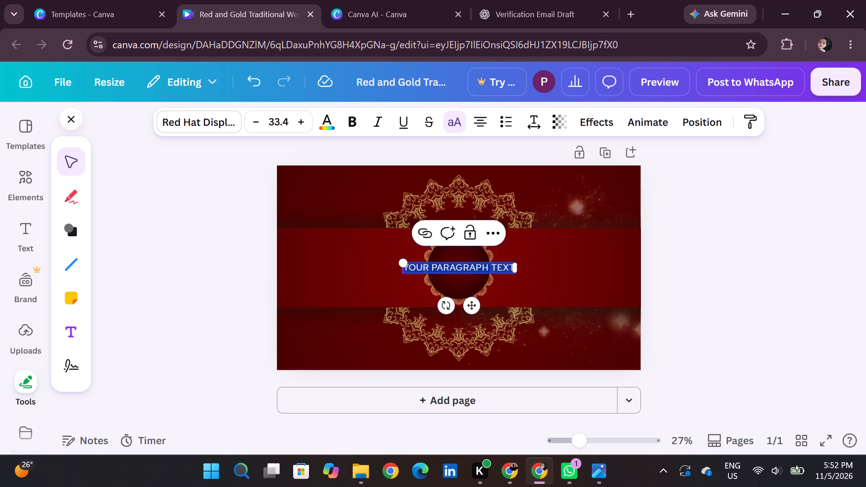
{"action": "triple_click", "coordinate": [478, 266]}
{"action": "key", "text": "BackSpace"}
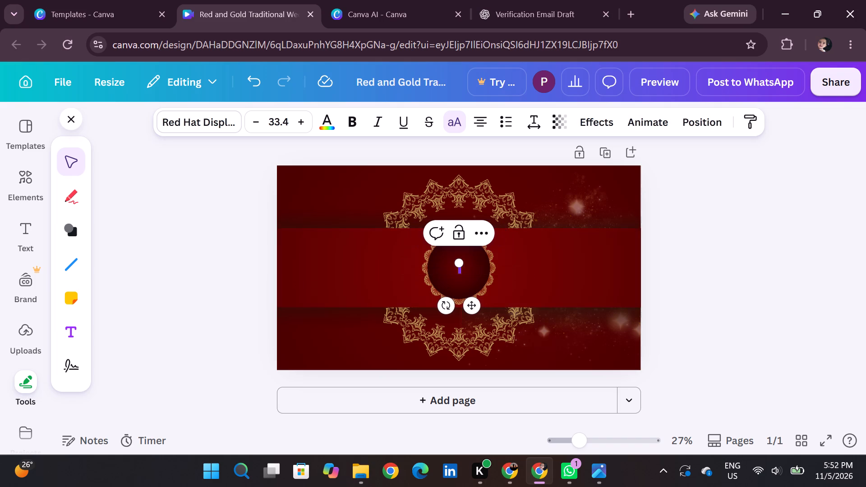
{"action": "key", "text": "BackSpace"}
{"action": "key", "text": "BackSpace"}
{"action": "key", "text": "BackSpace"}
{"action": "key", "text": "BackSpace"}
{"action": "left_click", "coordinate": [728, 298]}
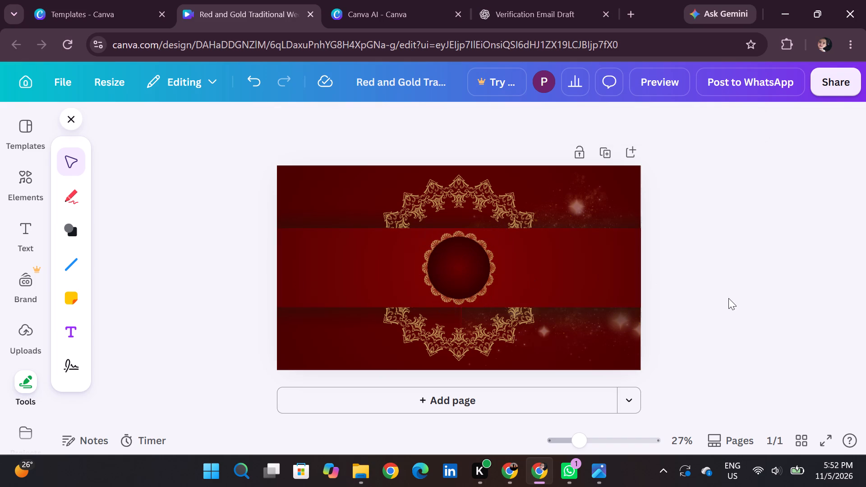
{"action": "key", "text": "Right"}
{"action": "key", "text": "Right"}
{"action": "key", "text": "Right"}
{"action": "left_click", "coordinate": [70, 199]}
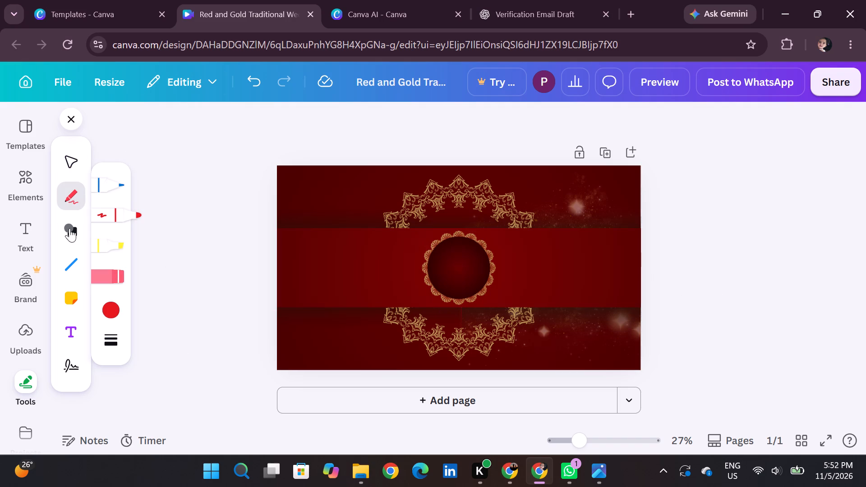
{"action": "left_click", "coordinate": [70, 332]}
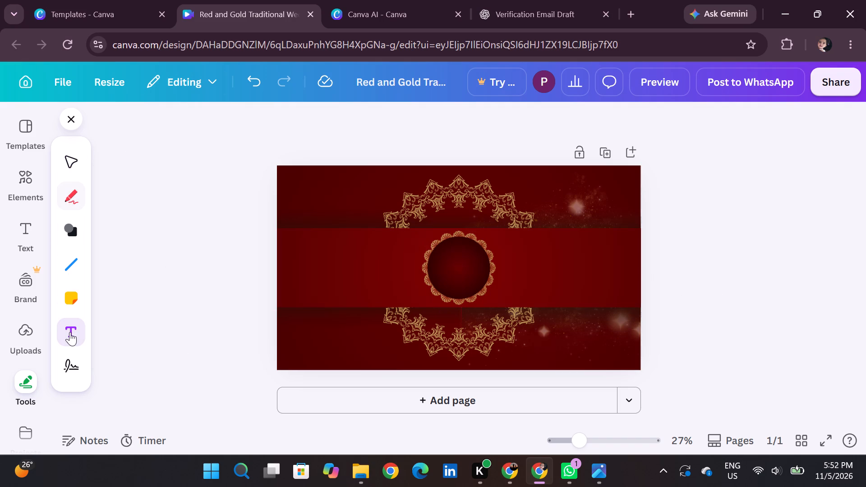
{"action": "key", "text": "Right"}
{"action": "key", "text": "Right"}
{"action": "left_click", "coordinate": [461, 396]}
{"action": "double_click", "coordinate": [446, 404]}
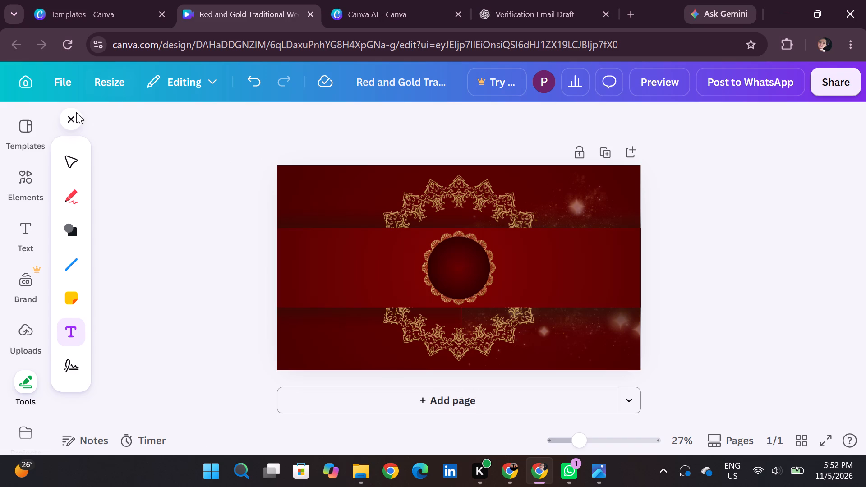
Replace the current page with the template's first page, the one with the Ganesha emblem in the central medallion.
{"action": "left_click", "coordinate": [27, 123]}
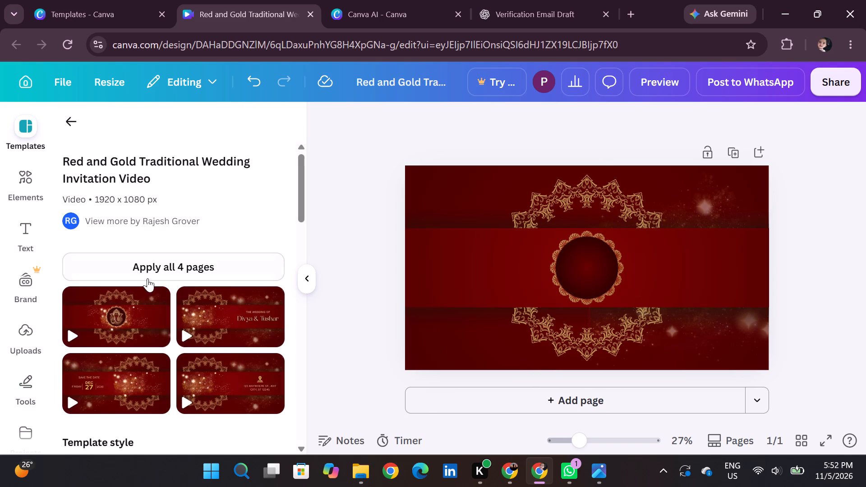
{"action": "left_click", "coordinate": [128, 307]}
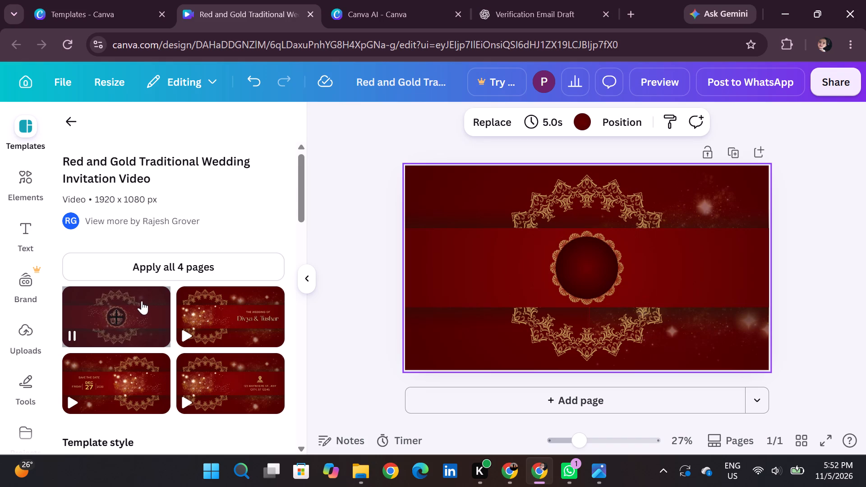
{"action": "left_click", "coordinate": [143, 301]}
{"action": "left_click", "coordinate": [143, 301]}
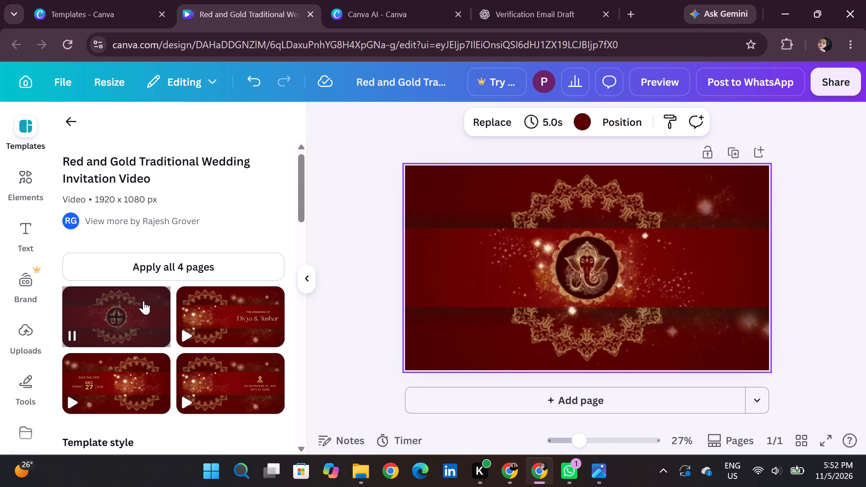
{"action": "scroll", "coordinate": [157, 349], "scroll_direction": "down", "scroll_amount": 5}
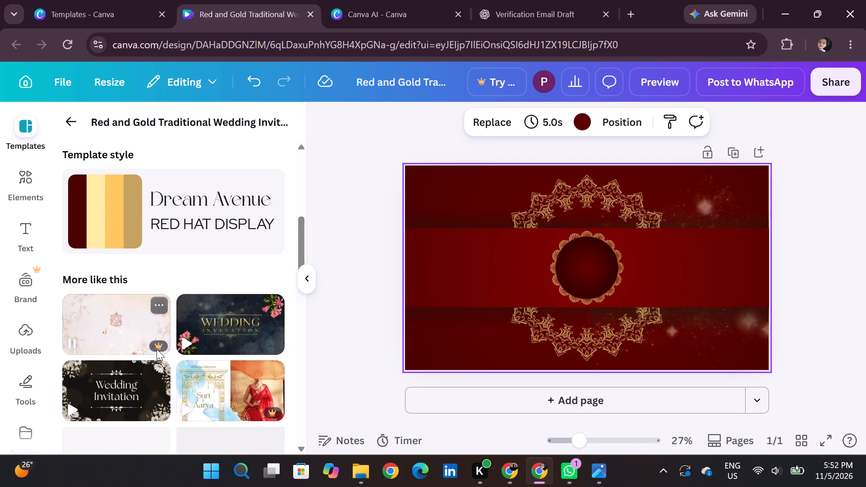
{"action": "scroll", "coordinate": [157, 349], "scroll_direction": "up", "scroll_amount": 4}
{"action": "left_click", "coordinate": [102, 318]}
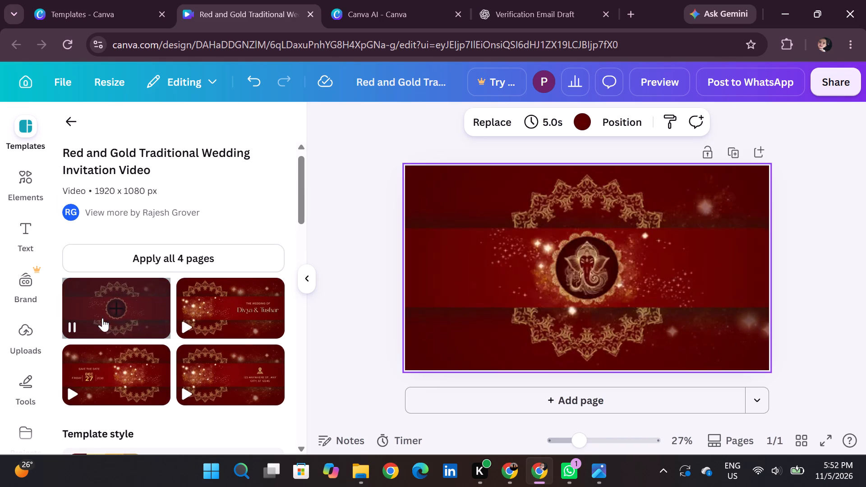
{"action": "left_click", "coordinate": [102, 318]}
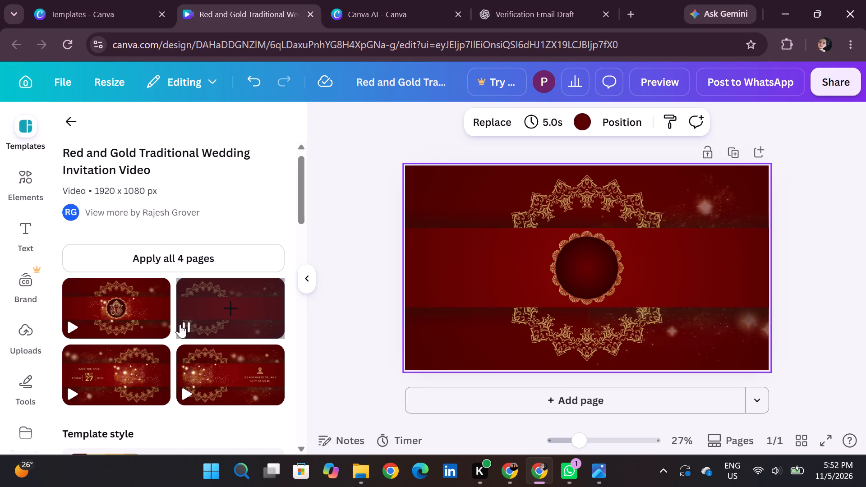
Replace the current page with the template's second page, the one with the couple's names.
{"action": "left_click", "coordinate": [180, 324]}
{"action": "left_click", "coordinate": [231, 304]}
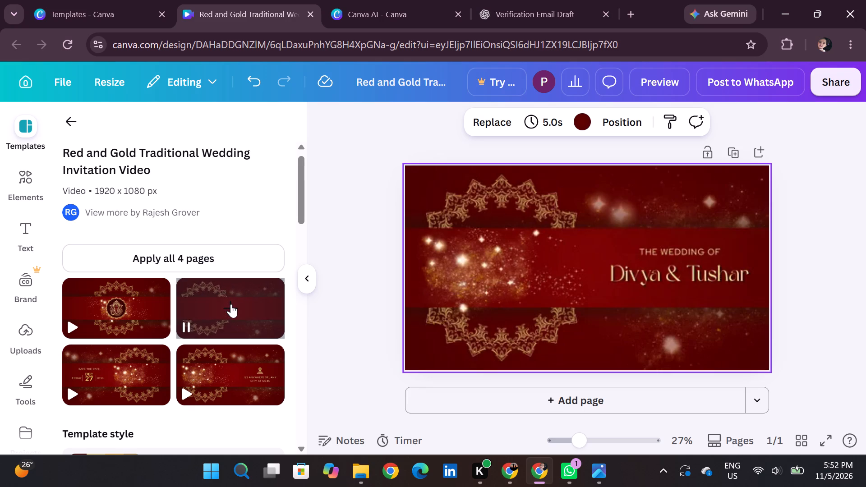
{"action": "double_click", "coordinate": [231, 304]}
{"action": "double_click", "coordinate": [231, 304]}
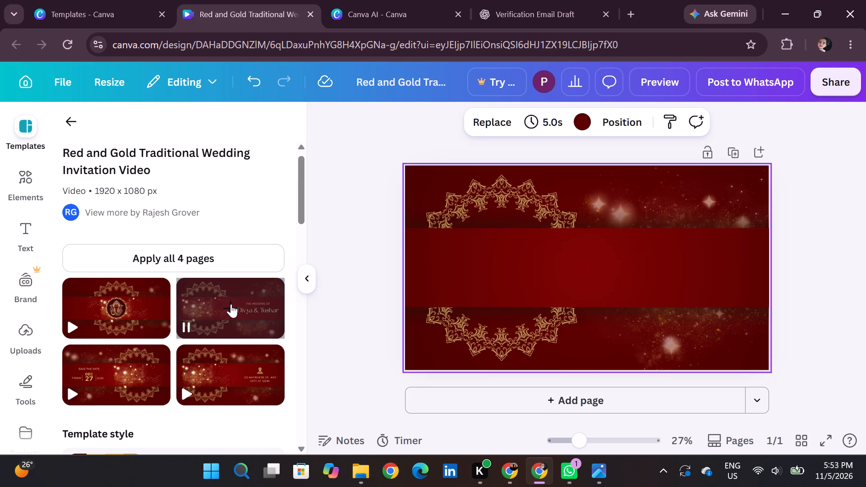
{"action": "left_click", "coordinate": [231, 304]}
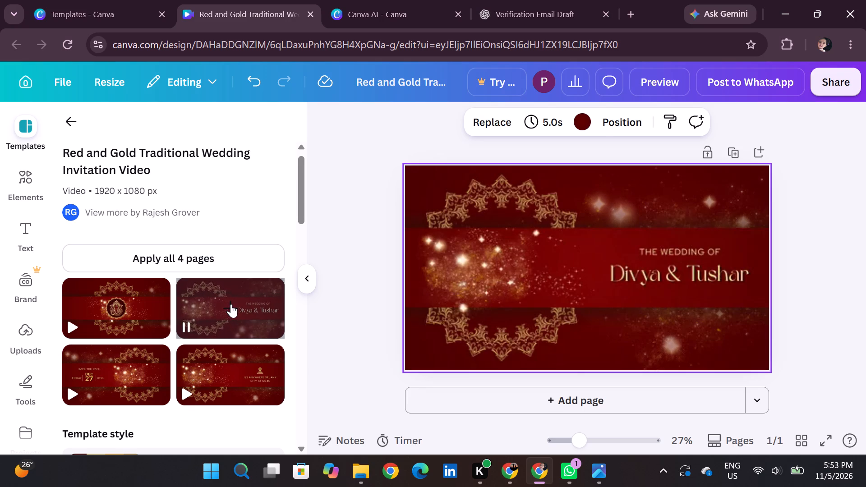
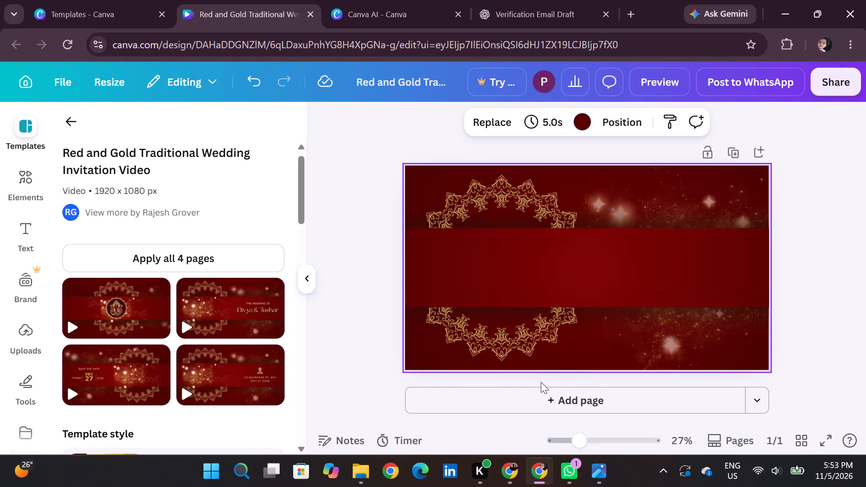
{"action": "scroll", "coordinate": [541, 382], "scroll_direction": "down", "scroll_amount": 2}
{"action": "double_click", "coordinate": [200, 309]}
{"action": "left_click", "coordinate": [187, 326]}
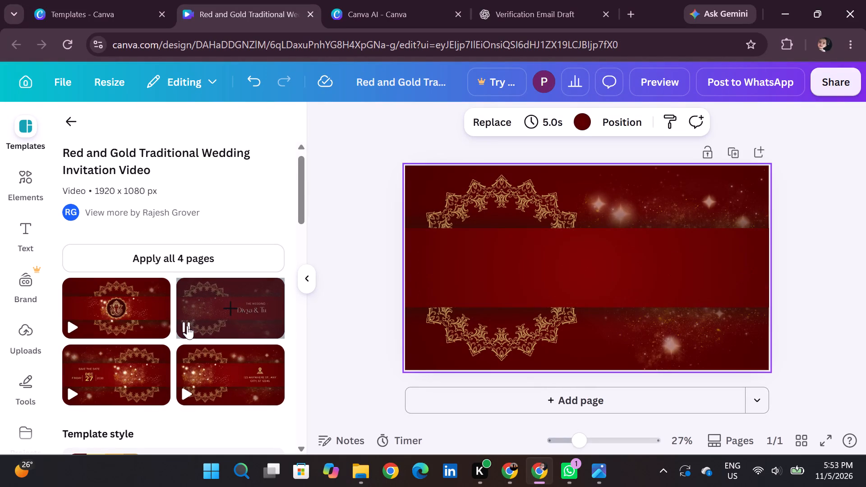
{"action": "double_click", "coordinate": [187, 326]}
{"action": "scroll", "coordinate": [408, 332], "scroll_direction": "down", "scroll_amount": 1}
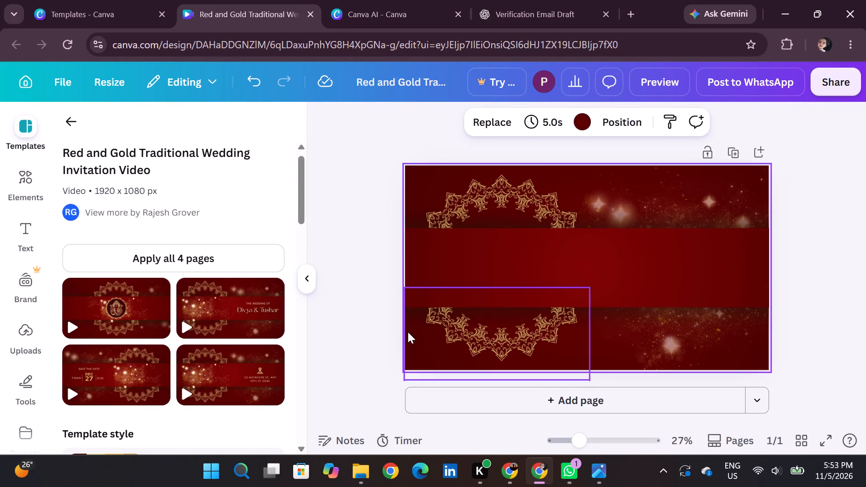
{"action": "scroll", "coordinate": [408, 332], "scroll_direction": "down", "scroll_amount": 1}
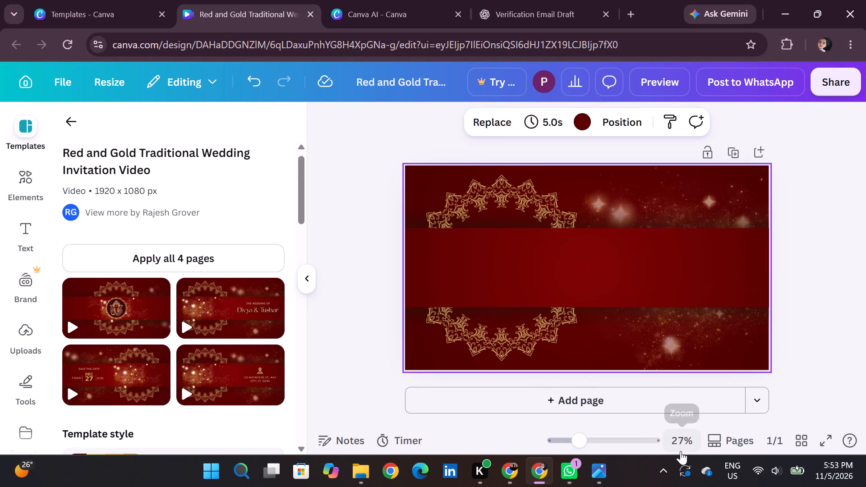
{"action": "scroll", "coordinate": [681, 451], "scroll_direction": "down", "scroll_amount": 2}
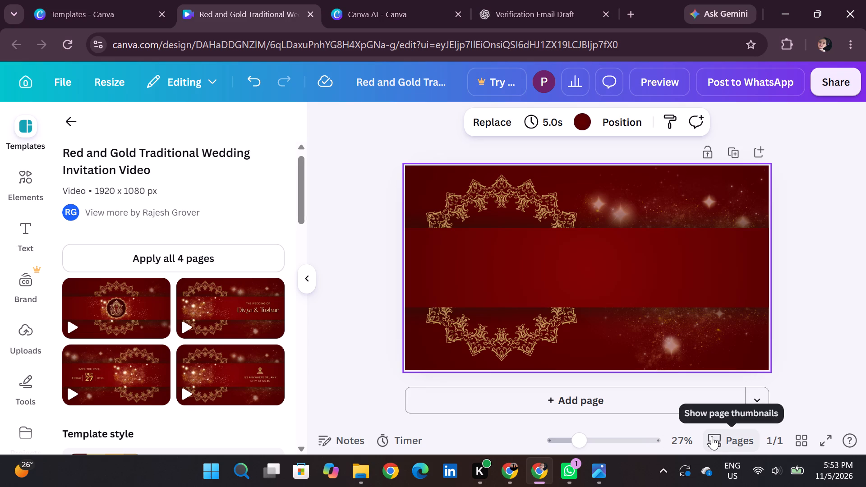
Show the video timeline and select the couple's names text clip at about the 3-second mark.
{"action": "left_click", "coordinate": [711, 434]}
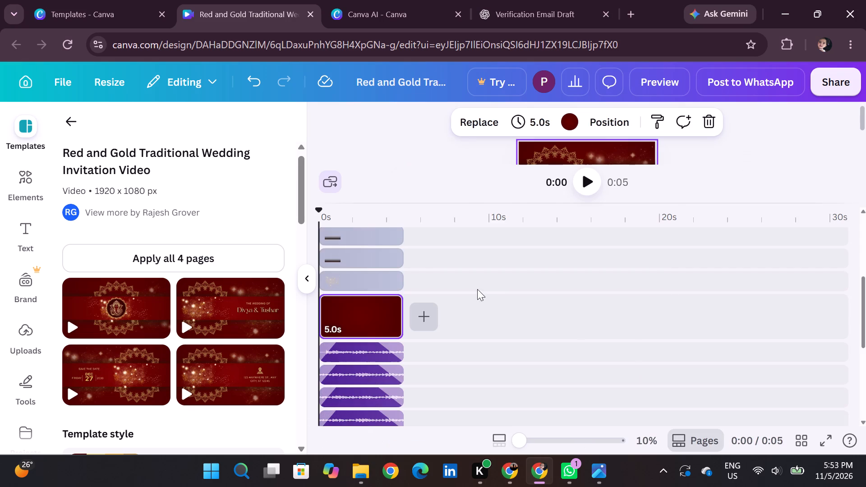
{"action": "scroll", "coordinate": [499, 303], "scroll_direction": "up", "scroll_amount": 1}
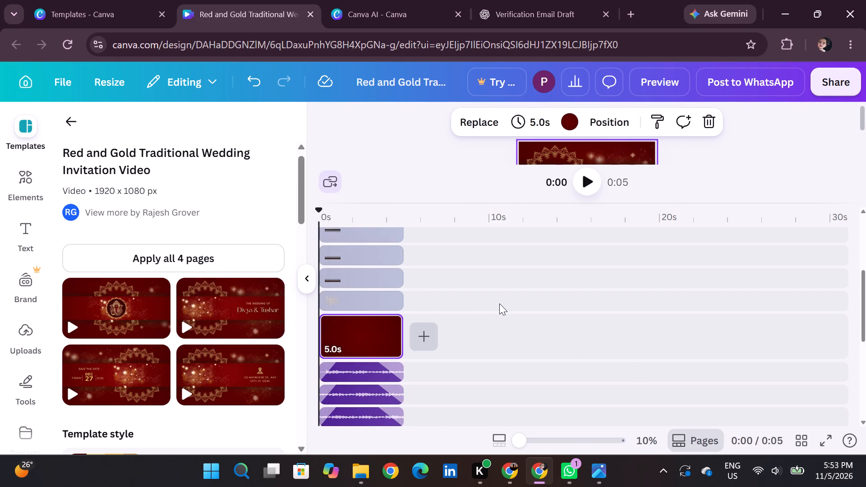
{"action": "scroll", "coordinate": [499, 303], "scroll_direction": "up", "scroll_amount": 5}
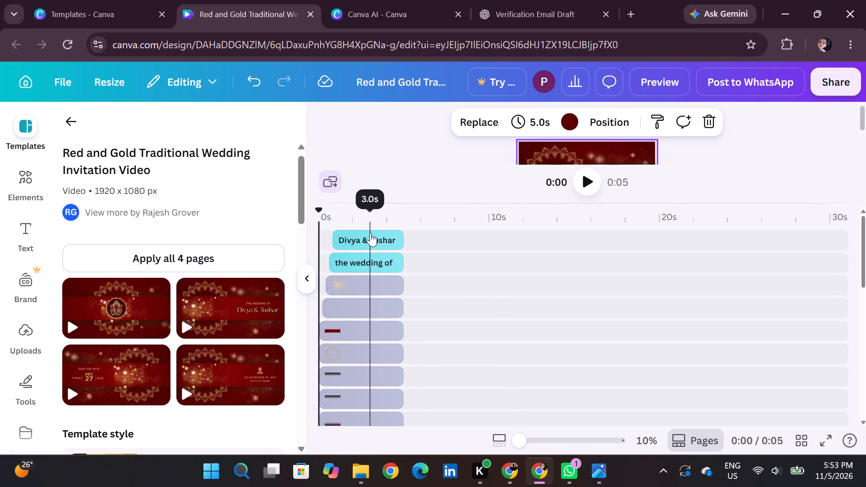
{"action": "left_click", "coordinate": [370, 231]}
{"action": "triple_click", "coordinate": [375, 233]}
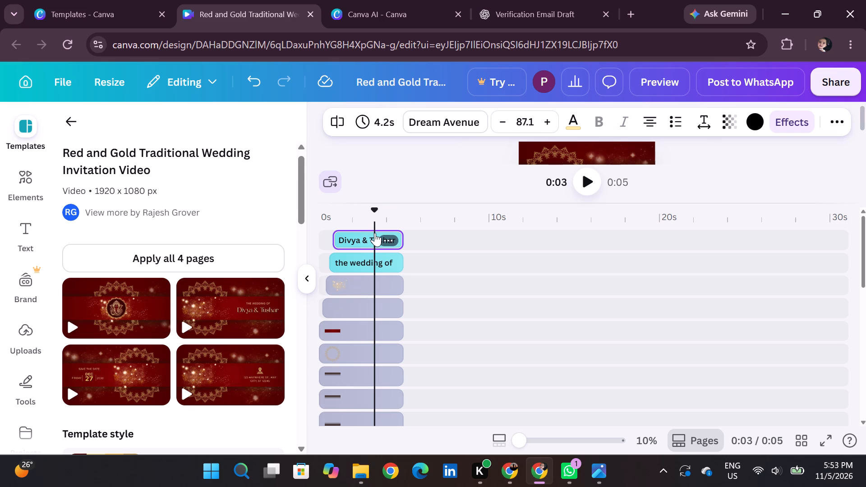
Examine the additional options available for the couple's names text clip on the timeline.
{"action": "left_click", "coordinate": [384, 235]}
{"action": "scroll", "coordinate": [438, 369], "scroll_direction": "down", "scroll_amount": 1}
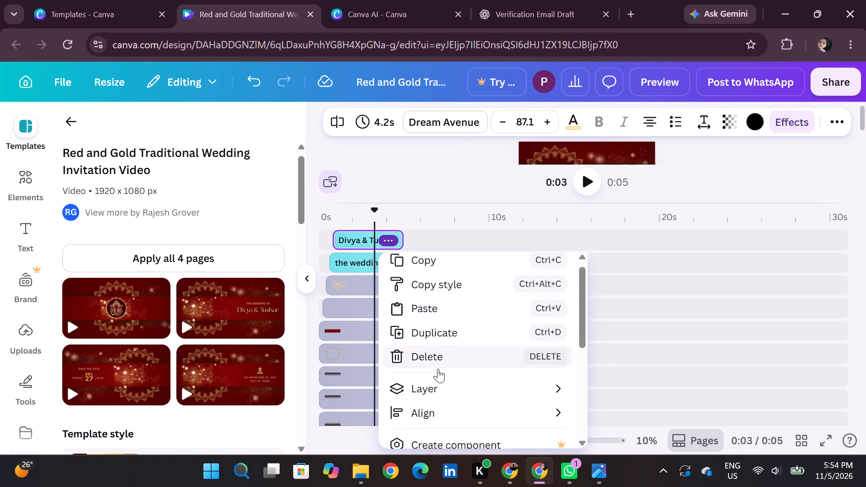
{"action": "scroll", "coordinate": [438, 369], "scroll_direction": "down", "scroll_amount": 2}
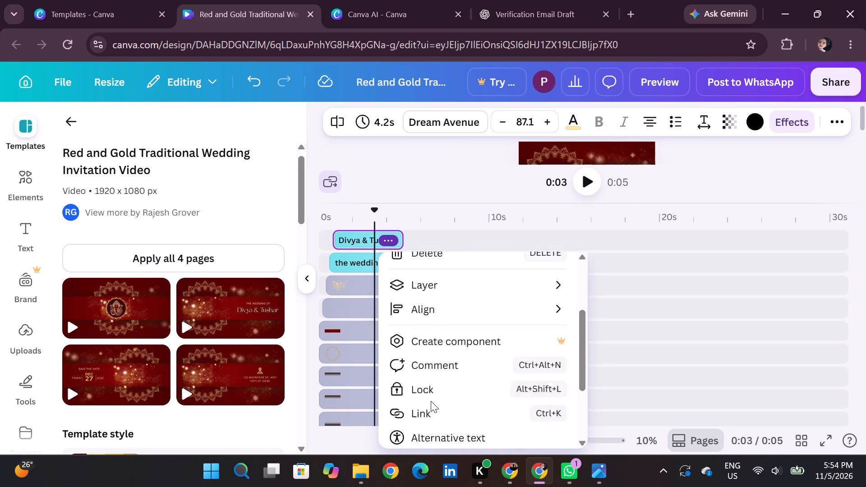
{"action": "scroll", "coordinate": [431, 401], "scroll_direction": "down", "scroll_amount": 3}
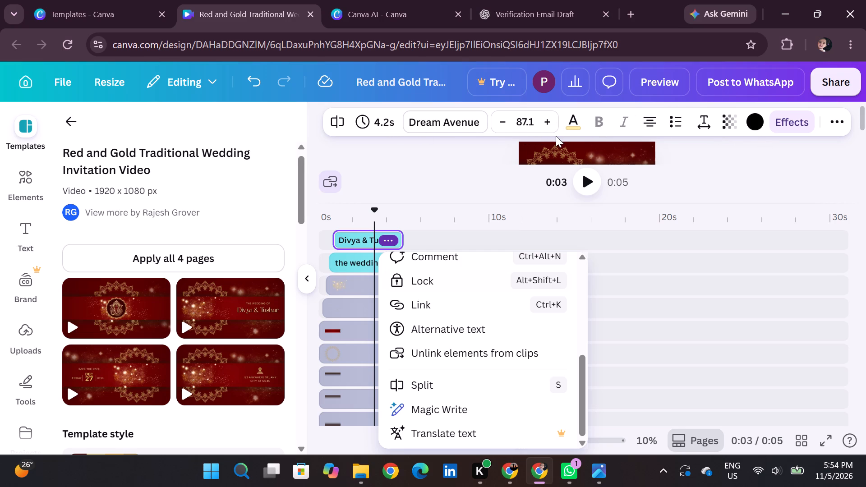
{"action": "left_click", "coordinate": [392, 240]}
{"action": "left_click", "coordinate": [392, 240]}
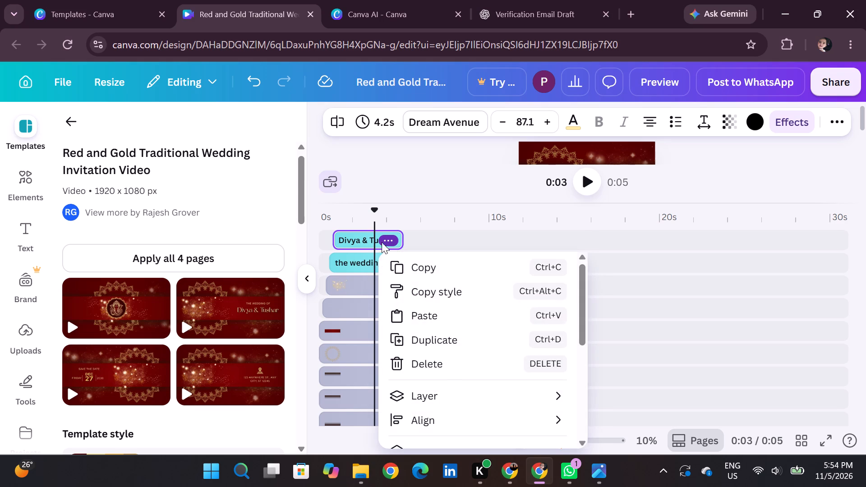
{"action": "scroll", "coordinate": [451, 355], "scroll_direction": "down", "scroll_amount": 1}
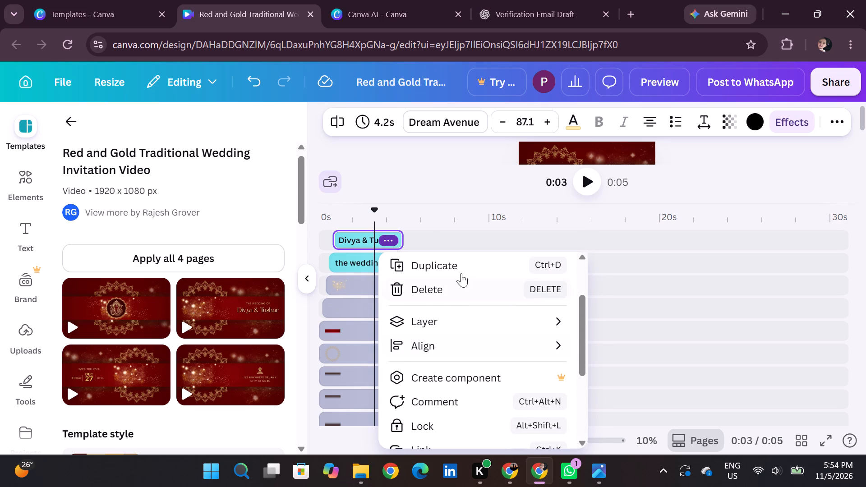
Look through the element and audio tracks on the video timeline, from the couple's names clip down to the audio tracks.
{"action": "left_click", "coordinate": [573, 119]}
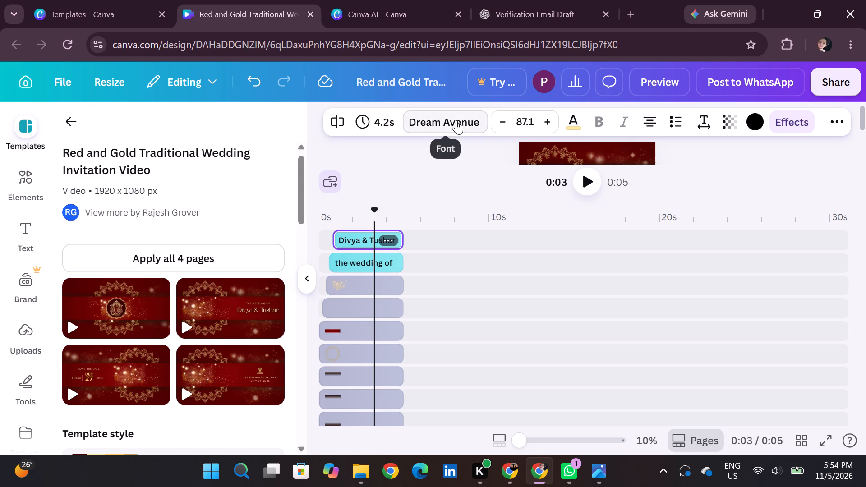
{"action": "scroll", "coordinate": [435, 138], "scroll_direction": "up", "scroll_amount": 2}
{"action": "scroll", "coordinate": [420, 233], "scroll_direction": "down", "scroll_amount": 1}
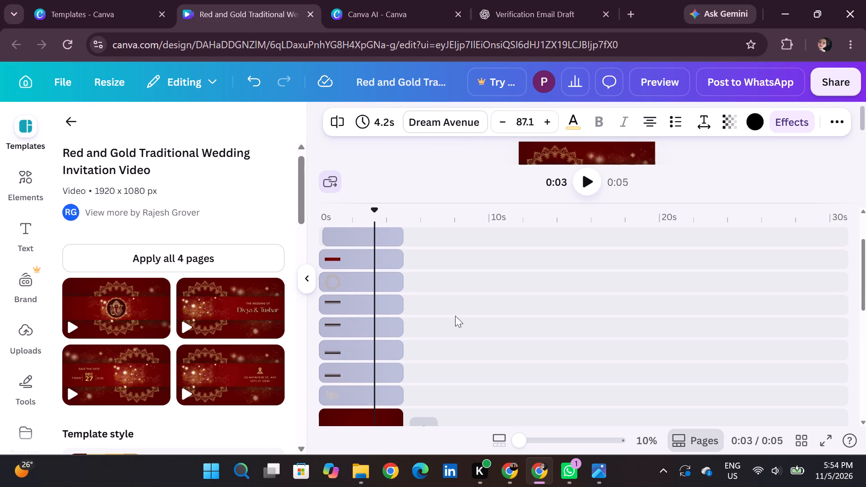
{"action": "scroll", "coordinate": [392, 295], "scroll_direction": "down", "scroll_amount": 2}
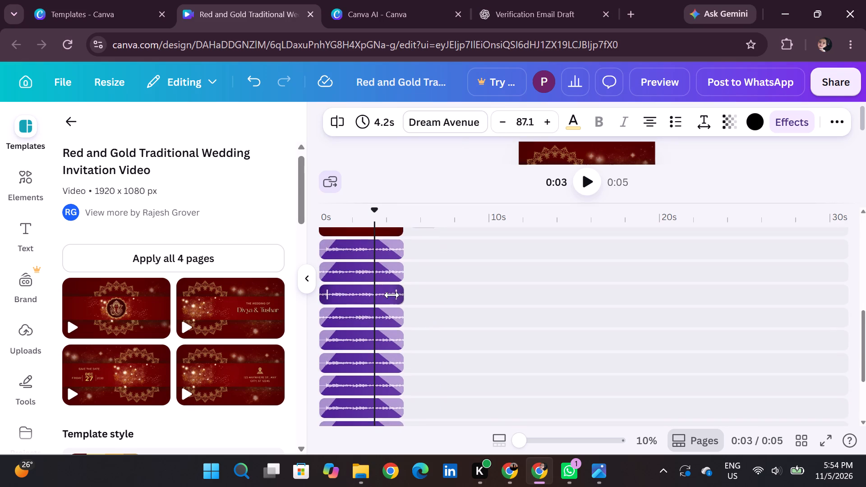
{"action": "scroll", "coordinate": [392, 295], "scroll_direction": "down", "scroll_amount": 3}
{"action": "scroll", "coordinate": [392, 295], "scroll_direction": "up", "scroll_amount": 3}
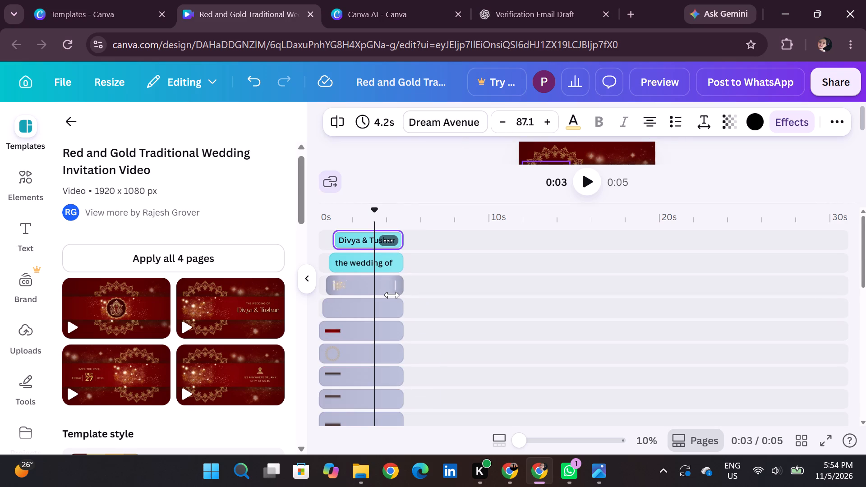
{"action": "scroll", "coordinate": [392, 295], "scroll_direction": "up", "scroll_amount": 3}
Select the "the wedding of" text clip on the timeline at about the 2-second mark and examine its available options.
{"action": "double_click", "coordinate": [368, 258]}
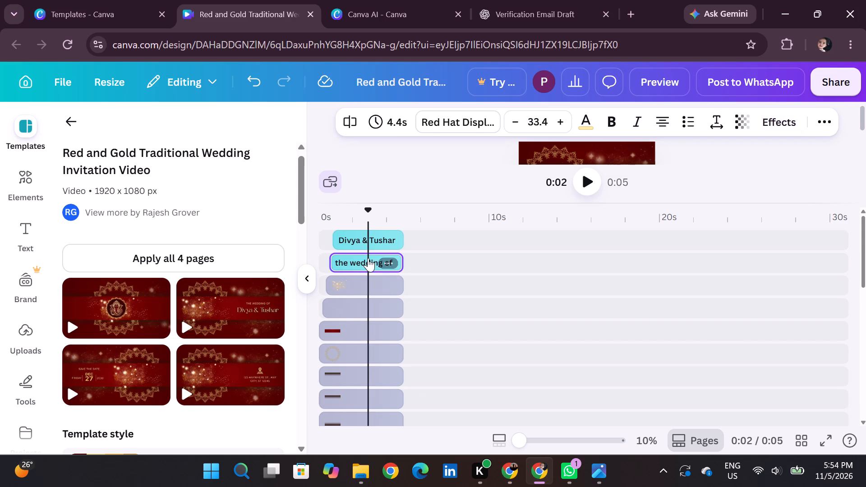
{"action": "double_click", "coordinate": [368, 258]}
{"action": "double_click", "coordinate": [368, 258]}
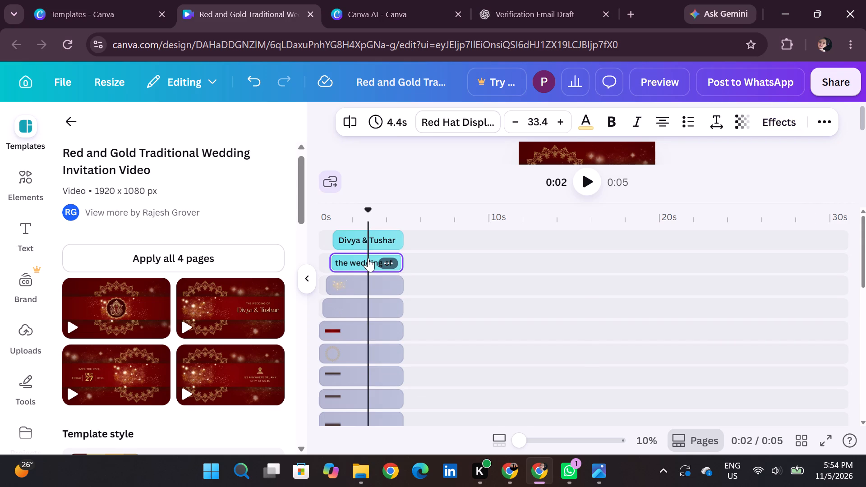
{"action": "right_click", "coordinate": [368, 258]}
{"action": "scroll", "coordinate": [463, 332], "scroll_direction": "down", "scroll_amount": 3}
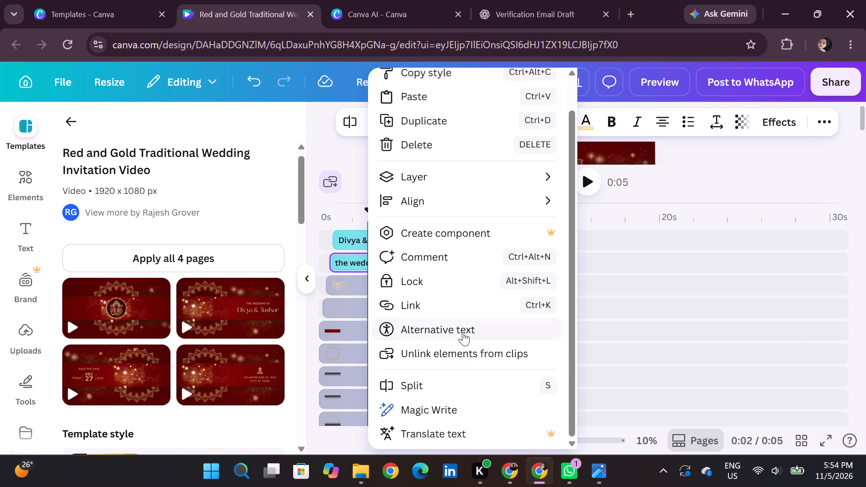
{"action": "scroll", "coordinate": [463, 332], "scroll_direction": "down", "scroll_amount": 1}
{"action": "scroll", "coordinate": [475, 418], "scroll_direction": "down", "scroll_amount": 1}
{"action": "scroll", "coordinate": [514, 269], "scroll_direction": "up", "scroll_amount": 5}
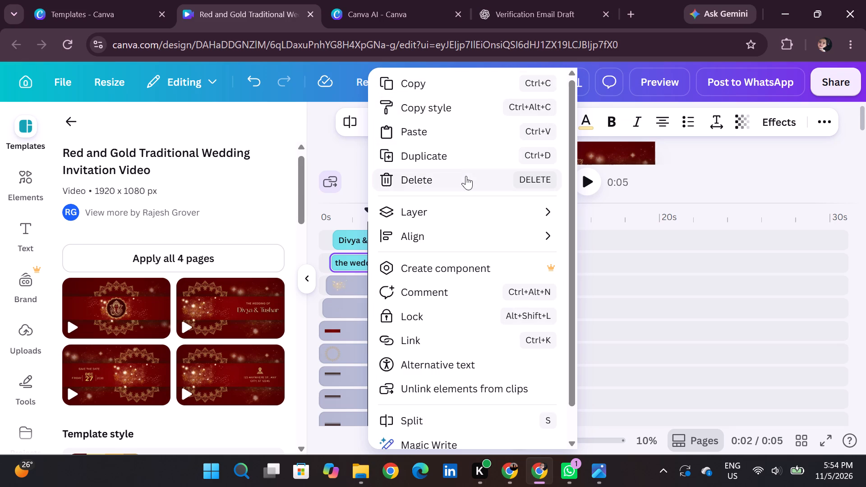
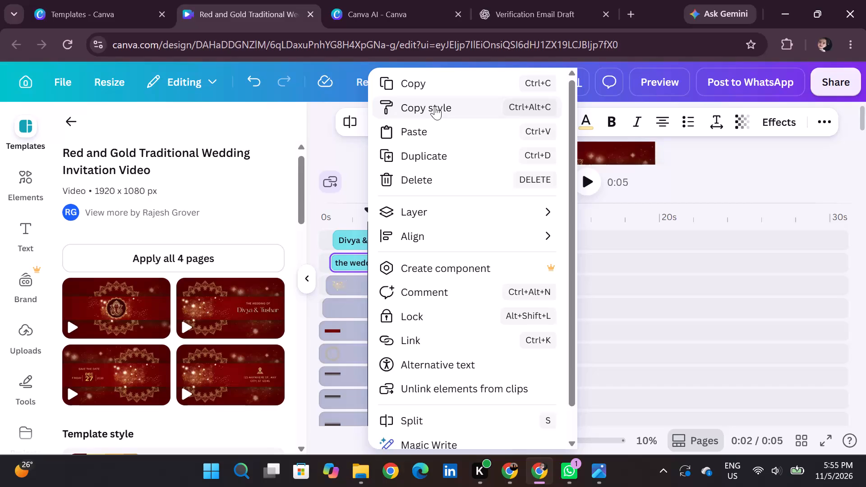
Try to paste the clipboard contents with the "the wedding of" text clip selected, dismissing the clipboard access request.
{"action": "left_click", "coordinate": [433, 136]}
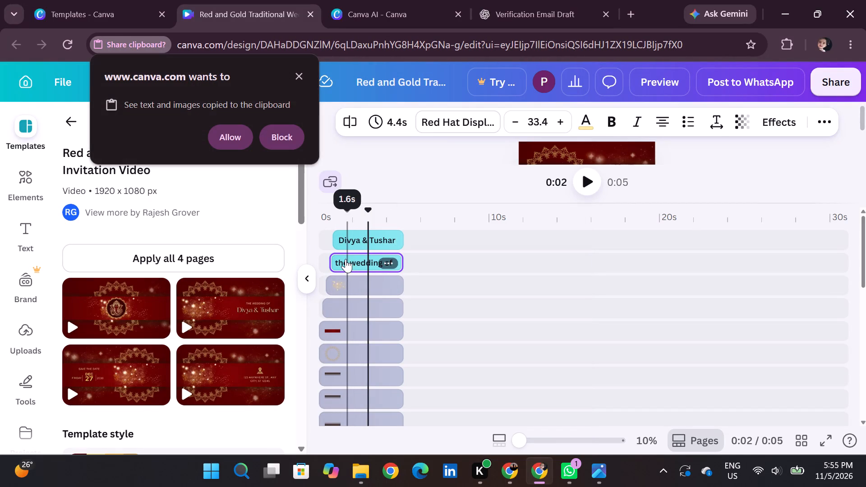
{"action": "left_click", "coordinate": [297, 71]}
Select the couple's names text clip on the timeline at about the 2-second mark.
{"action": "triple_click", "coordinate": [365, 237]}
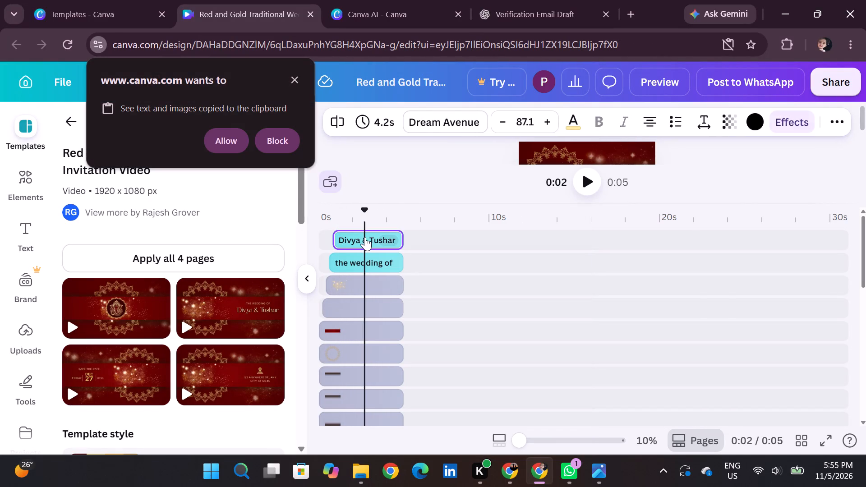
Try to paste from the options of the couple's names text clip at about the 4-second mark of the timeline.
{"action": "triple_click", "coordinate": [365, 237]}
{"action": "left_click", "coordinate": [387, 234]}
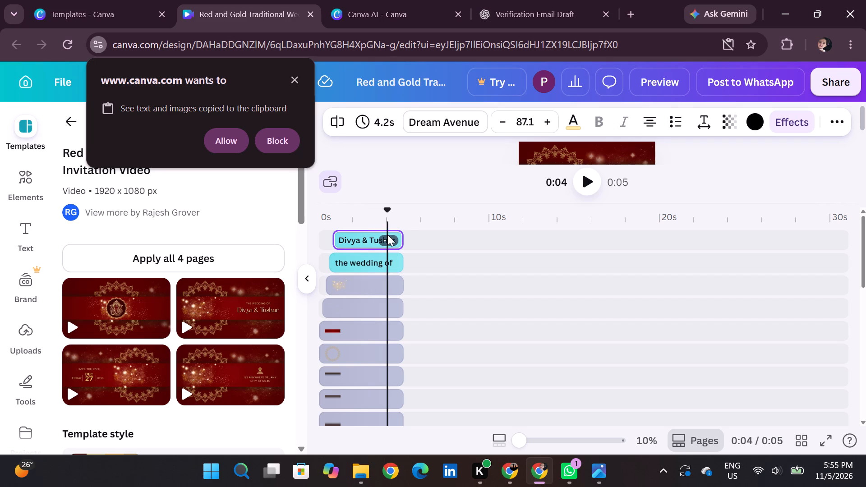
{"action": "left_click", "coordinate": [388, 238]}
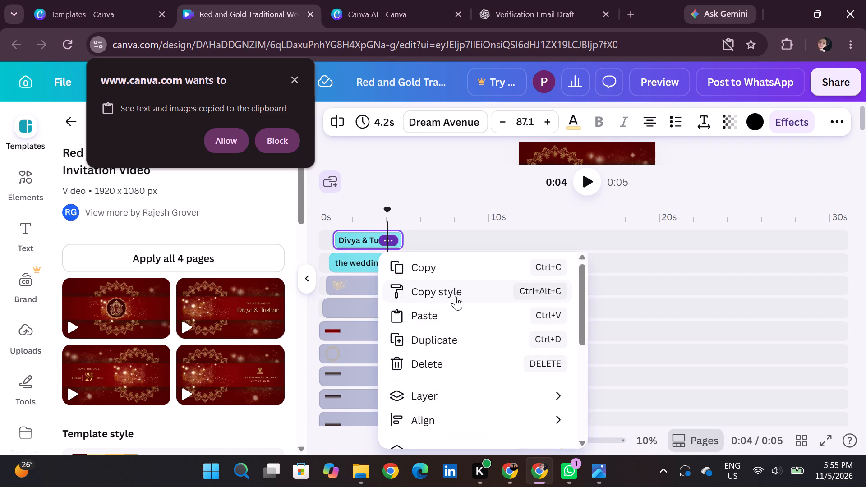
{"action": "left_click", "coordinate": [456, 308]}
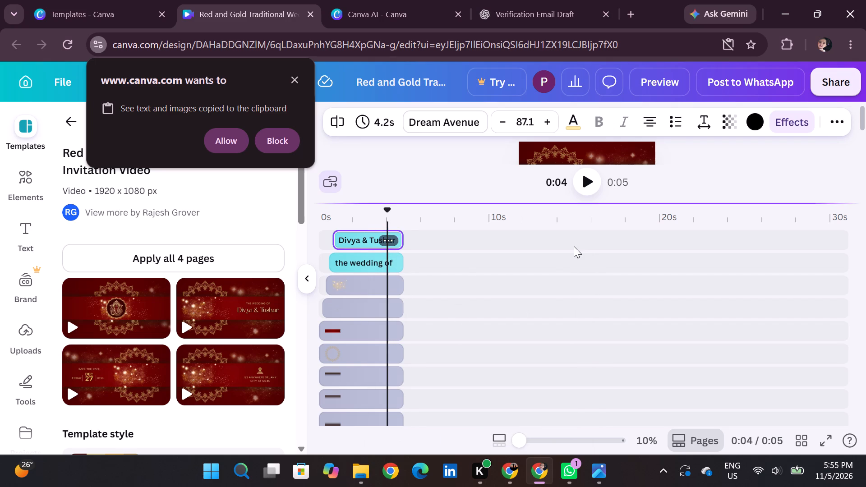
Play the invitation video from about the 4-second mark to its end.
{"action": "scroll", "coordinate": [574, 246], "scroll_direction": "up", "scroll_amount": 3}
{"action": "left_click", "coordinate": [586, 178]}
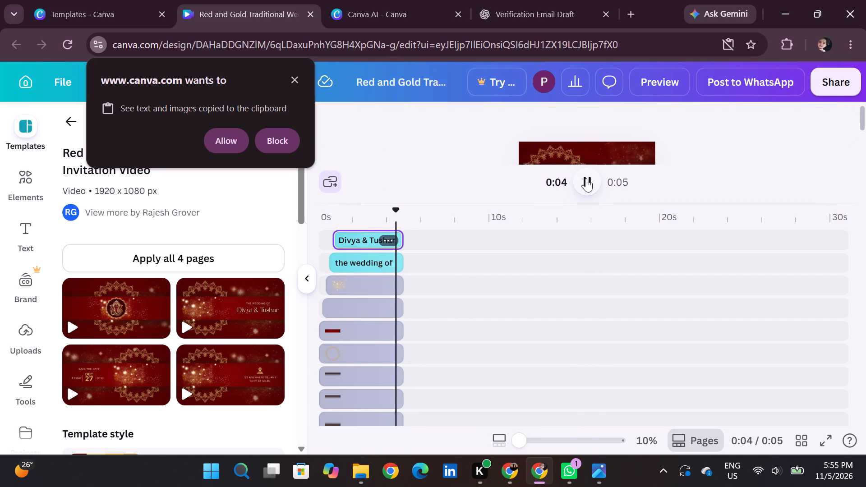
{"action": "scroll", "coordinate": [578, 230], "scroll_direction": "up", "scroll_amount": 2}
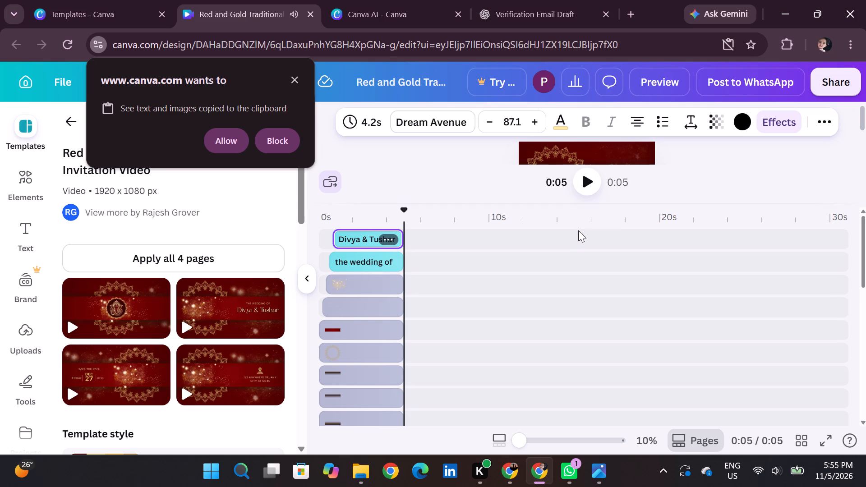
Return to the video template list and dismiss the clipboard access request and the copy-and-paste notice.
{"action": "left_click", "coordinate": [72, 121]}
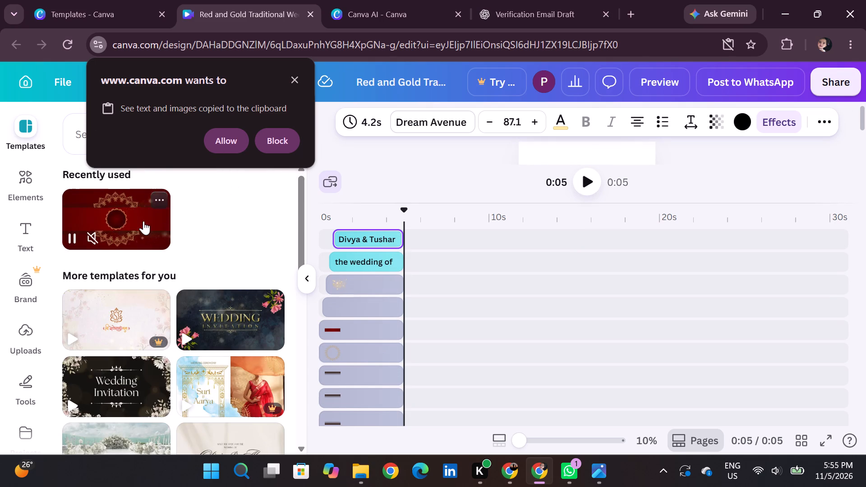
{"action": "scroll", "coordinate": [143, 221], "scroll_direction": "down", "scroll_amount": 1}
{"action": "left_click", "coordinate": [298, 77]}
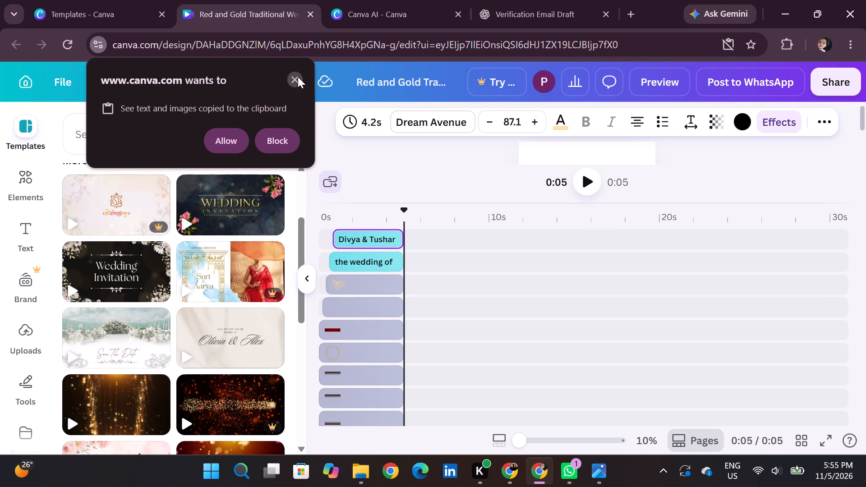
{"action": "left_click", "coordinate": [298, 77]}
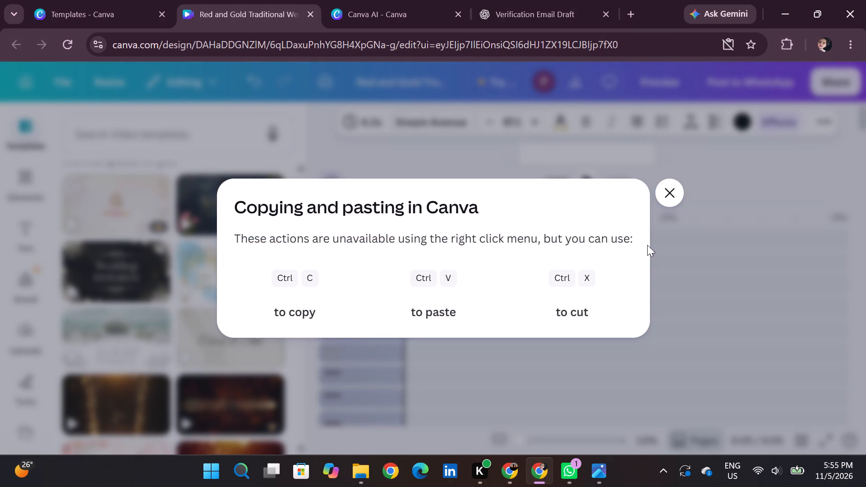
{"action": "left_click", "coordinate": [668, 191]}
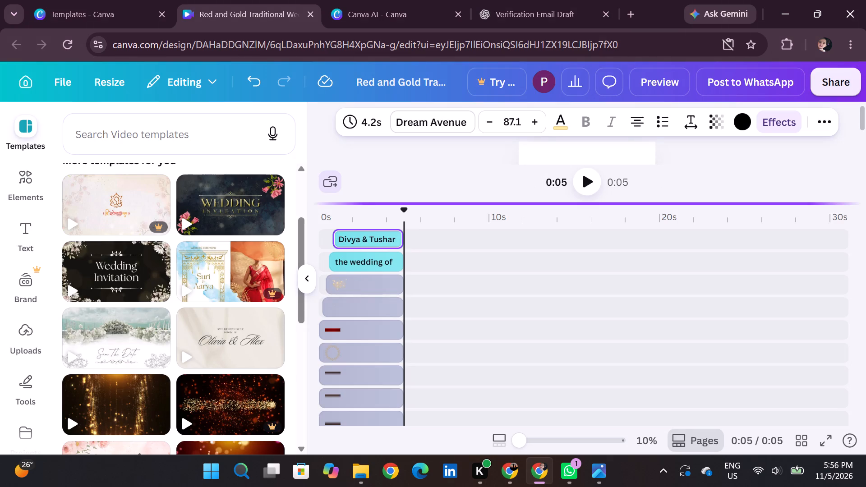
Examine the lower graphic and audio tracks of the timeline and the suggested video templates.
{"action": "scroll", "coordinate": [494, 205], "scroll_direction": "down", "scroll_amount": 1}
{"action": "scroll", "coordinate": [494, 205], "scroll_direction": "up", "scroll_amount": 4}
{"action": "scroll", "coordinate": [518, 308], "scroll_direction": "down", "scroll_amount": 3}
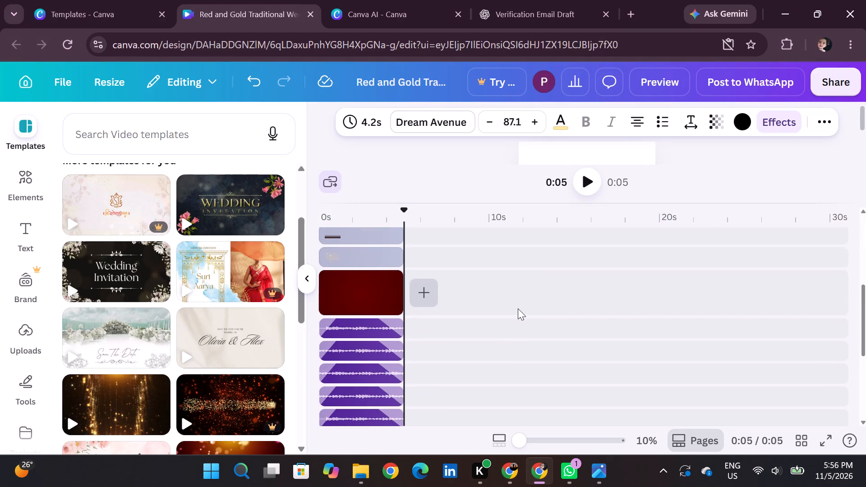
{"action": "scroll", "coordinate": [518, 308], "scroll_direction": "down", "scroll_amount": 7}
{"action": "scroll", "coordinate": [332, 382], "scroll_direction": "down", "scroll_amount": 1}
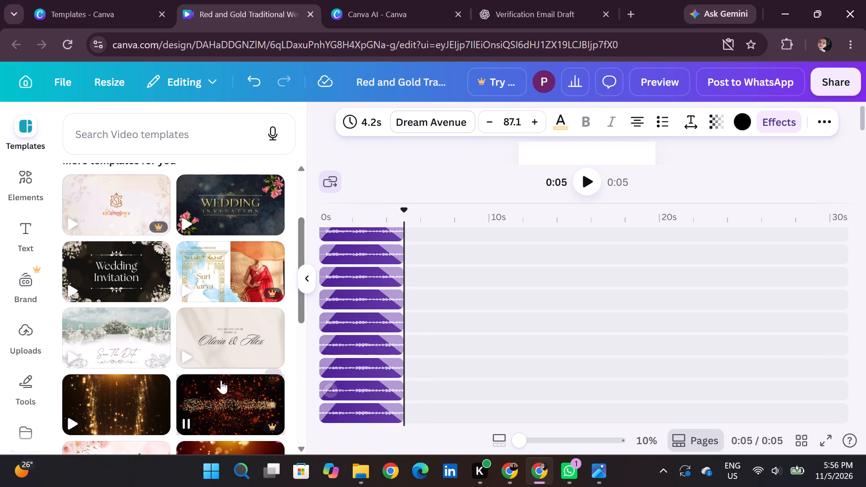
{"action": "scroll", "coordinate": [221, 380], "scroll_direction": "down", "scroll_amount": 2}
{"action": "scroll", "coordinate": [251, 332], "scroll_direction": "down", "scroll_amount": 2}
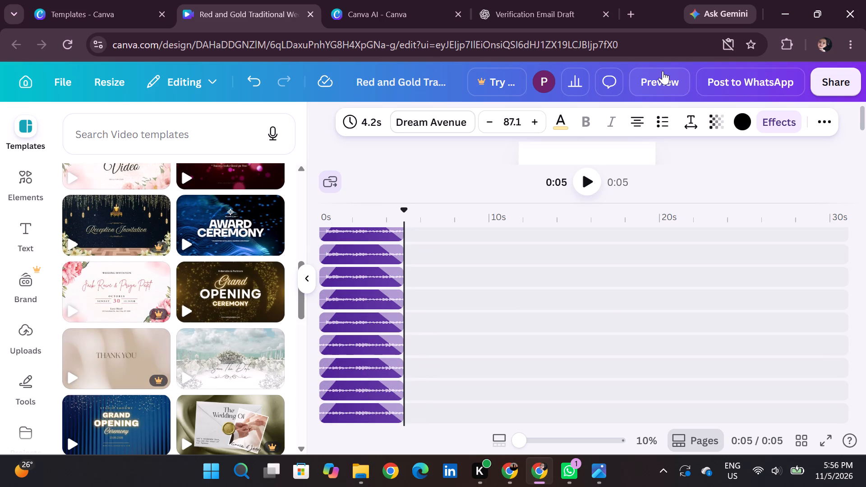
{"action": "scroll", "coordinate": [604, 306], "scroll_direction": "up", "scroll_amount": 6}
{"action": "triple_click", "coordinate": [603, 148]}
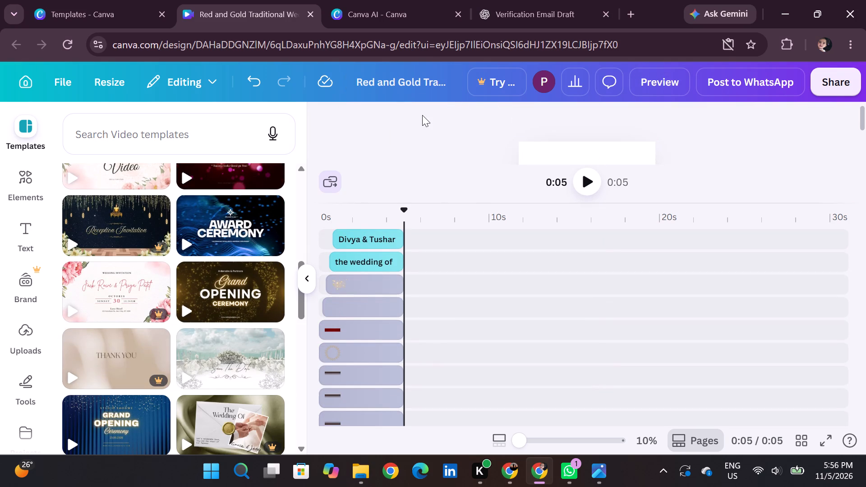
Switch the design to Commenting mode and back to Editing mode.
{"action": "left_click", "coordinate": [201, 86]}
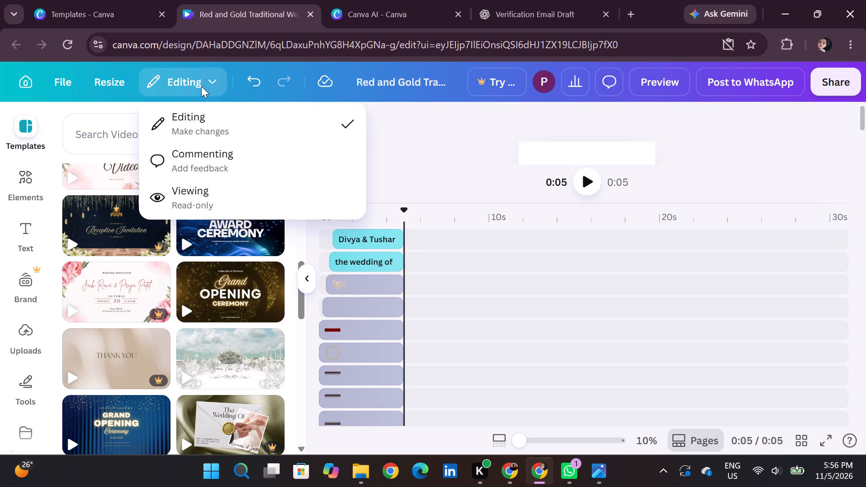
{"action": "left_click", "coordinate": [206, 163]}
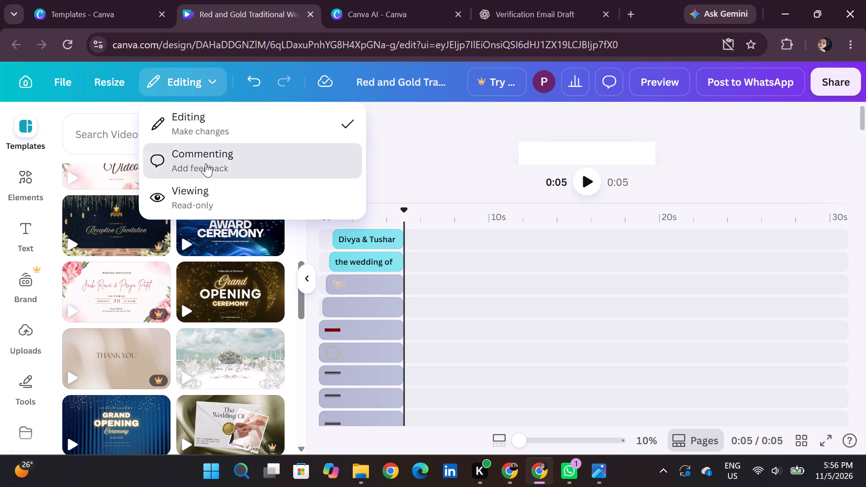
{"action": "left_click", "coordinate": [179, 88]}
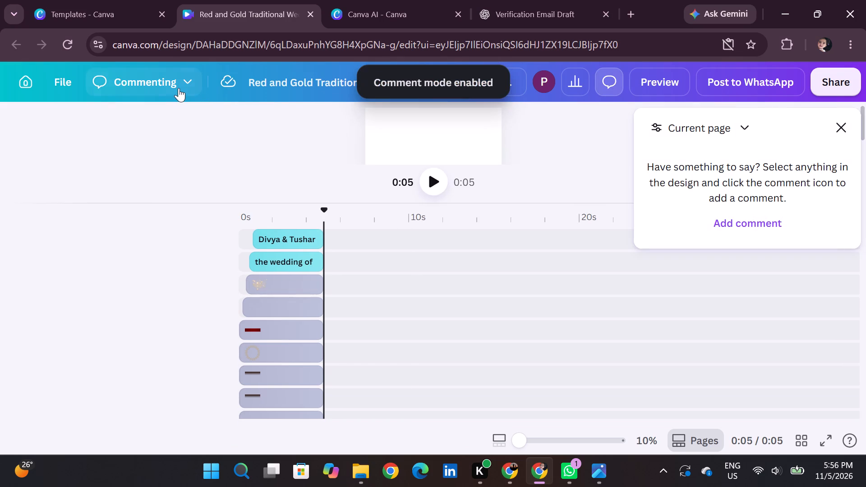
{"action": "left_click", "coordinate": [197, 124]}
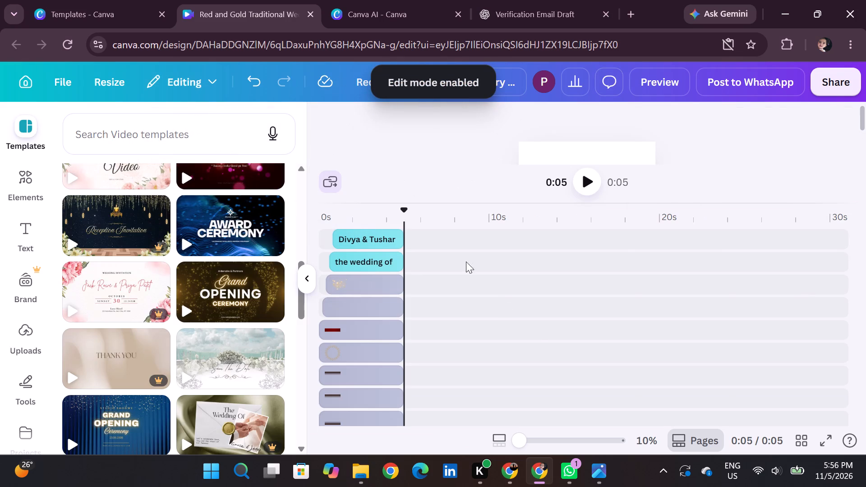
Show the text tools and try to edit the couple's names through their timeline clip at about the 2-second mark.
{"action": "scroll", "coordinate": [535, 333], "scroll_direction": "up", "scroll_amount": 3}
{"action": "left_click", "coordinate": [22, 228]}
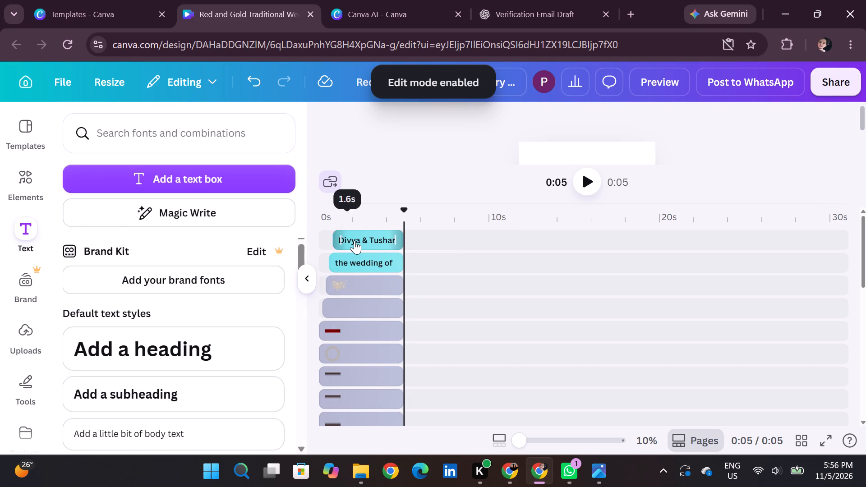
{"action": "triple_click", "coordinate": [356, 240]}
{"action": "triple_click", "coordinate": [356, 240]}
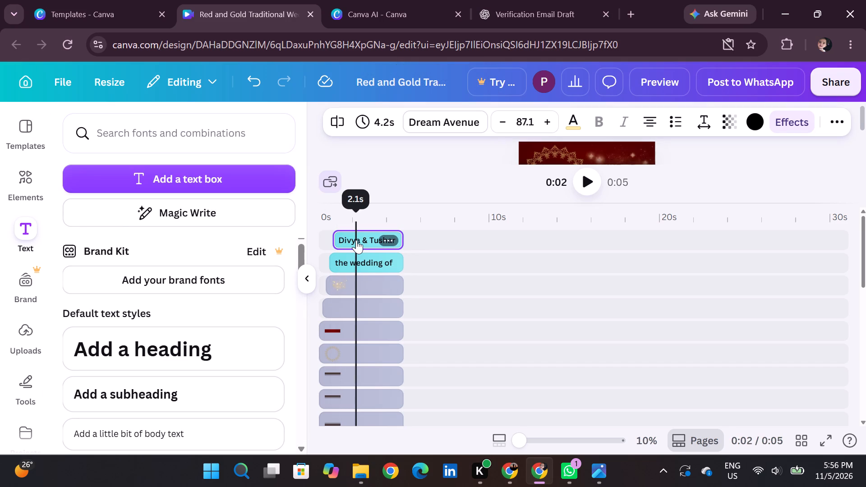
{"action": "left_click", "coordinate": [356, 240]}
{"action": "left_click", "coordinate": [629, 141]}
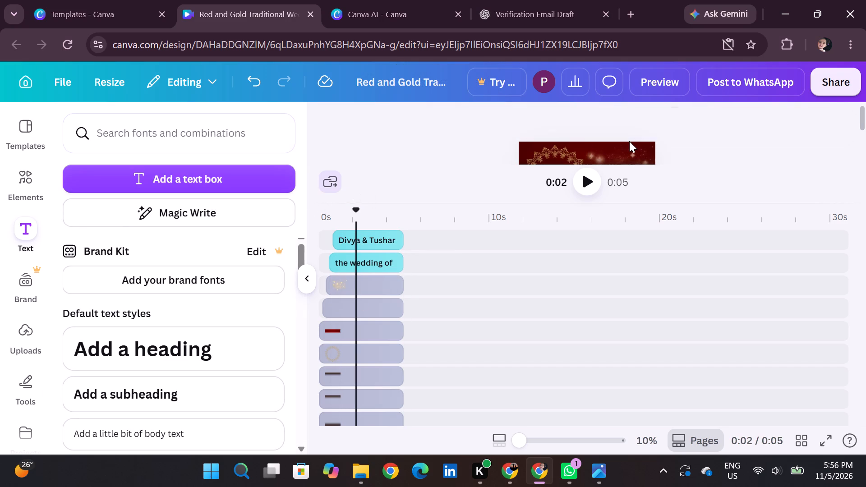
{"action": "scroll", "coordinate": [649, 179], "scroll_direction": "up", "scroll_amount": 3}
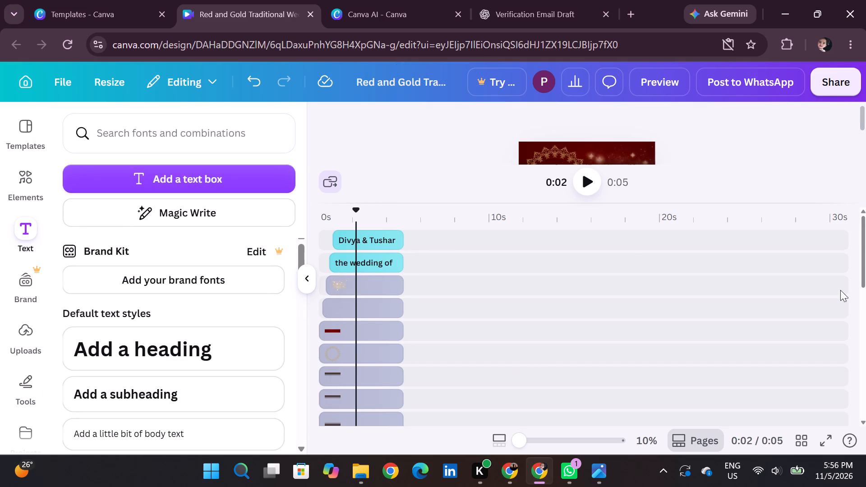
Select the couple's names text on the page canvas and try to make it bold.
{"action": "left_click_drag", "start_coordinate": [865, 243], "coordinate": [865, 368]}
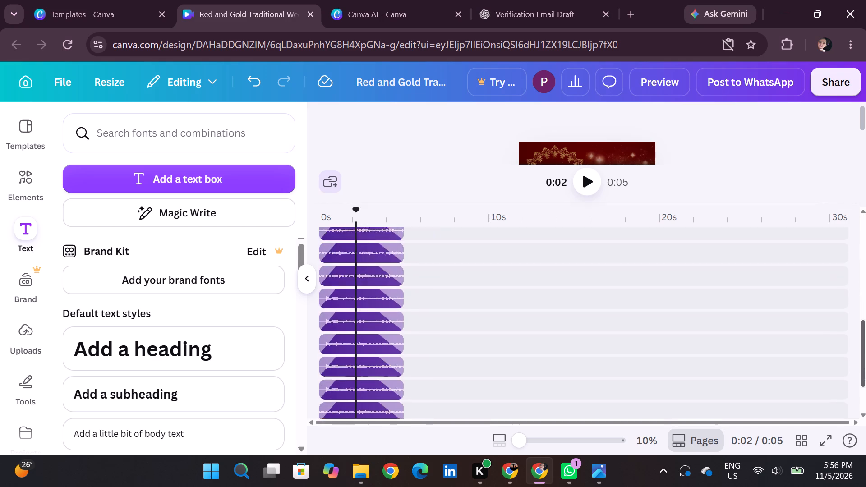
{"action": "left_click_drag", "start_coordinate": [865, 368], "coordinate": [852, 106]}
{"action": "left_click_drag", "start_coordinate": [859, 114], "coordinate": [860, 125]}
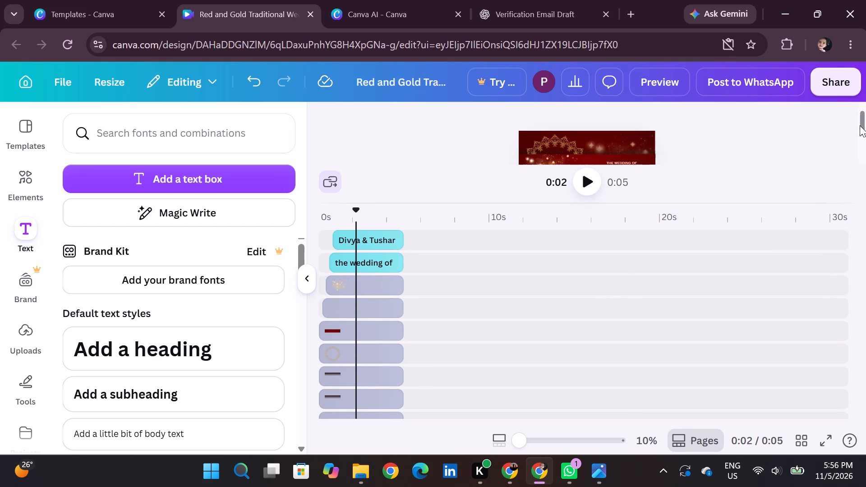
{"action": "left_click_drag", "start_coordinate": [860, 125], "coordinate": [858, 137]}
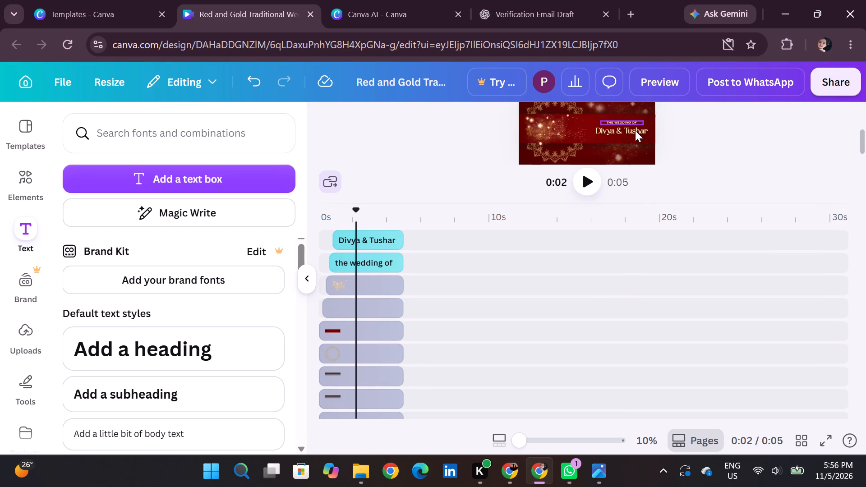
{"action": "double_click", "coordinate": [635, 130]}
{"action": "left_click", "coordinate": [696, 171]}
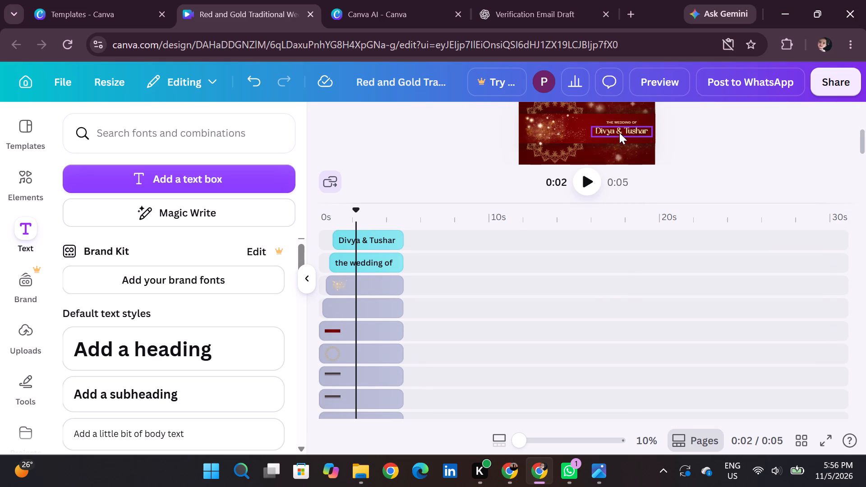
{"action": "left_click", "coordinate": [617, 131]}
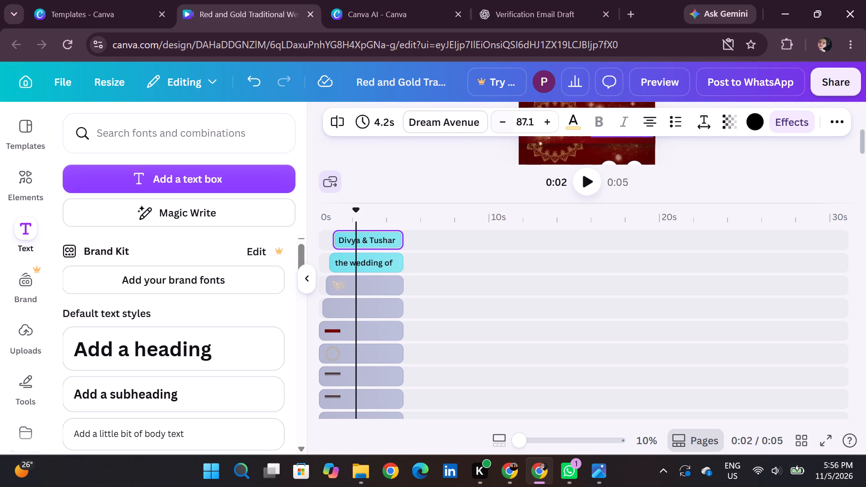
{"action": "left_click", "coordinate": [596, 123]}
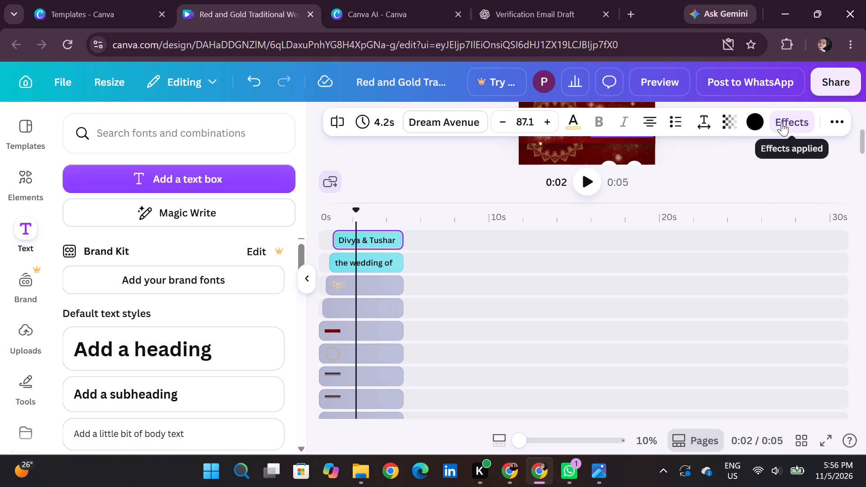
Examine the additional formatting options for the couple's names text.
{"action": "left_click", "coordinate": [825, 118]}
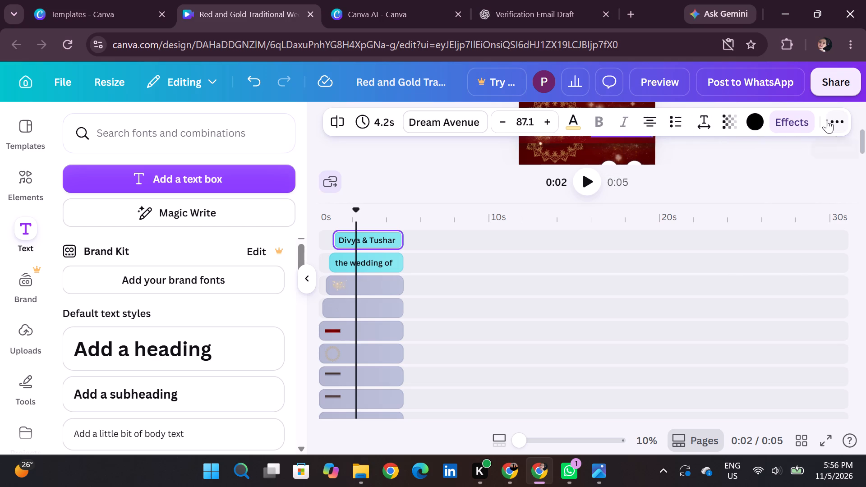
{"action": "left_click", "coordinate": [827, 119]}
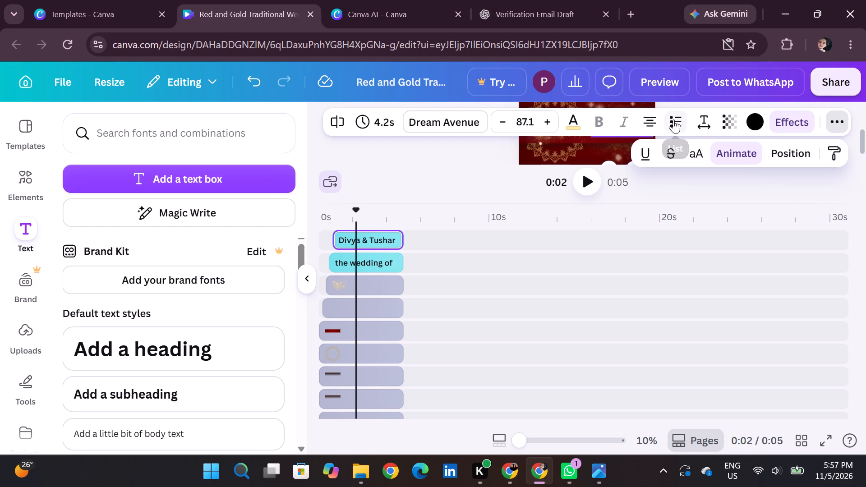
{"action": "left_click", "coordinate": [475, 154]}
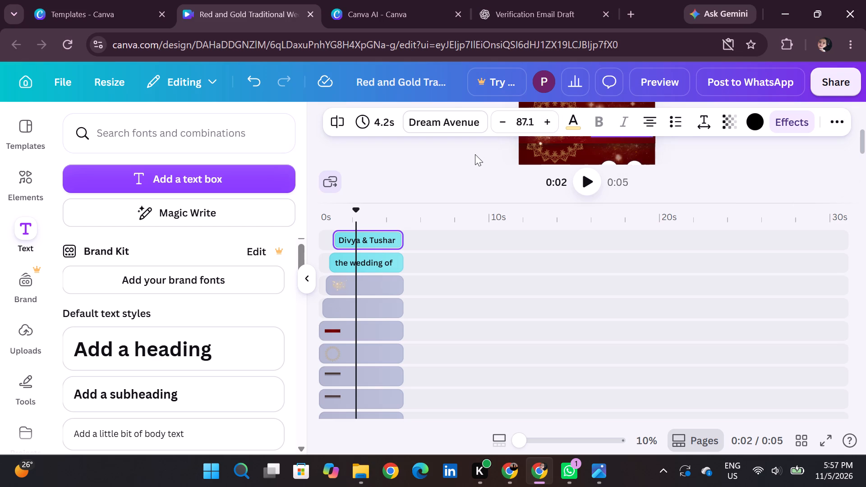
Delete the couple's names text clip from the timeline.
{"action": "triple_click", "coordinate": [371, 235]}
{"action": "left_click", "coordinate": [371, 235]}
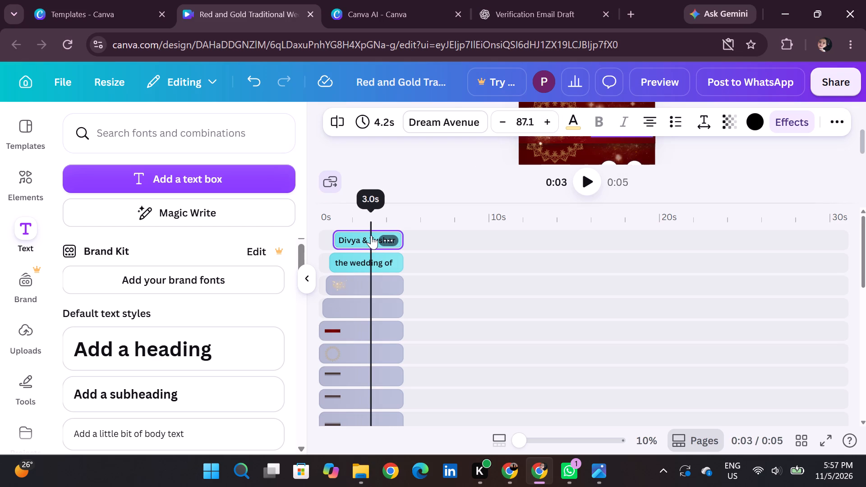
{"action": "left_click", "coordinate": [387, 236]}
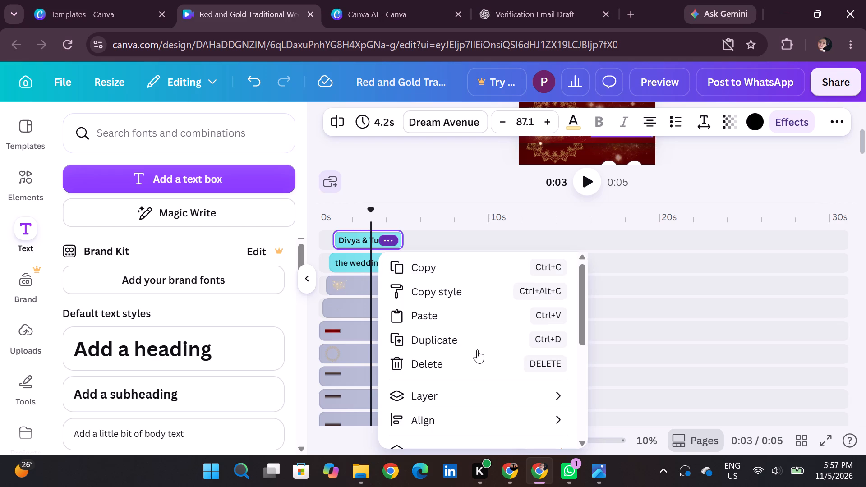
{"action": "scroll", "coordinate": [477, 349], "scroll_direction": "down", "scroll_amount": 1}
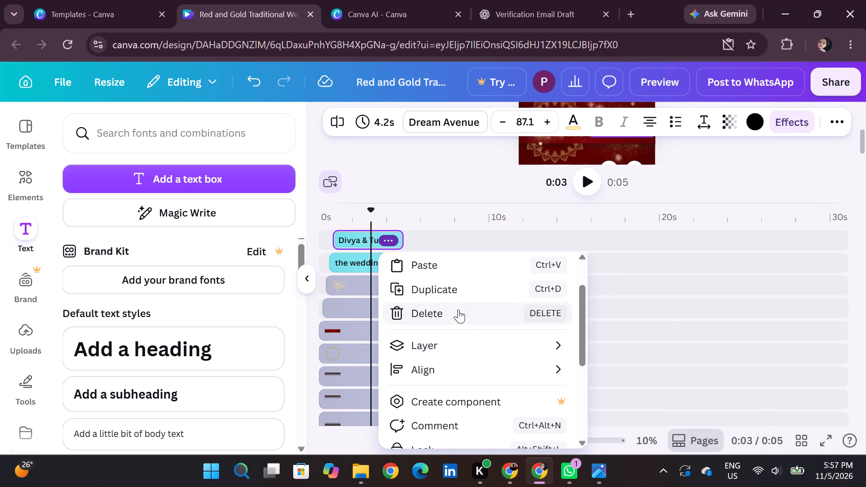
{"action": "left_click", "coordinate": [458, 309]}
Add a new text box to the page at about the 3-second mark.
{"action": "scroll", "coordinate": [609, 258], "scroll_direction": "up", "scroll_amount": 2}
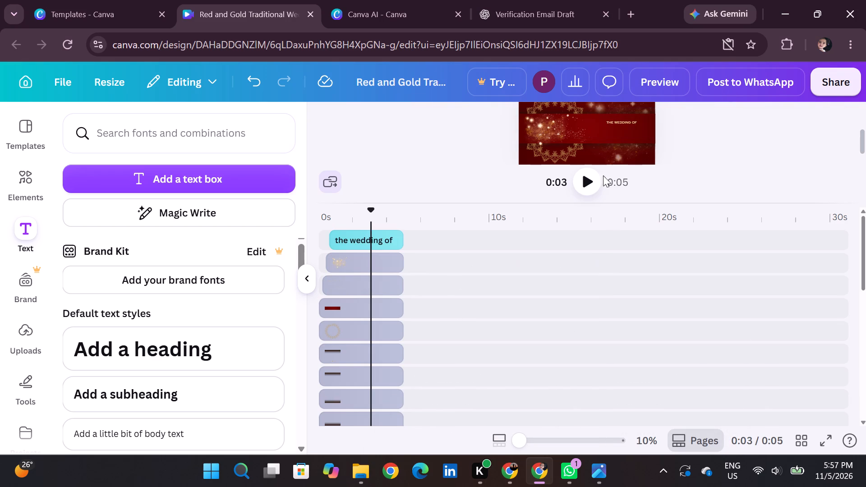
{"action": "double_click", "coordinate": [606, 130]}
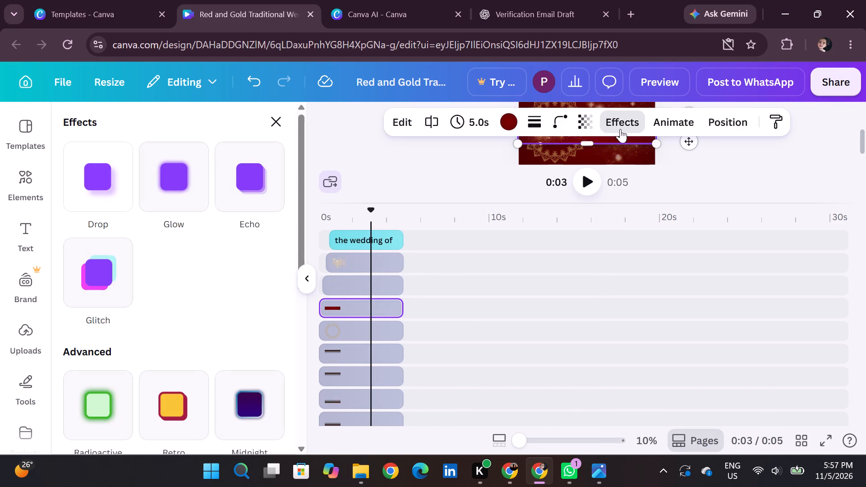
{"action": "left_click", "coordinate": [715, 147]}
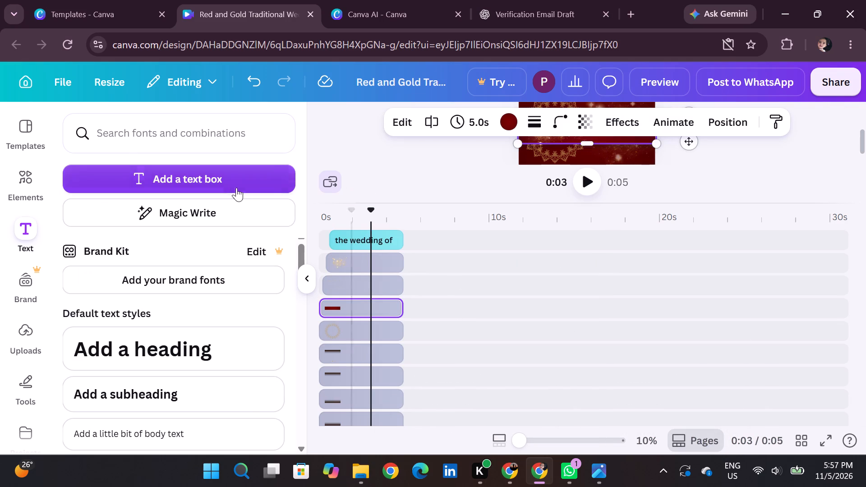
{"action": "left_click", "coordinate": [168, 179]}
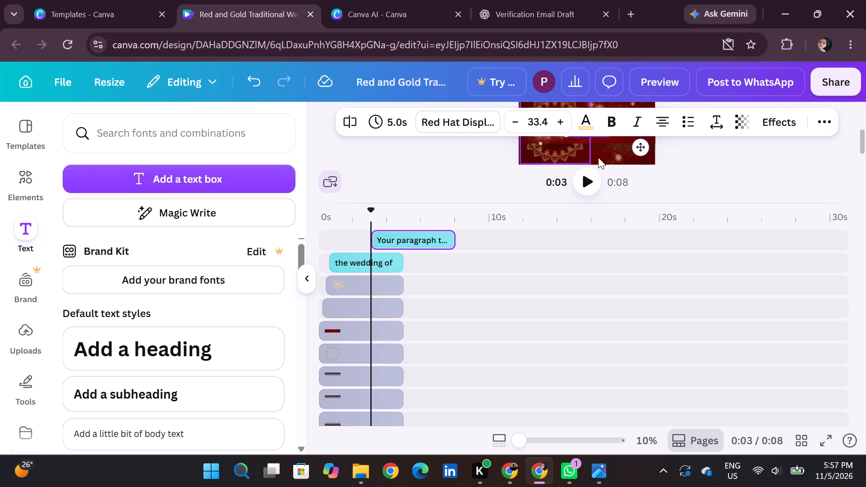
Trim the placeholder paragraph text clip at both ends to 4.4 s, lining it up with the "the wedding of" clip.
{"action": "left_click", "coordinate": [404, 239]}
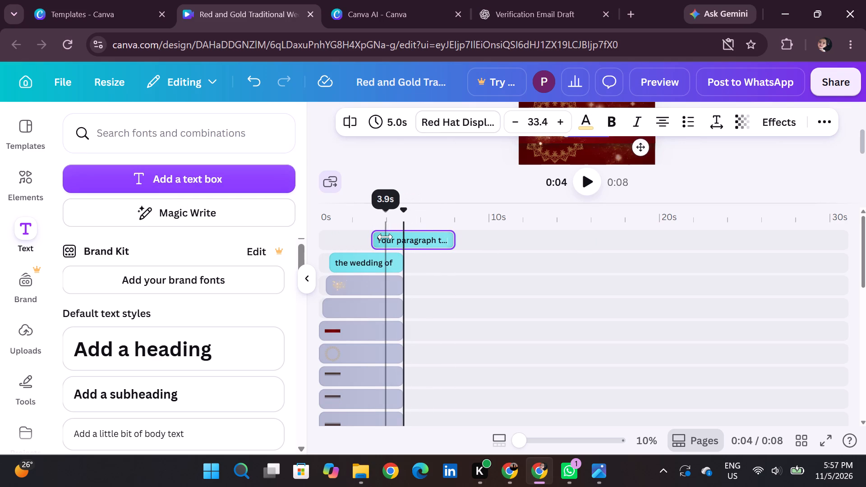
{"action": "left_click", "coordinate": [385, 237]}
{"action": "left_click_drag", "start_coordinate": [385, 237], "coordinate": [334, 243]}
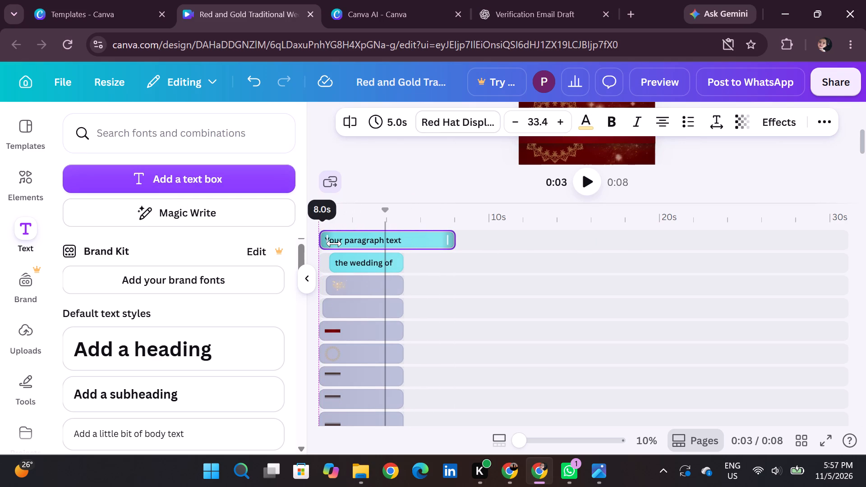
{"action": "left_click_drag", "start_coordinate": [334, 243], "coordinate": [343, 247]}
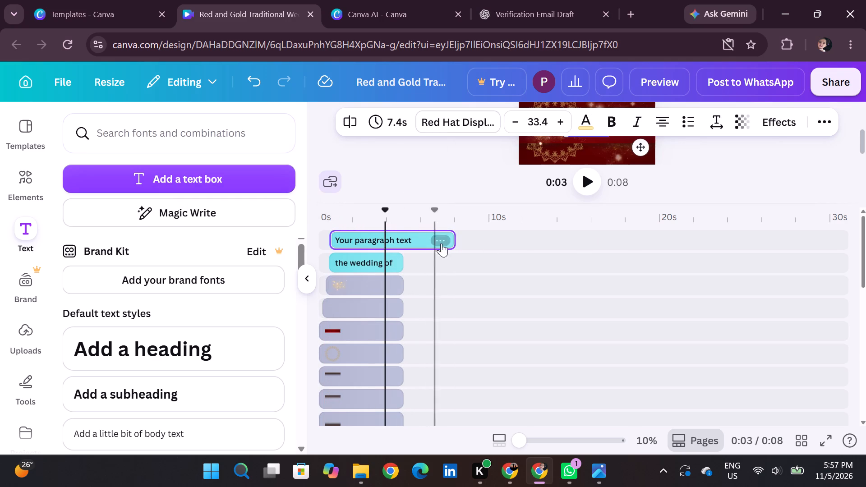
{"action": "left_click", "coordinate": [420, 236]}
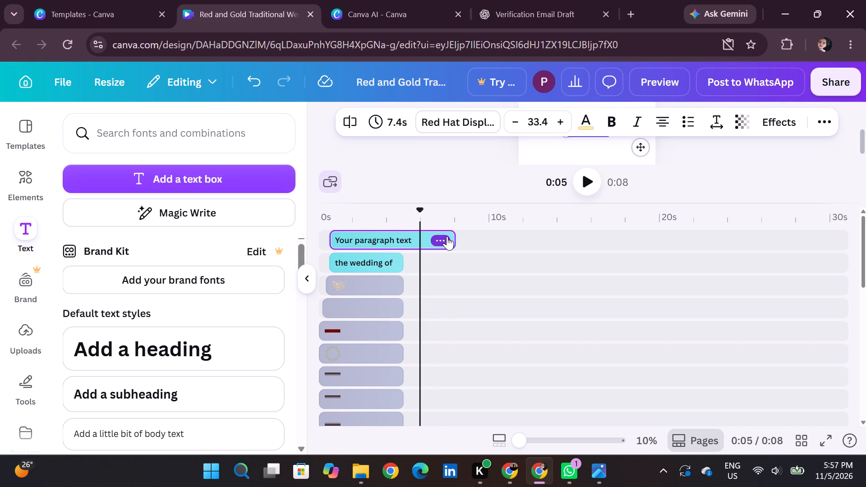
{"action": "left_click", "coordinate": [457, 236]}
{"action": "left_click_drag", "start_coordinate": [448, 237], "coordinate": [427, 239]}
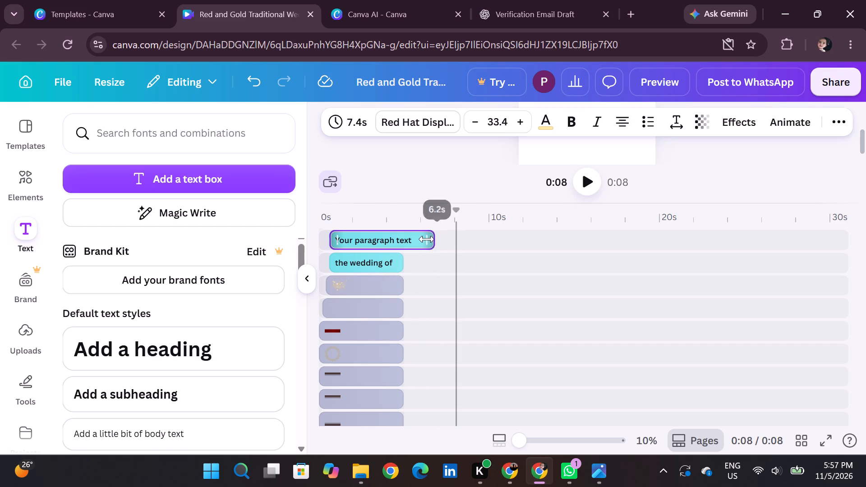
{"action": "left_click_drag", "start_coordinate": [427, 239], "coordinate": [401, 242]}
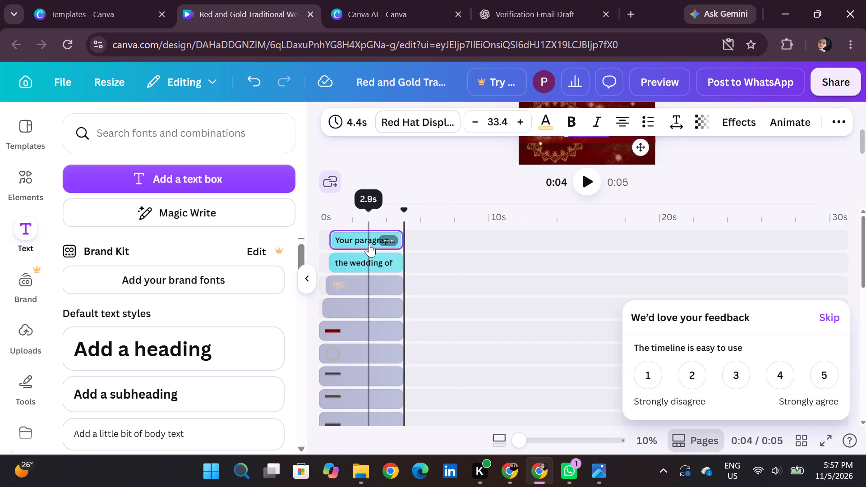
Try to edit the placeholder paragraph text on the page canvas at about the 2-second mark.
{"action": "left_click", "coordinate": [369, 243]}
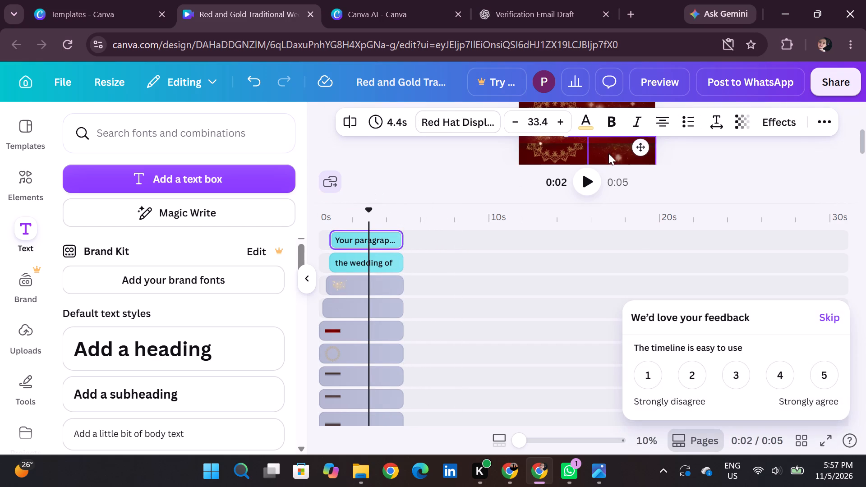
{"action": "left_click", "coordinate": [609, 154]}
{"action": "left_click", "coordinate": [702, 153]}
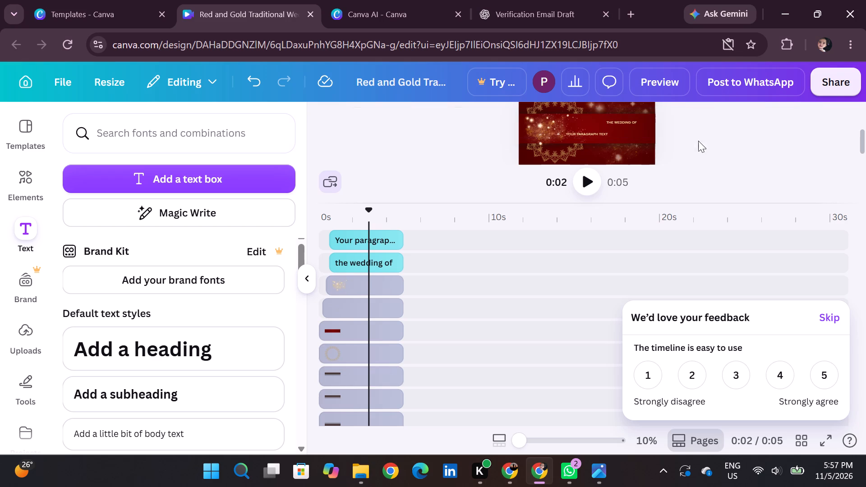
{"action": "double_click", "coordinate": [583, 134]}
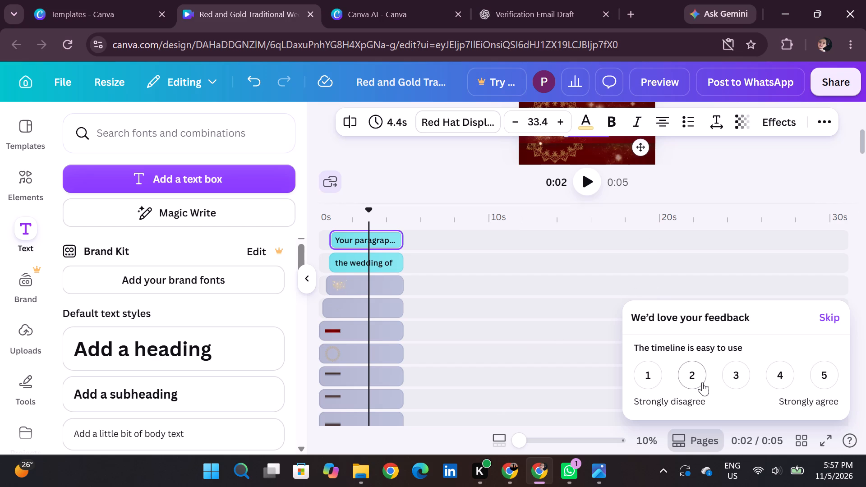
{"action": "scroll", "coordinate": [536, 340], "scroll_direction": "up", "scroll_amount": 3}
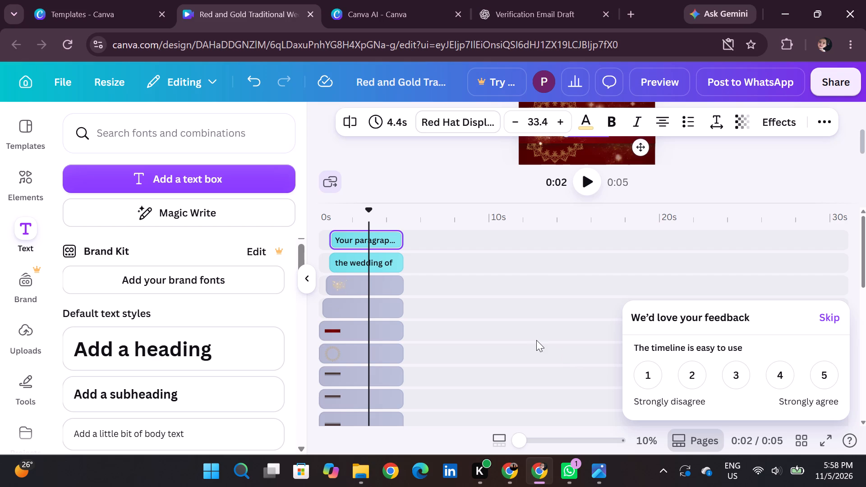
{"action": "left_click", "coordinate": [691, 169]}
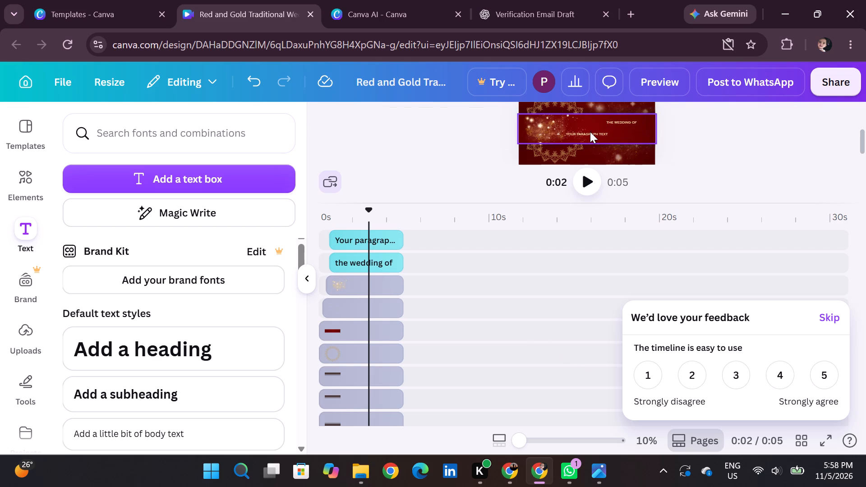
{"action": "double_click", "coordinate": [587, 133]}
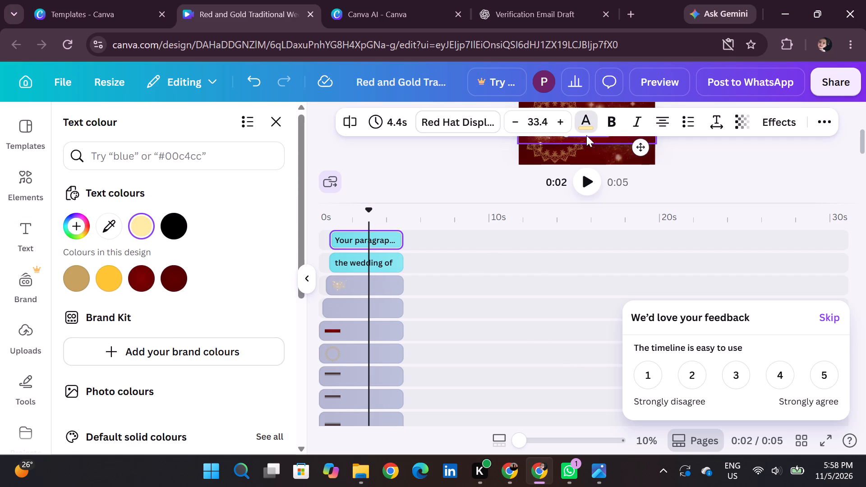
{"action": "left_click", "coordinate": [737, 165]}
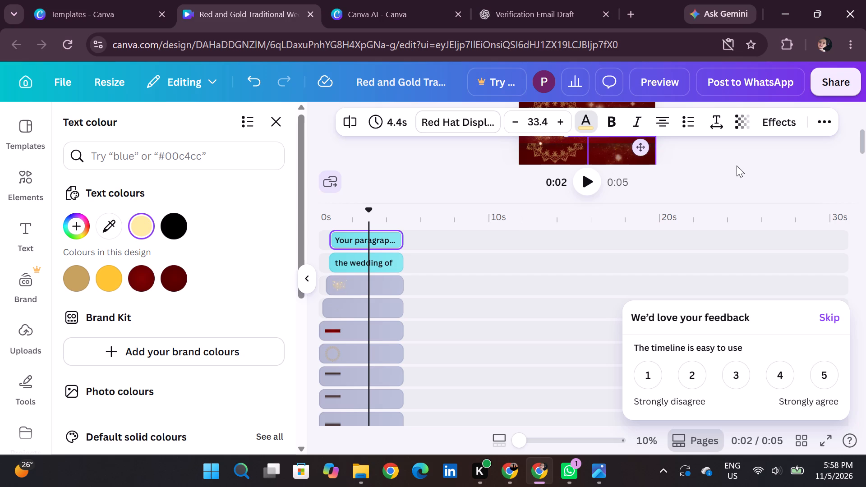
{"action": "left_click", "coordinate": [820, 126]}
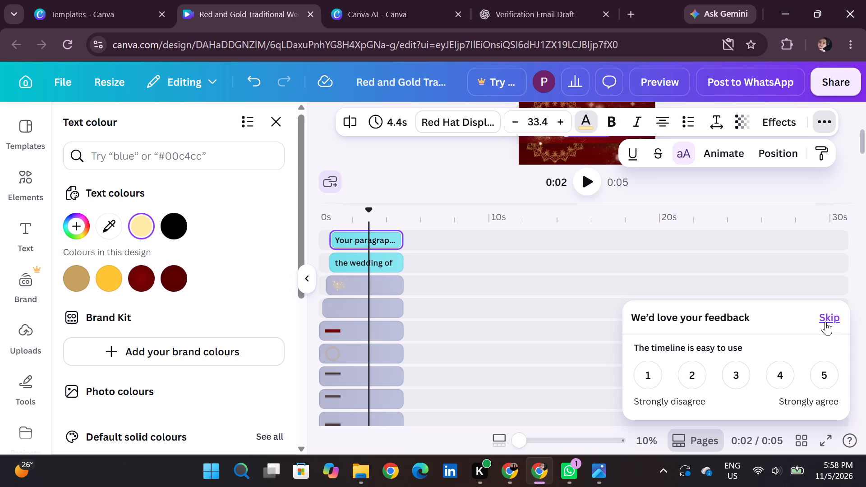
Rate the timeline's ease of use as 2 in the feedback survey and skip the optional comment.
{"action": "left_click", "coordinate": [695, 369]}
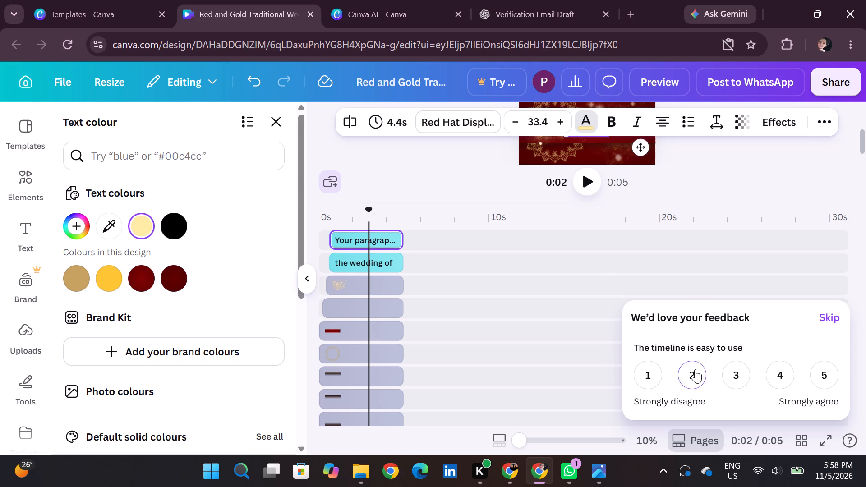
{"action": "left_click", "coordinate": [825, 220]}
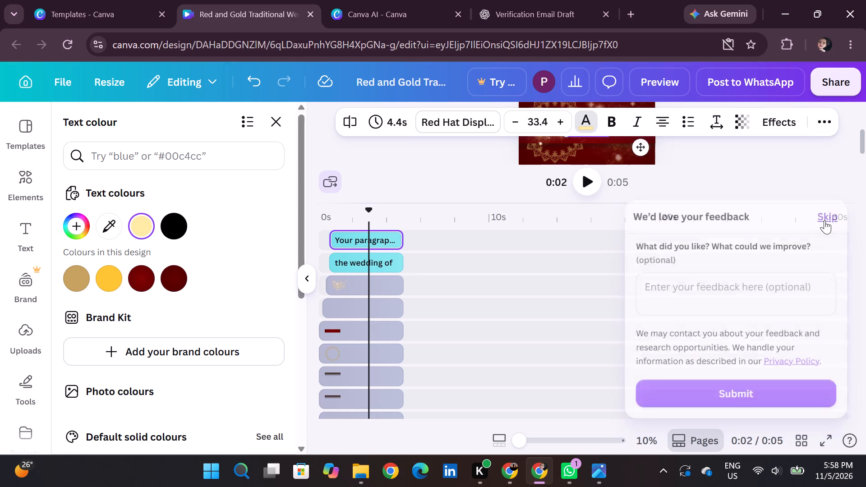
Paste the new couple's names onto the timeline as a text clip at about the 2-second mark.
{"action": "scroll", "coordinate": [562, 251], "scroll_direction": "up", "scroll_amount": 4}
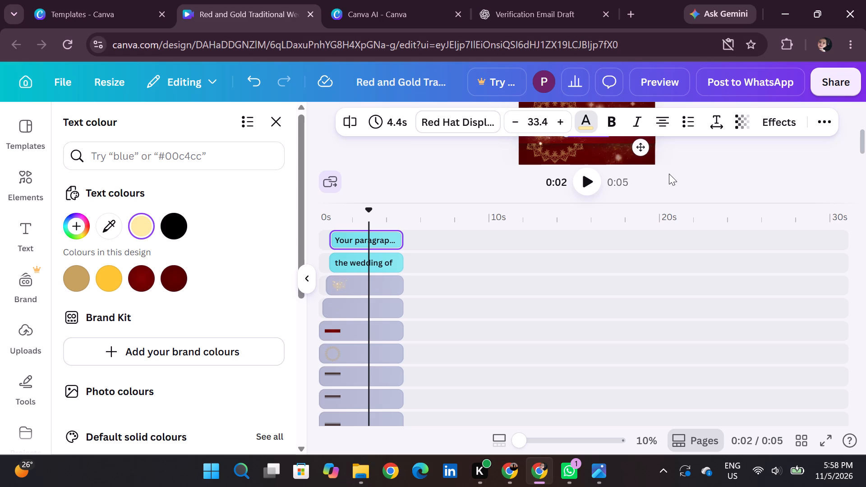
{"action": "left_click", "coordinate": [669, 174]}
{"action": "double_click", "coordinate": [367, 237]}
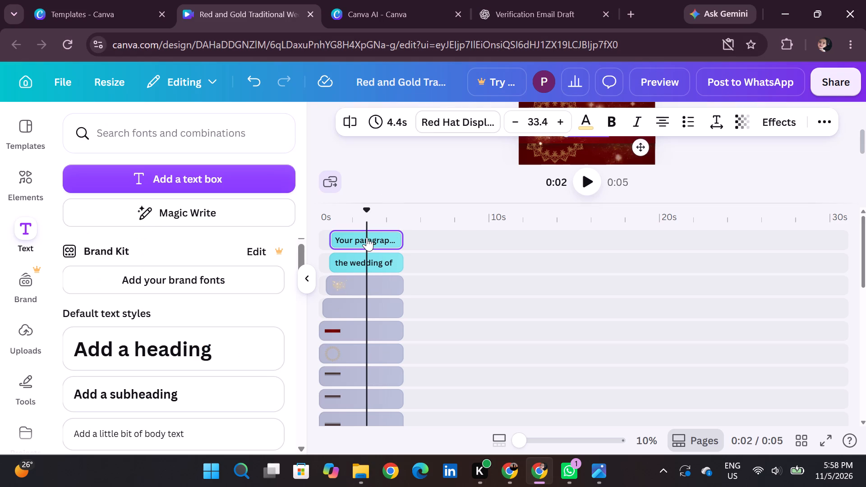
{"action": "left_click", "coordinate": [367, 237]}
{"action": "key", "text": "ctrl+v"}
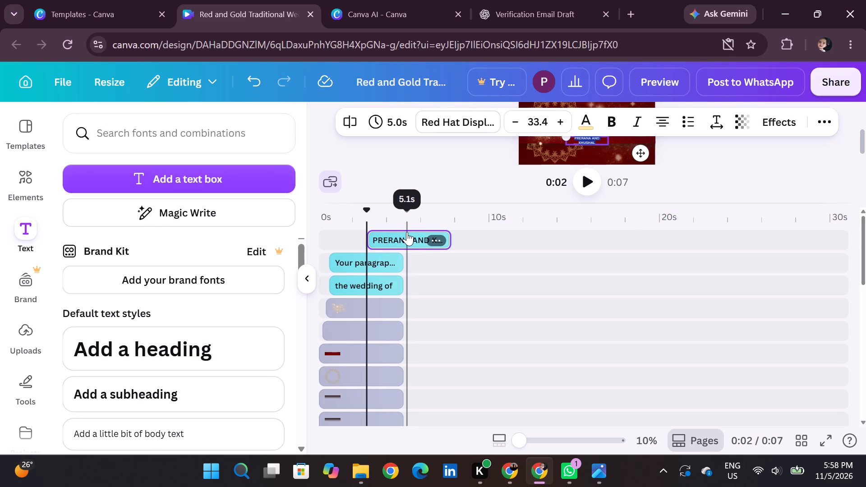
Extend the new names clip's start earlier and trim its end to the other clips' end, making it 4.6 s long.
{"action": "left_click", "coordinate": [407, 232]}
{"action": "left_click", "coordinate": [413, 239]}
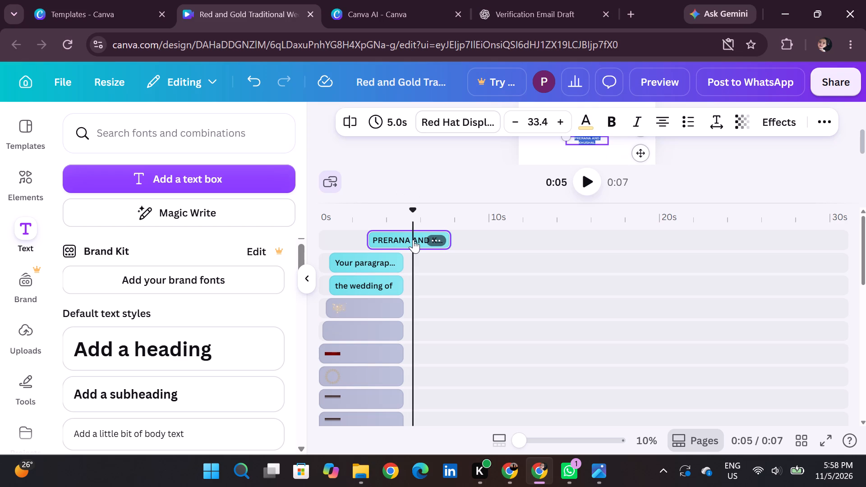
{"action": "left_click_drag", "start_coordinate": [381, 243], "coordinate": [374, 258]}
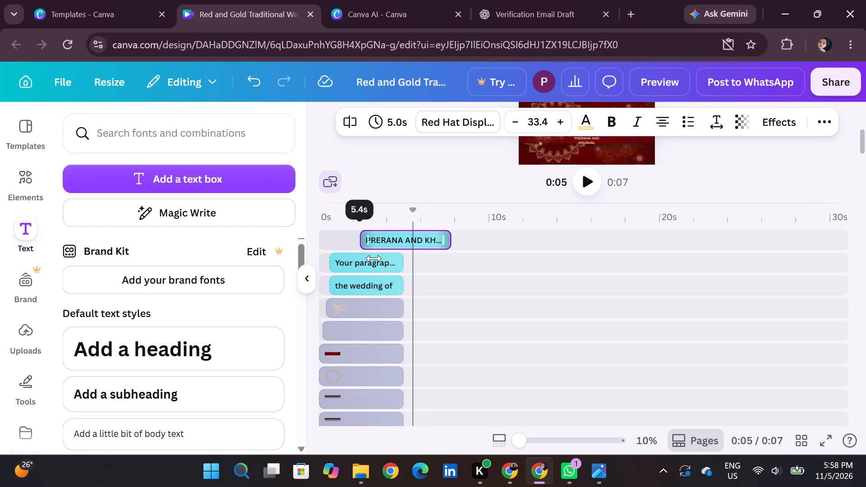
{"action": "left_click_drag", "start_coordinate": [374, 258], "coordinate": [341, 256]}
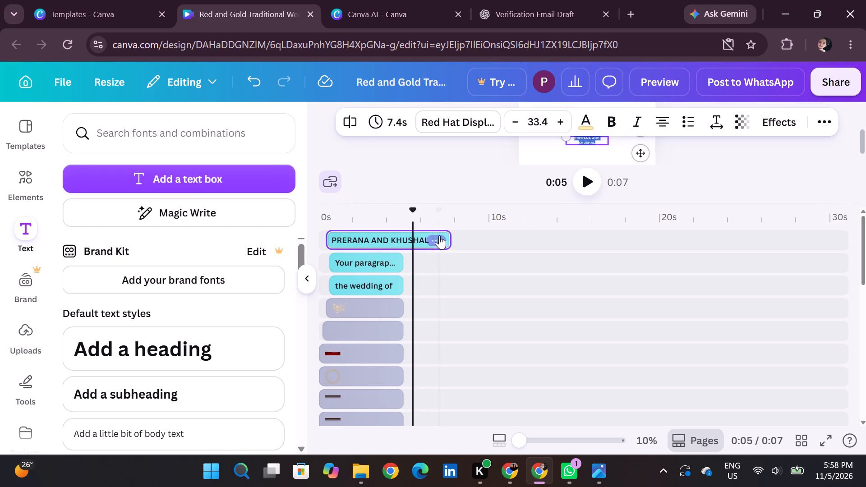
{"action": "left_click", "coordinate": [419, 236]}
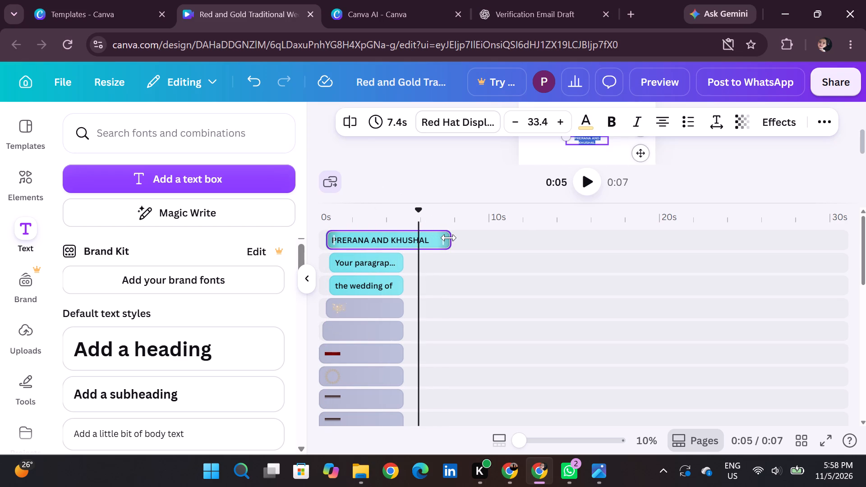
{"action": "left_click_drag", "start_coordinate": [449, 238], "coordinate": [403, 239]}
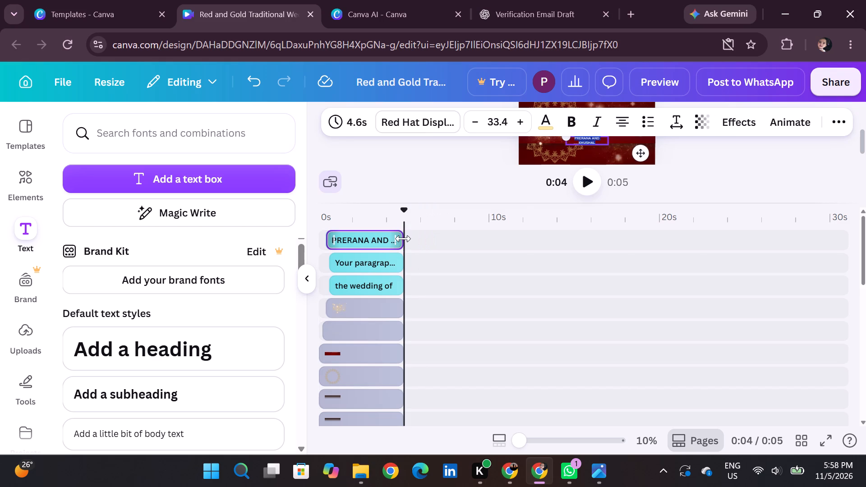
Switch the browser window to full-screen view.
{"action": "key", "text": "Right"}
{"action": "key", "text": "End"}
{"action": "key", "text": "Page_Down"}
{"action": "key", "text": "F11"}
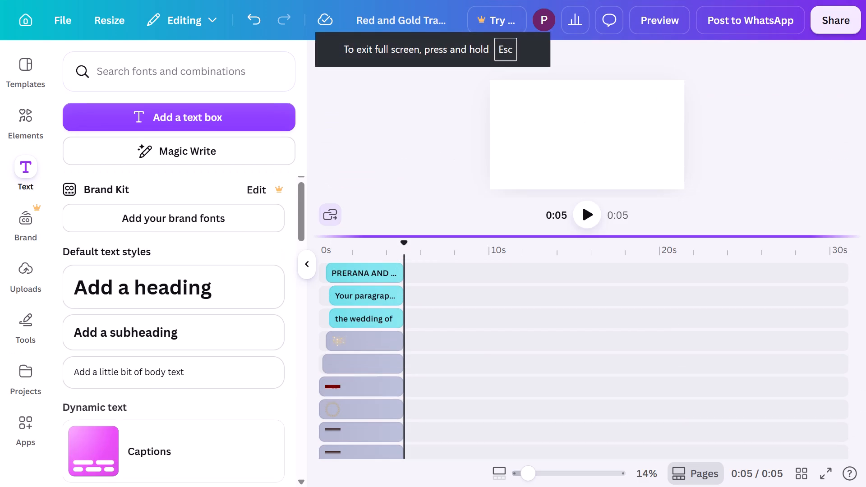
Delete the placeholder paragraph text clip from the timeline.
{"action": "left_click", "coordinate": [375, 296]}
{"action": "right_click", "coordinate": [375, 296]}
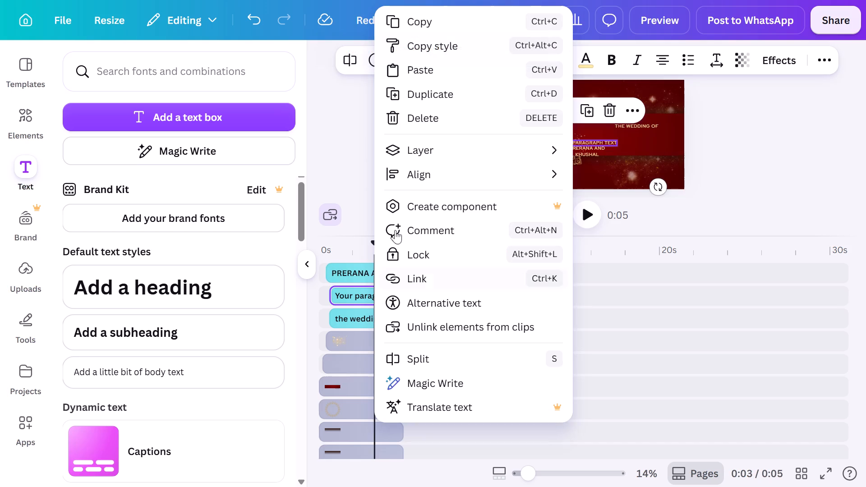
{"action": "left_click", "coordinate": [432, 117]}
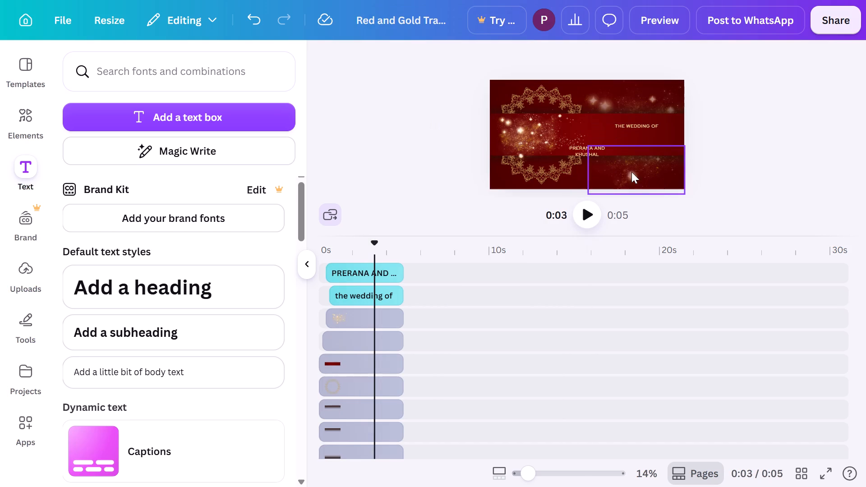
Move the new couple's names directly beneath "THE WEDDING OF" on the page and select their text.
{"action": "left_click_drag", "start_coordinate": [587, 146], "coordinate": [638, 134]}
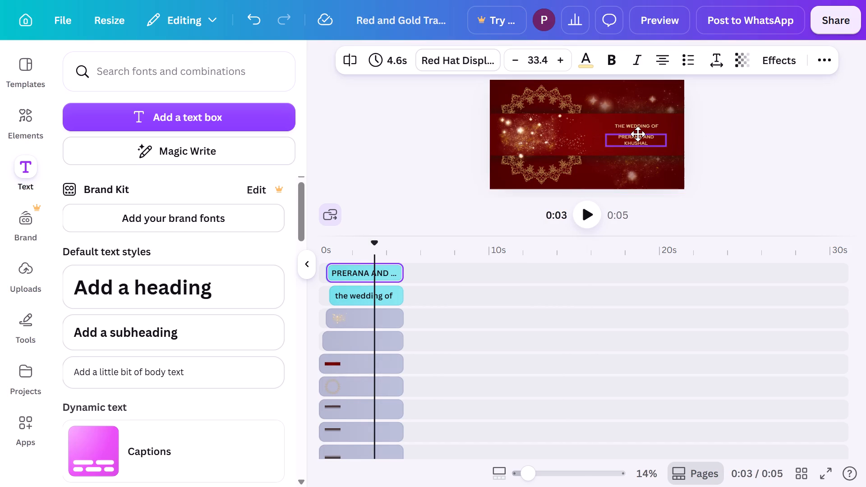
{"action": "left_click_drag", "start_coordinate": [638, 134], "coordinate": [638, 133]}
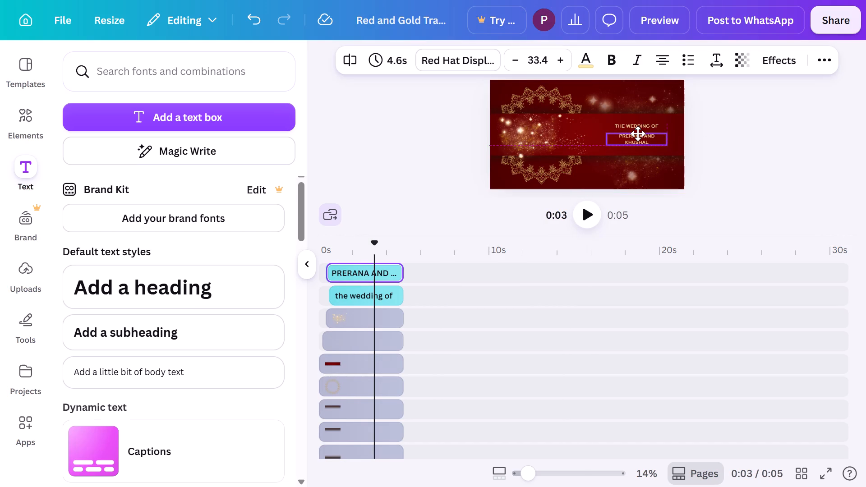
{"action": "left_click_drag", "start_coordinate": [638, 133], "coordinate": [638, 136]}
{"action": "left_click", "coordinate": [638, 136]}
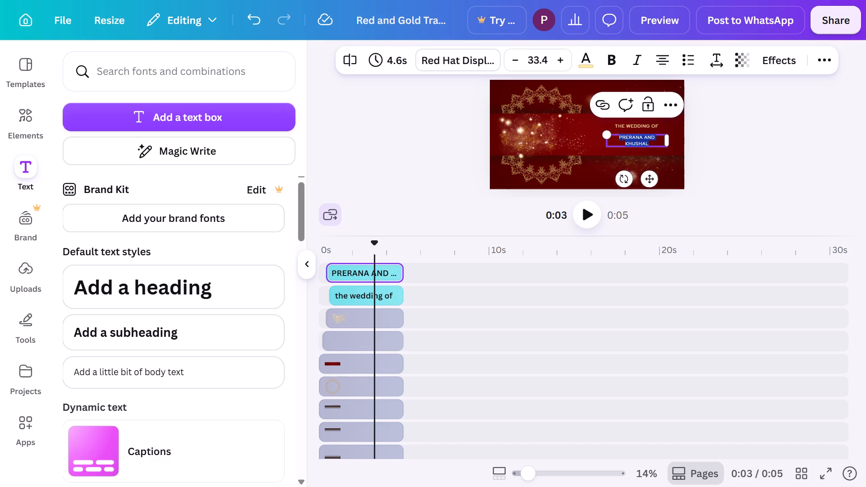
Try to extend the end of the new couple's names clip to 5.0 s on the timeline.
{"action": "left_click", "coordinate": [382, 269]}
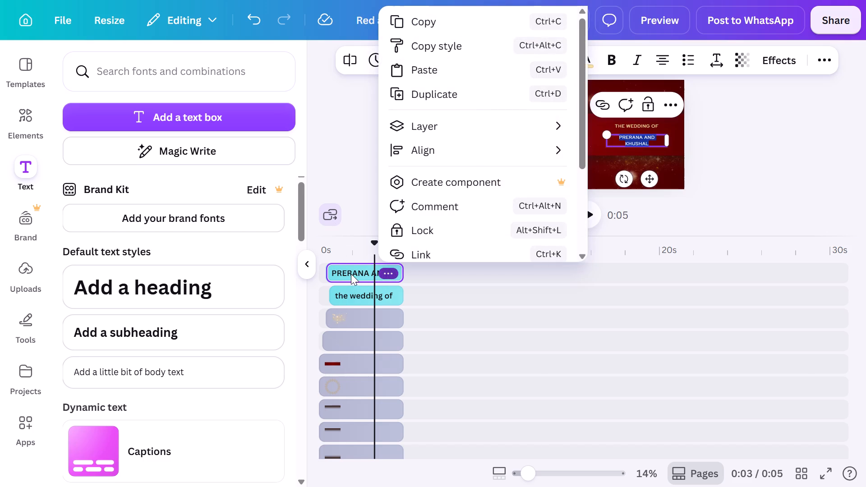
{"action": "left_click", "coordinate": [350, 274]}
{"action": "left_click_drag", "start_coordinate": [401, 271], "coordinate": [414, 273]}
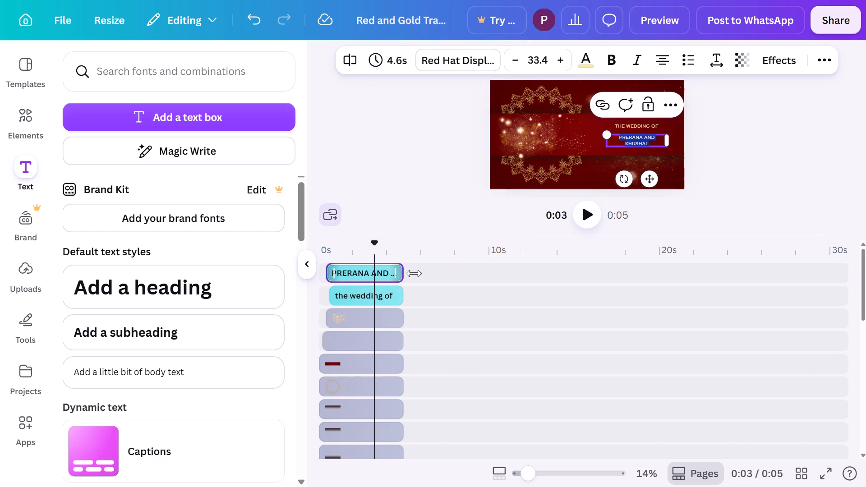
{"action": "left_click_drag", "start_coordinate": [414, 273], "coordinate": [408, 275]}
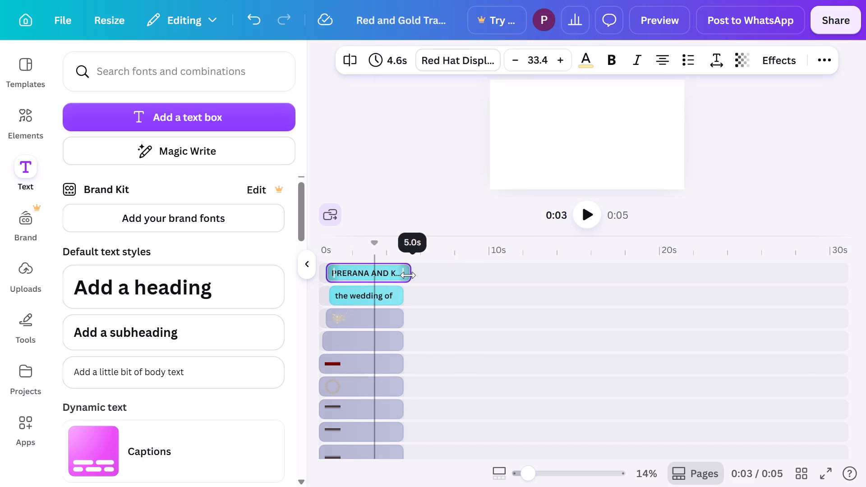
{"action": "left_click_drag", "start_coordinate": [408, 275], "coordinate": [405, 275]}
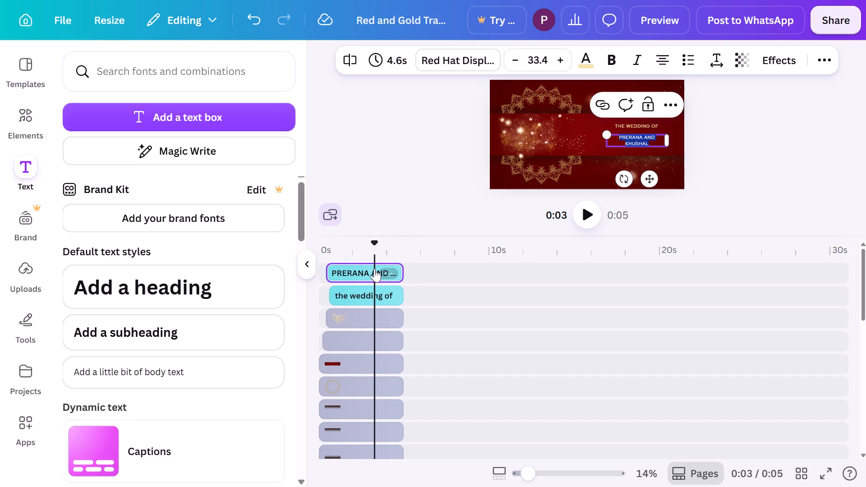
Widen the couple's names text box to about 745 so that both names fit on a single line.
{"action": "left_click", "coordinate": [638, 138]}
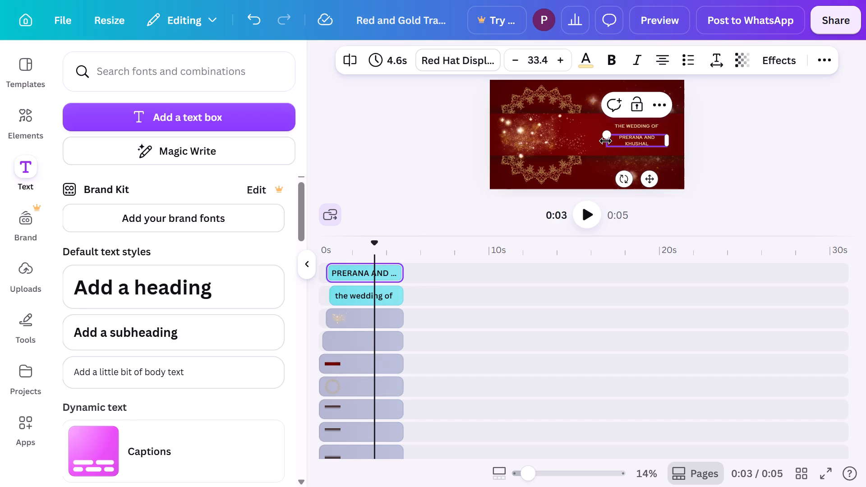
{"action": "left_click_drag", "start_coordinate": [605, 139], "coordinate": [590, 140]}
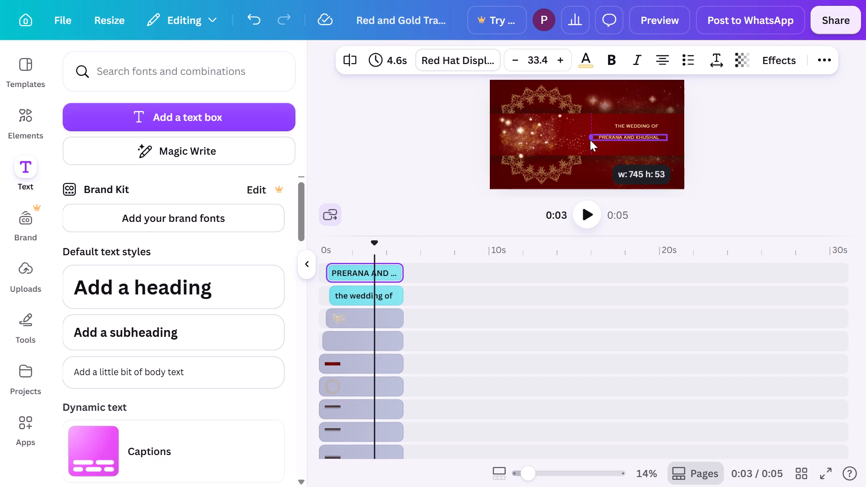
{"action": "left_click_drag", "start_coordinate": [590, 140], "coordinate": [590, 140]}
{"action": "left_click", "coordinate": [706, 145]}
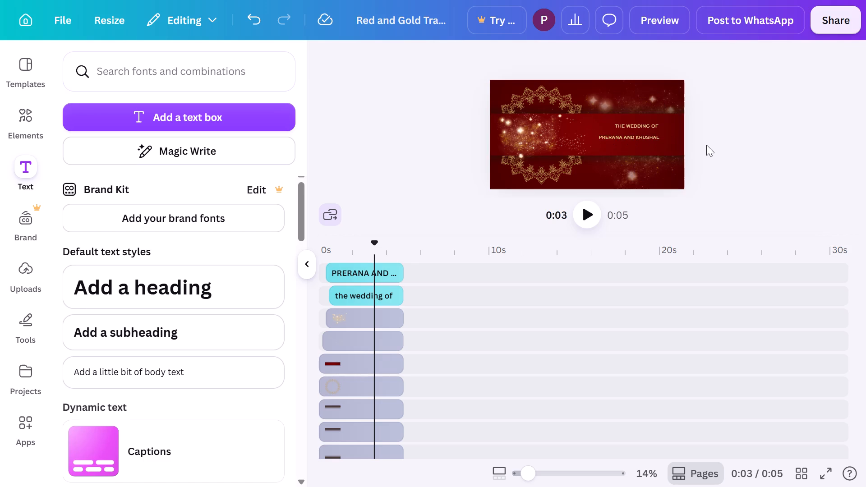
Move the single-line couple's names so they sit centred closely beneath "THE WEDDING OF".
{"action": "left_click_drag", "start_coordinate": [636, 138], "coordinate": [646, 135]}
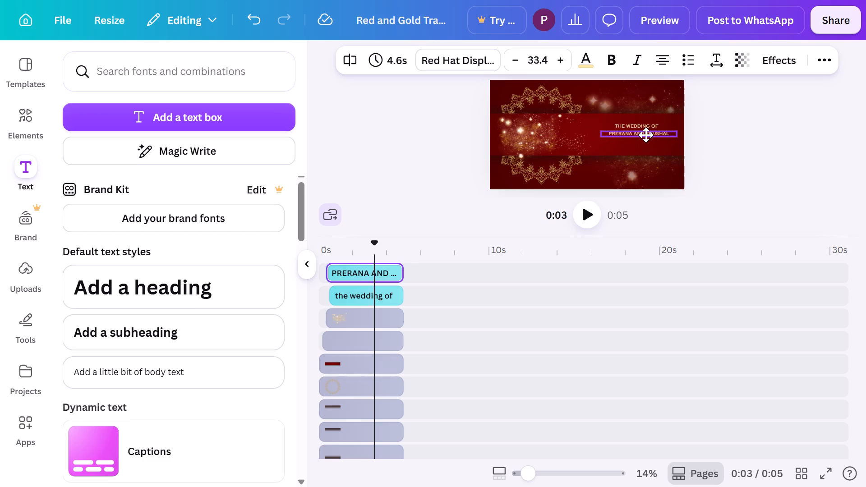
{"action": "left_click_drag", "start_coordinate": [646, 135], "coordinate": [646, 136]}
{"action": "left_click", "coordinate": [722, 152]}
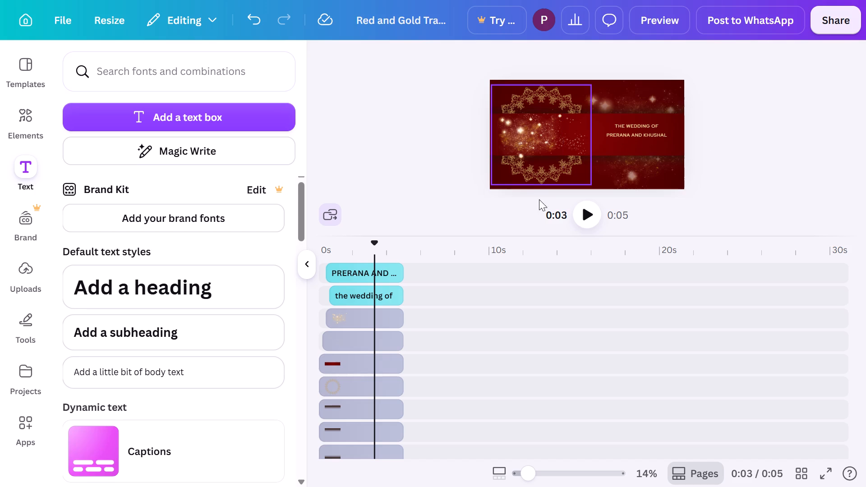
Play the video to check how the repositioned names appear.
{"action": "left_click", "coordinate": [590, 212]}
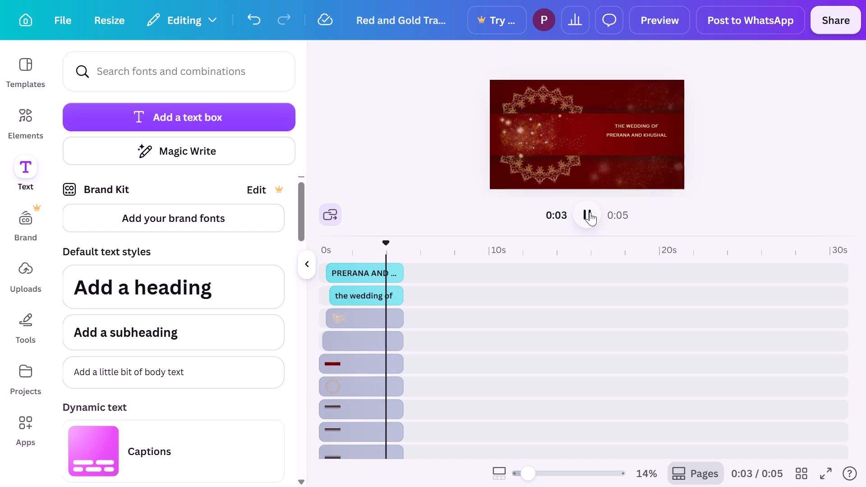
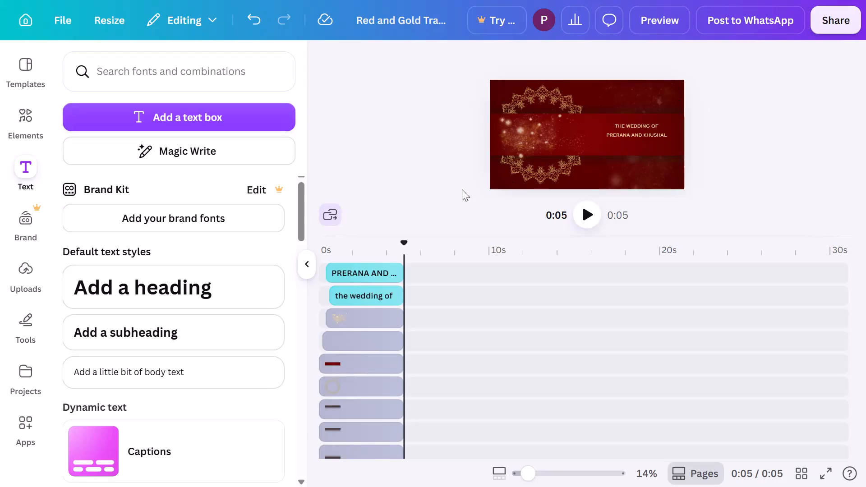
Play the wedding video again to check the couple's names.
{"action": "left_click", "coordinate": [597, 217]}
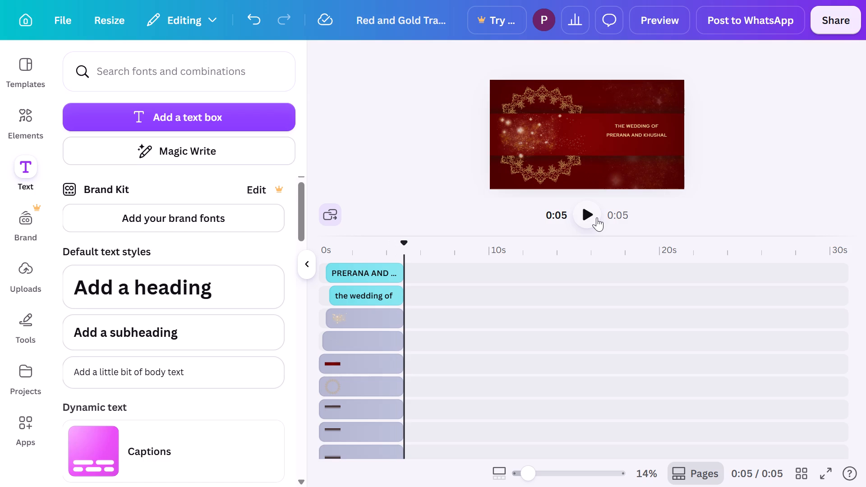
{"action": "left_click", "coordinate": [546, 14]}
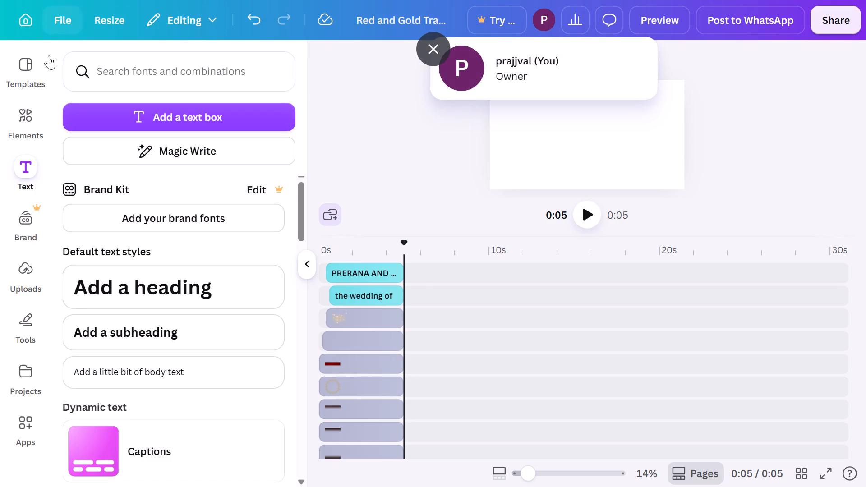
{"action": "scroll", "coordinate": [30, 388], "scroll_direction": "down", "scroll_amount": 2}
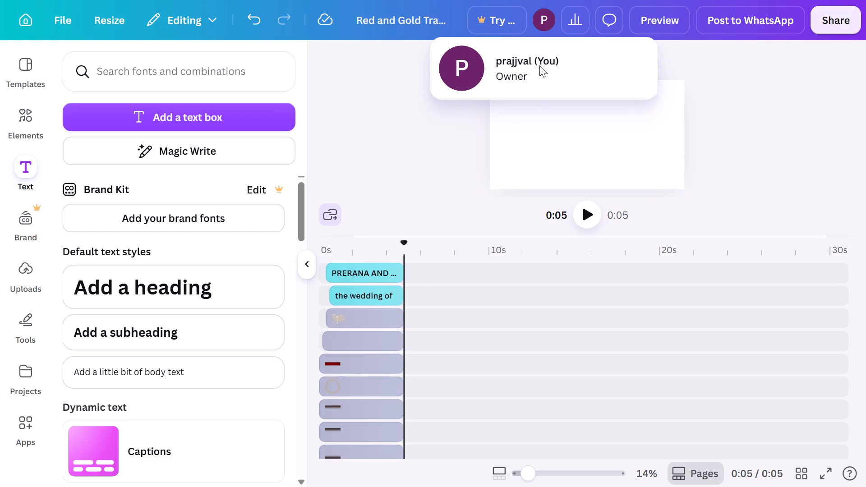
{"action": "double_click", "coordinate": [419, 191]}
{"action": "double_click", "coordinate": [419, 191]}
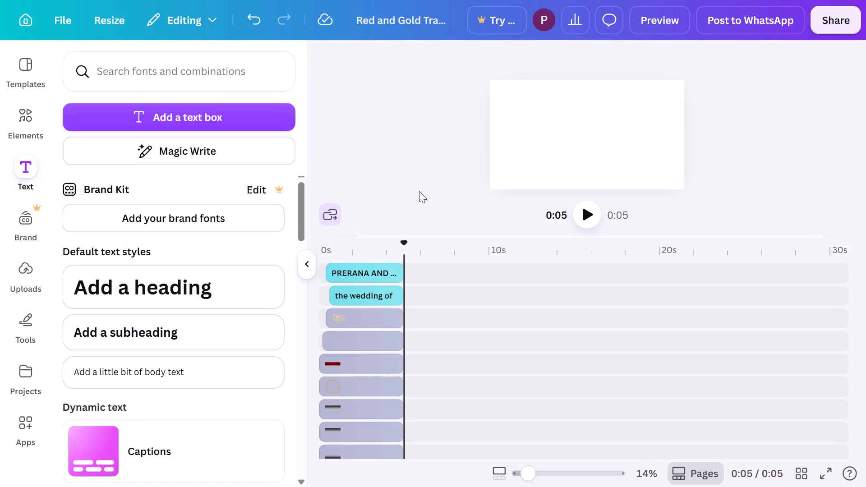
Exit full-screen mode and leave the wedding video design for the Canva home page.
{"action": "key", "text": "F11"}
{"action": "key", "text": "F11"}
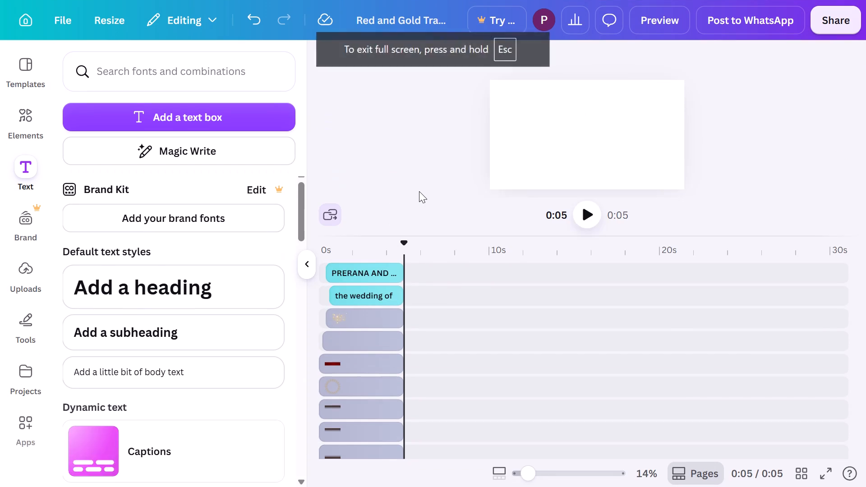
{"action": "key", "text": "F11"}
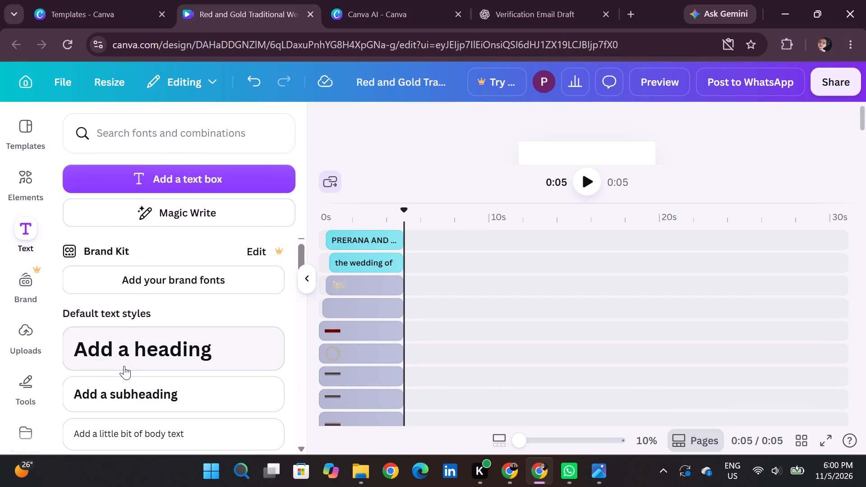
{"action": "scroll", "coordinate": [8, 486], "scroll_direction": "down", "scroll_amount": 2}
{"action": "scroll", "coordinate": [42, 406], "scroll_direction": "down", "scroll_amount": 2}
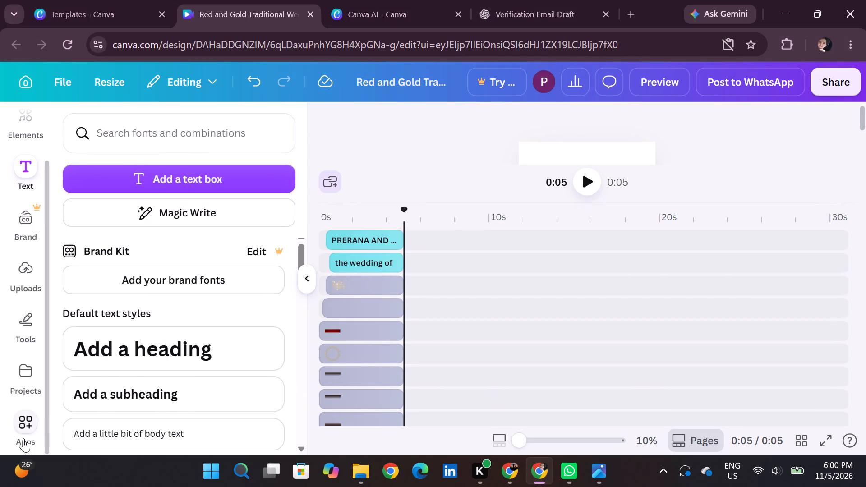
{"action": "scroll", "coordinate": [23, 438], "scroll_direction": "down", "scroll_amount": 2}
{"action": "scroll", "coordinate": [23, 438], "scroll_direction": "up", "scroll_amount": 5}
{"action": "left_click", "coordinate": [30, 82]}
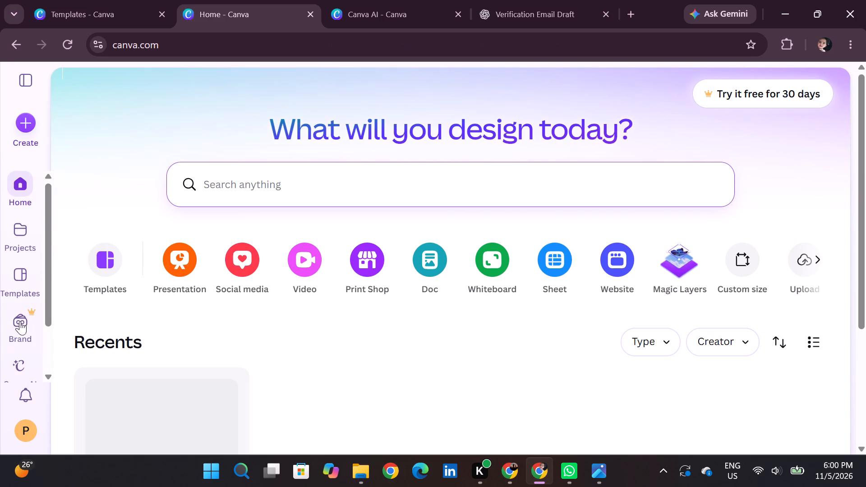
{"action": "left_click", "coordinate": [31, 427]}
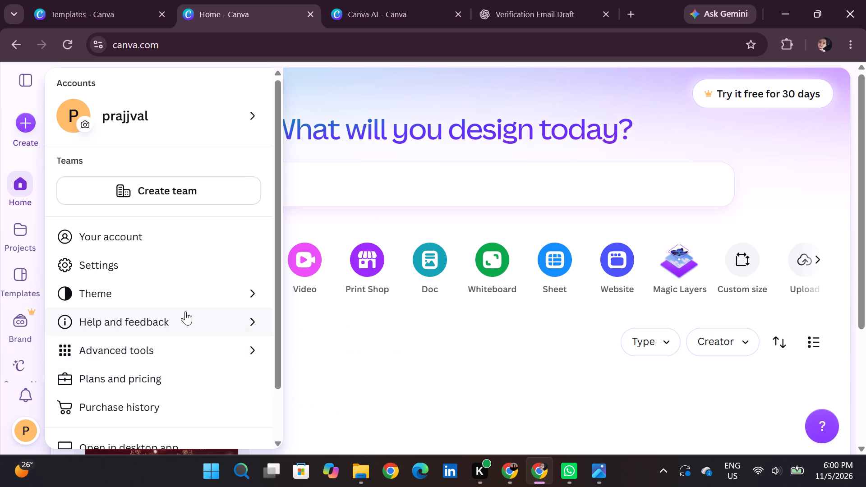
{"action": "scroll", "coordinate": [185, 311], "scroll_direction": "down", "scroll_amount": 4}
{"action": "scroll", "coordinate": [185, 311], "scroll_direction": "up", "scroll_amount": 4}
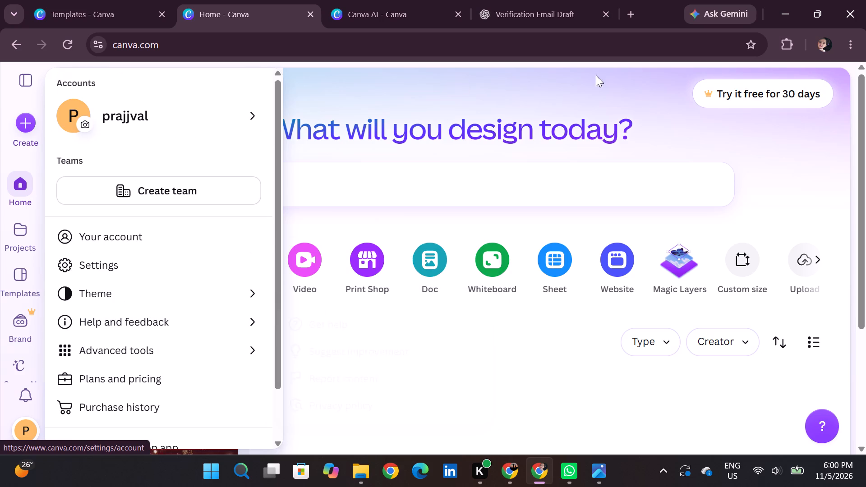
Examine the free-trial offer comparing the Pro Lite, Pro and Business plans, and close it without choosing one.
{"action": "left_click", "coordinate": [798, 86]}
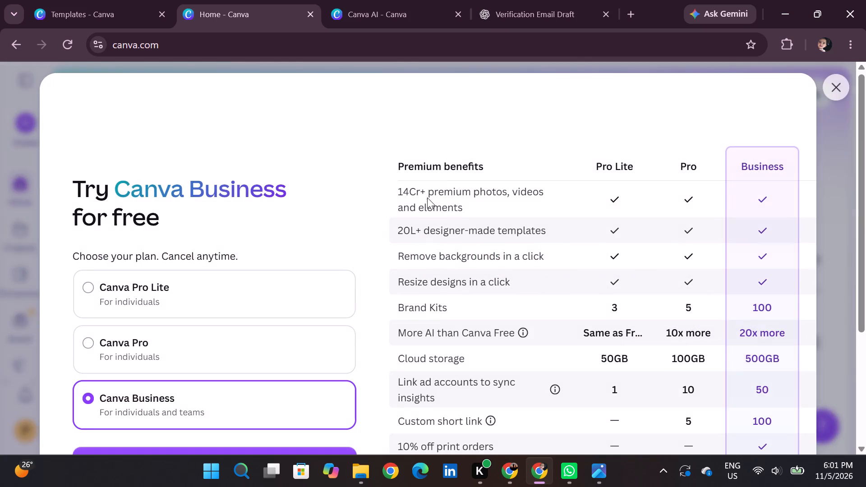
{"action": "scroll", "coordinate": [230, 246], "scroll_direction": "down", "scroll_amount": 1}
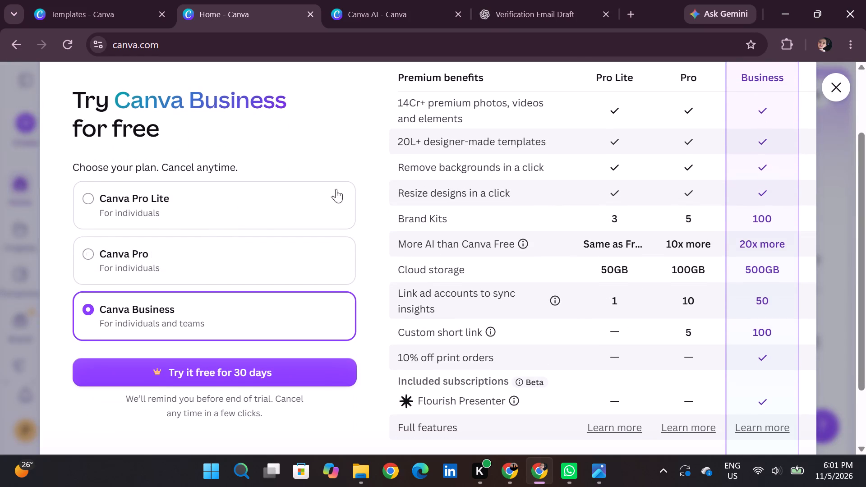
{"action": "left_click", "coordinate": [836, 95]}
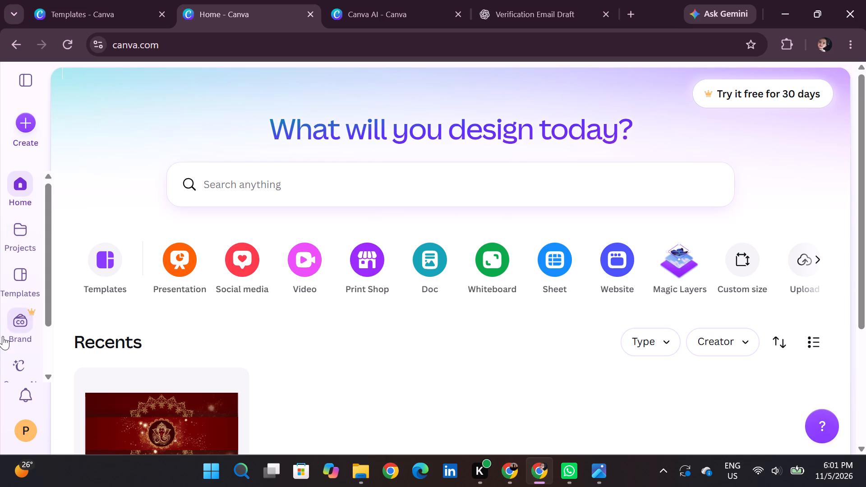
Start adding another account through the Canva account switcher.
{"action": "left_click", "coordinate": [32, 430]}
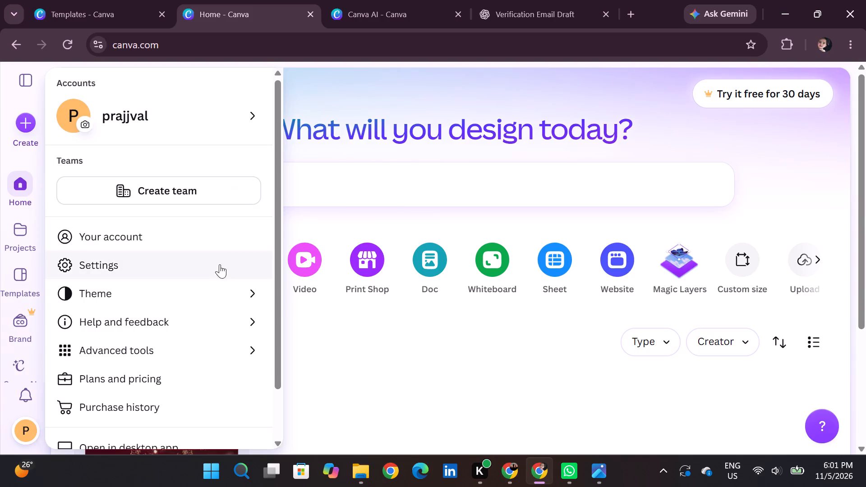
{"action": "scroll", "coordinate": [175, 209], "scroll_direction": "down", "scroll_amount": 1}
{"action": "scroll", "coordinate": [228, 170], "scroll_direction": "up", "scroll_amount": 1}
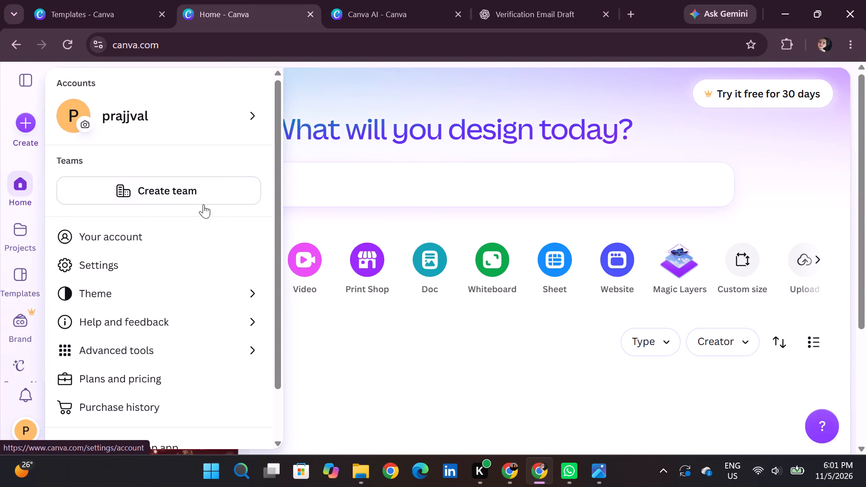
{"action": "left_click", "coordinate": [254, 114]}
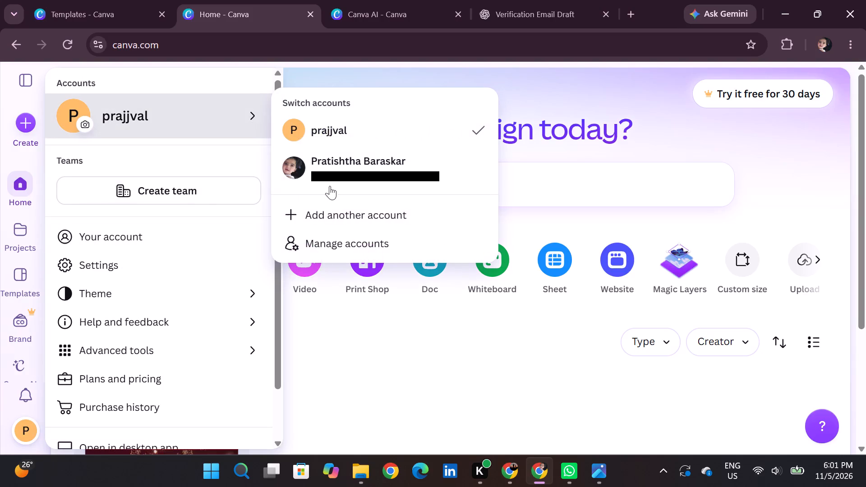
{"action": "left_click", "coordinate": [359, 225]}
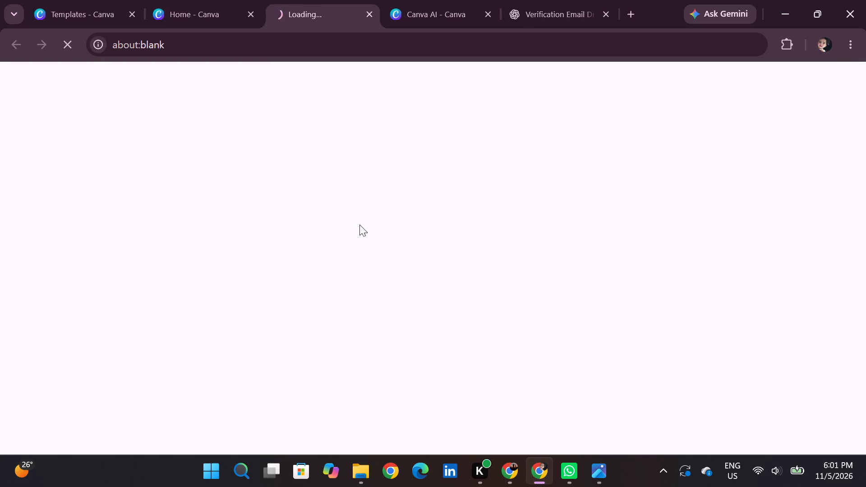
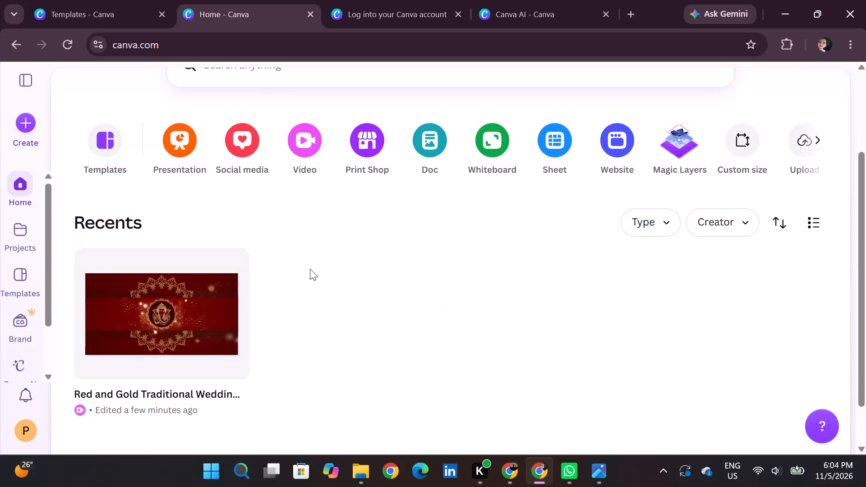
Reopen the Red and Gold Traditional Wedding Invitation video from the recent designs.
{"action": "left_click", "coordinate": [217, 320]}
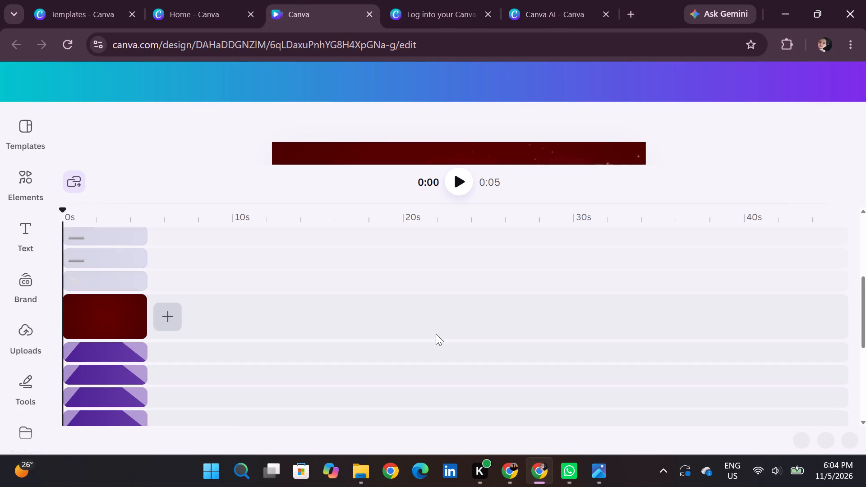
Shrink the timeline area to enlarge the wedding video preview, and play the video through.
{"action": "scroll", "coordinate": [242, 285], "scroll_direction": "up", "scroll_amount": 2}
{"action": "scroll", "coordinate": [149, 246], "scroll_direction": "up", "scroll_amount": 2}
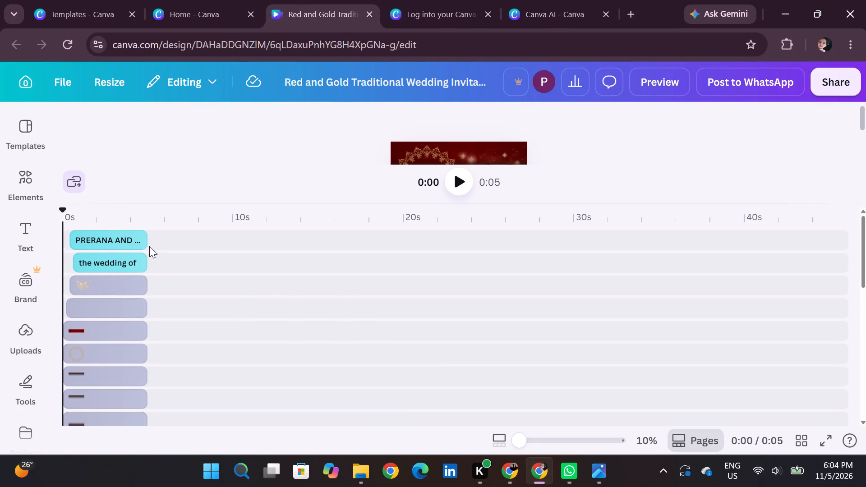
{"action": "scroll", "coordinate": [149, 246], "scroll_direction": "up", "scroll_amount": 2}
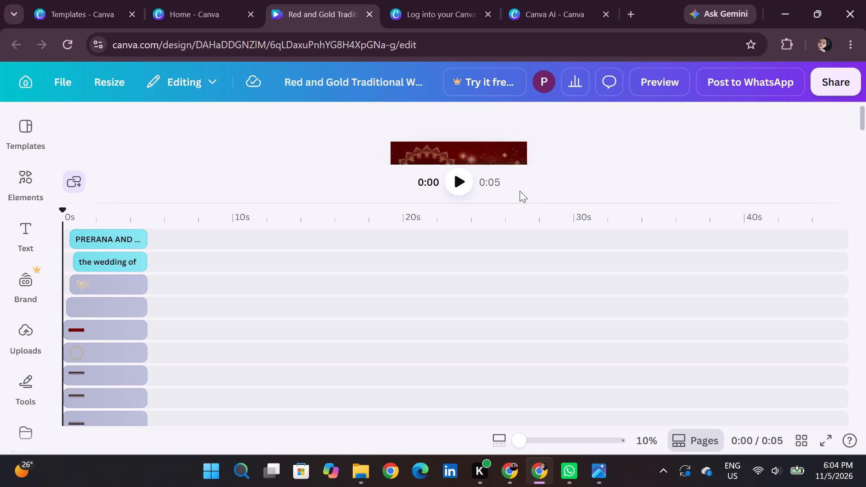
{"action": "scroll", "coordinate": [535, 192], "scroll_direction": "up", "scroll_amount": 3}
{"action": "left_click_drag", "start_coordinate": [860, 119], "coordinate": [865, 220]}
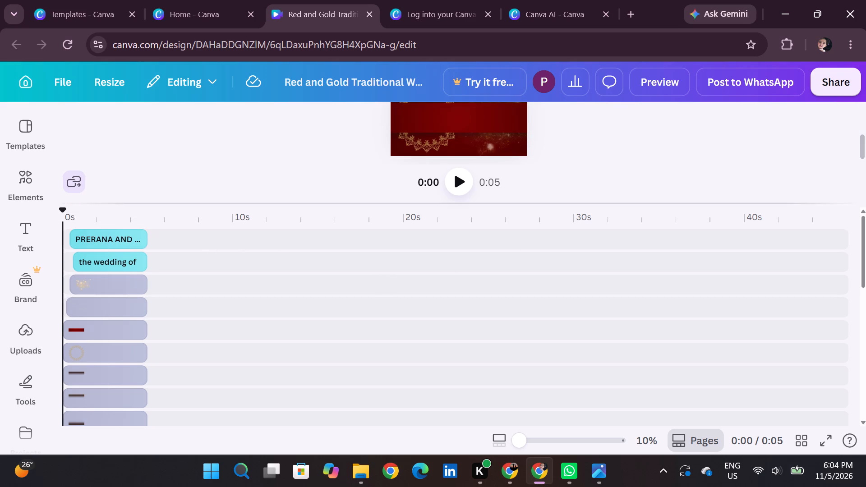
{"action": "left_click_drag", "start_coordinate": [438, 202], "coordinate": [451, 336]}
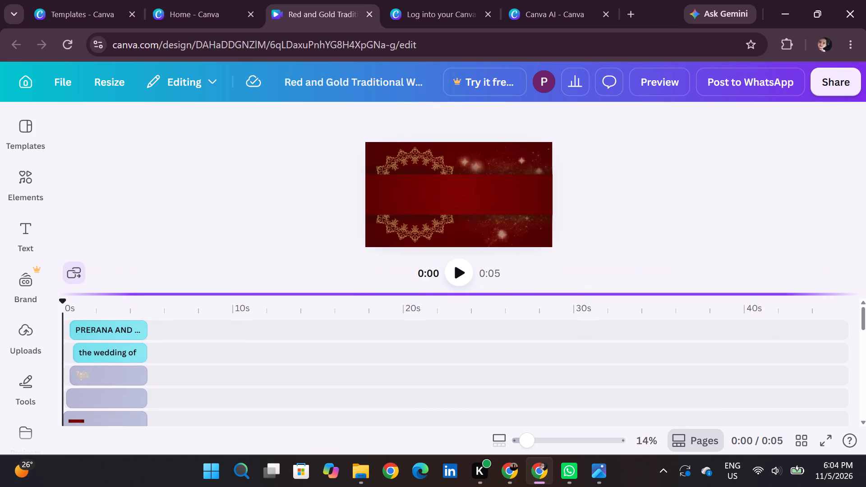
{"action": "left_click_drag", "start_coordinate": [451, 336], "coordinate": [453, 370]}
{"action": "left_click", "coordinate": [462, 271]}
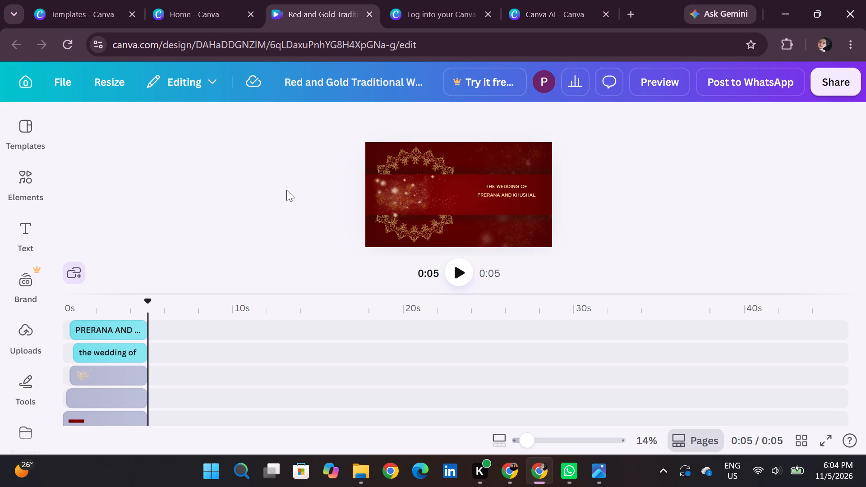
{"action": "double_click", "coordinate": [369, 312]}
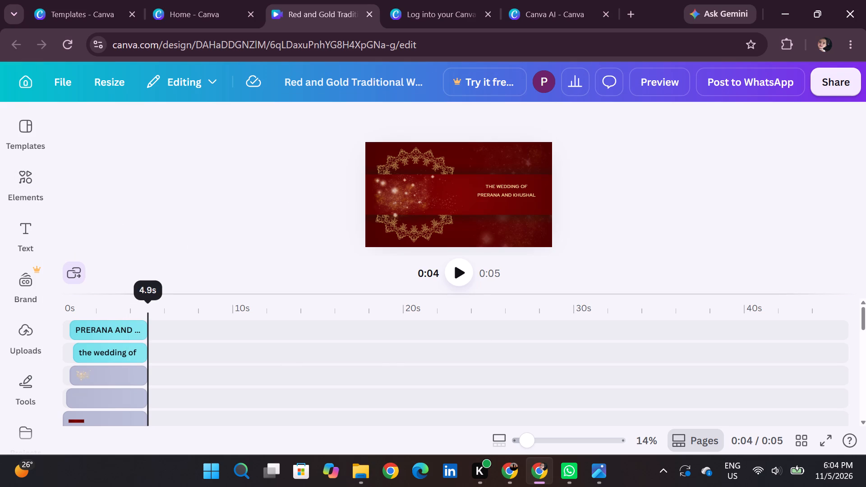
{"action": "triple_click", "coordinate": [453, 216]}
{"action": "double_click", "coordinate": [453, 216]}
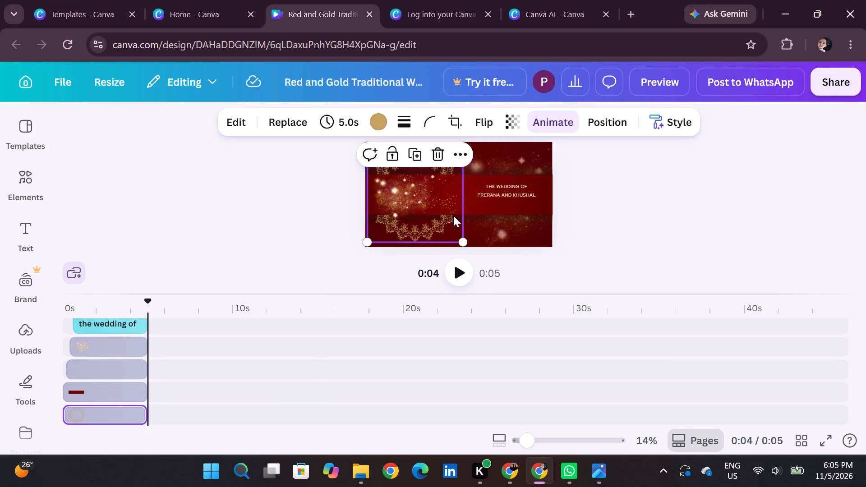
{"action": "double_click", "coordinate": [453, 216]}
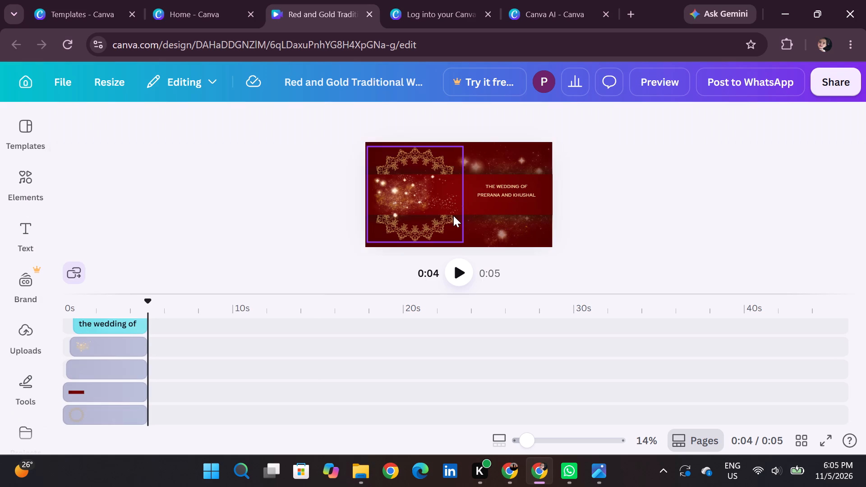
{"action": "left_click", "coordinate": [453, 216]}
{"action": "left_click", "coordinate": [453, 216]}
Examine the image editing tools, effects and apps for the sparkle image below the couple's names.
{"action": "left_click", "coordinate": [477, 222]}
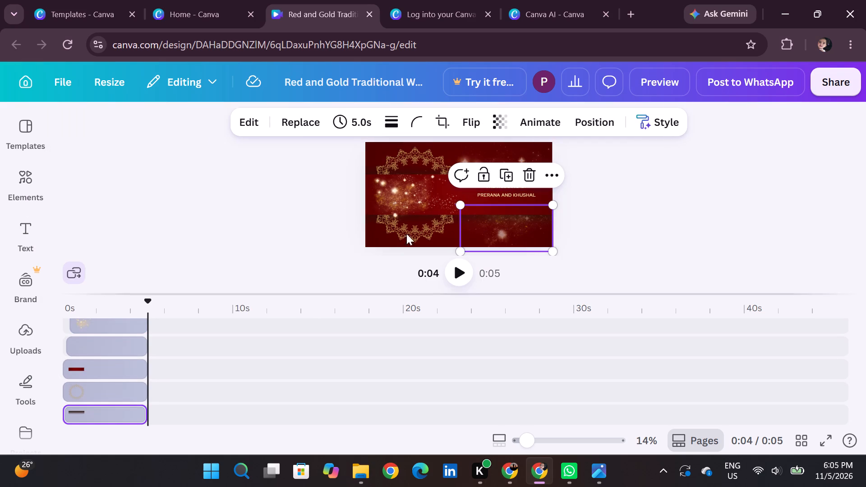
{"action": "left_click", "coordinate": [253, 108]}
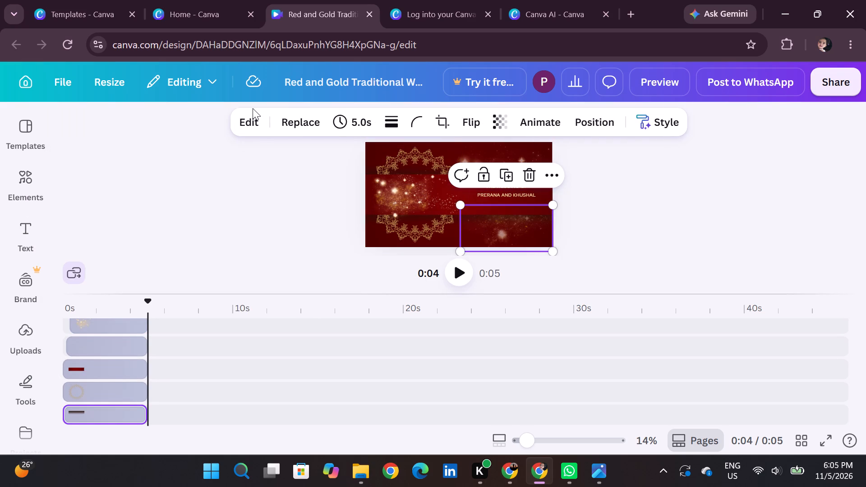
{"action": "left_click", "coordinate": [253, 120]}
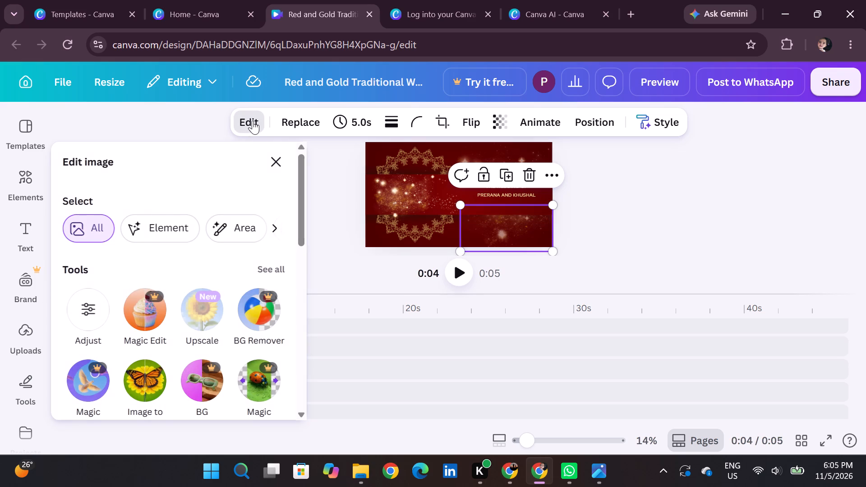
{"action": "scroll", "coordinate": [222, 368], "scroll_direction": "down", "scroll_amount": 5}
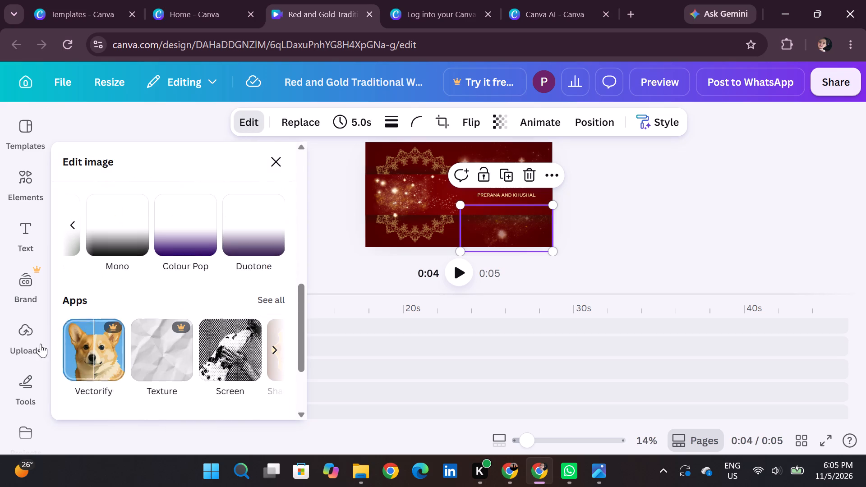
Look through the Brand Kit assets and brand options for the design.
{"action": "left_click", "coordinate": [22, 284]}
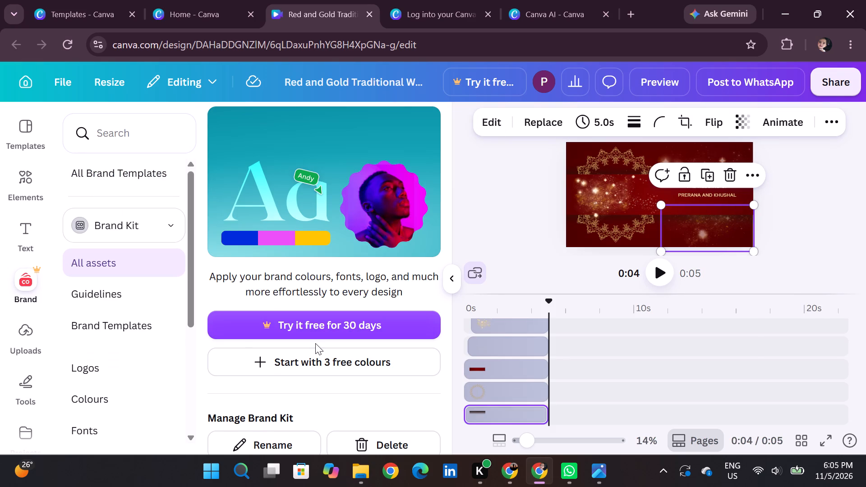
{"action": "scroll", "coordinate": [315, 343], "scroll_direction": "down", "scroll_amount": 2}
{"action": "scroll", "coordinate": [398, 435], "scroll_direction": "down", "scroll_amount": 2}
{"action": "scroll", "coordinate": [398, 435], "scroll_direction": "up", "scroll_amount": 2}
Open the design templates for the wedding video.
{"action": "left_click", "coordinate": [22, 128]}
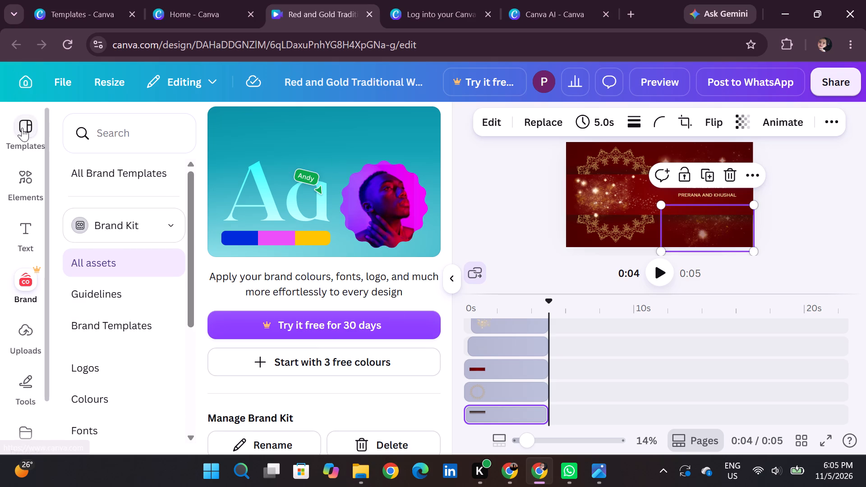
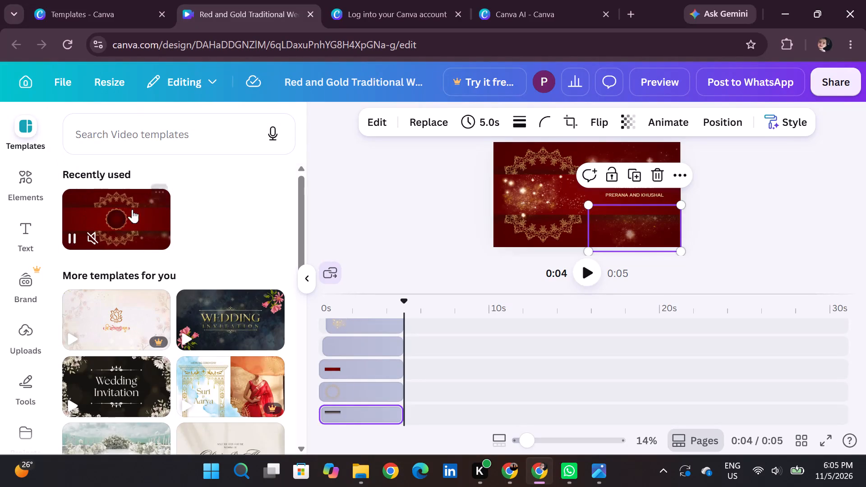
Add the recently used red and gold wedding template's names, save-the-date, address and Ganesha emblem pages to the video.
{"action": "left_click_drag", "start_coordinate": [154, 184], "coordinate": [148, 192]}
{"action": "left_click_drag", "start_coordinate": [148, 192], "coordinate": [132, 207]}
{"action": "double_click", "coordinate": [132, 207]}
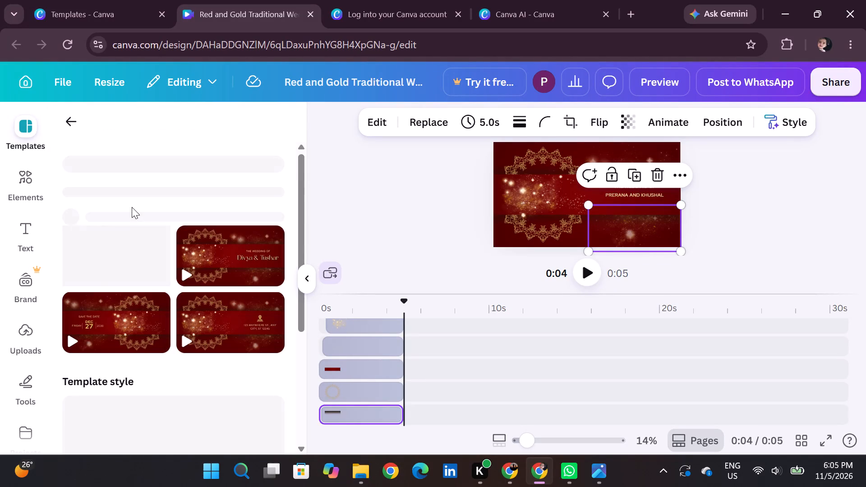
{"action": "left_click", "coordinate": [230, 319]}
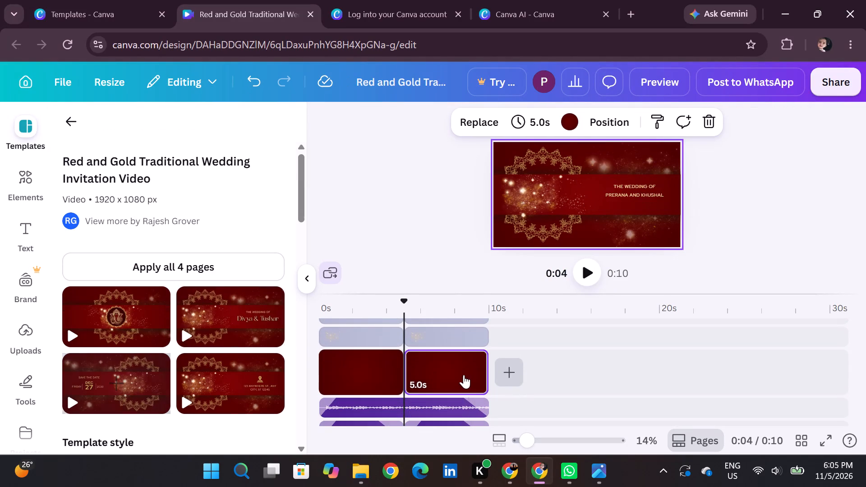
{"action": "left_click", "coordinate": [116, 377]}
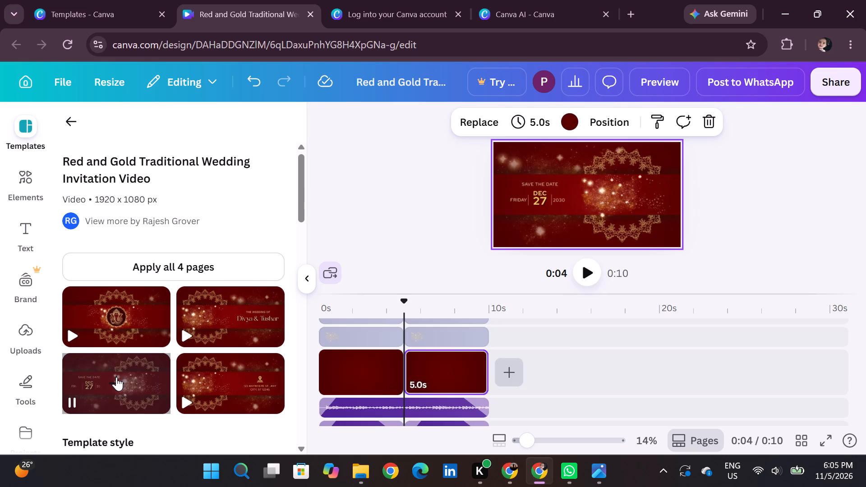
{"action": "left_click", "coordinate": [229, 380]}
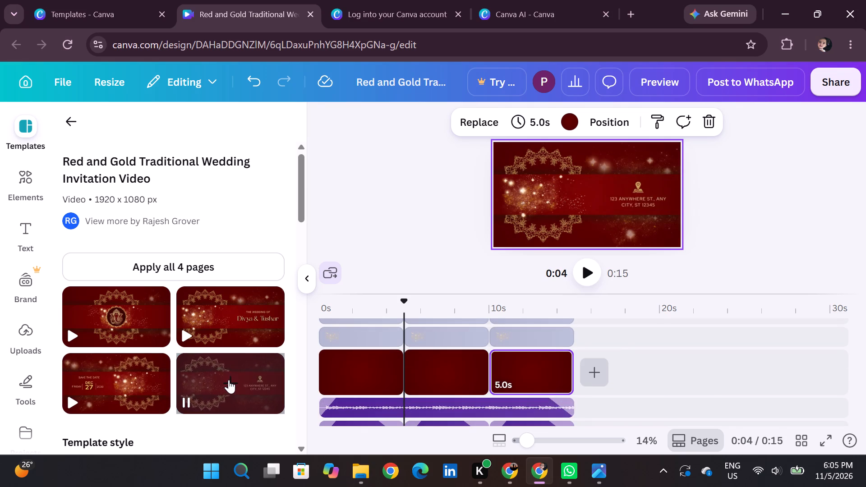
{"action": "left_click", "coordinate": [132, 310]}
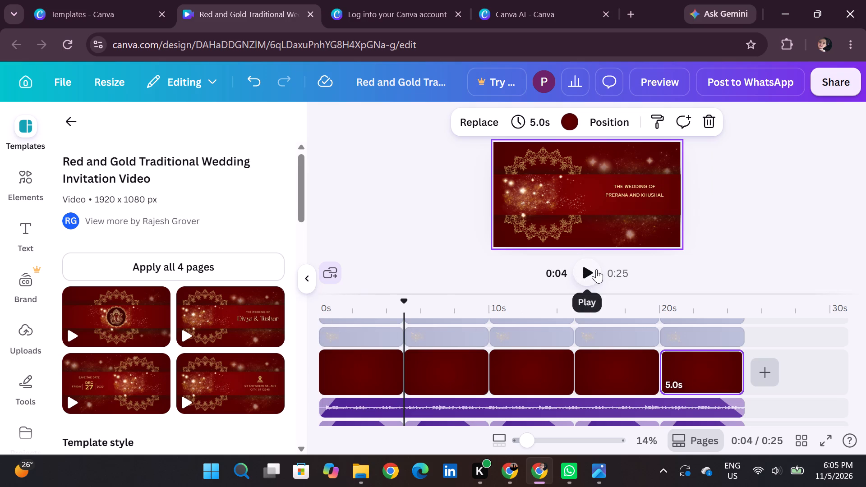
Play the extended wedding video from the beginning to review the added pages.
{"action": "left_click_drag", "start_coordinate": [405, 301], "coordinate": [392, 305]}
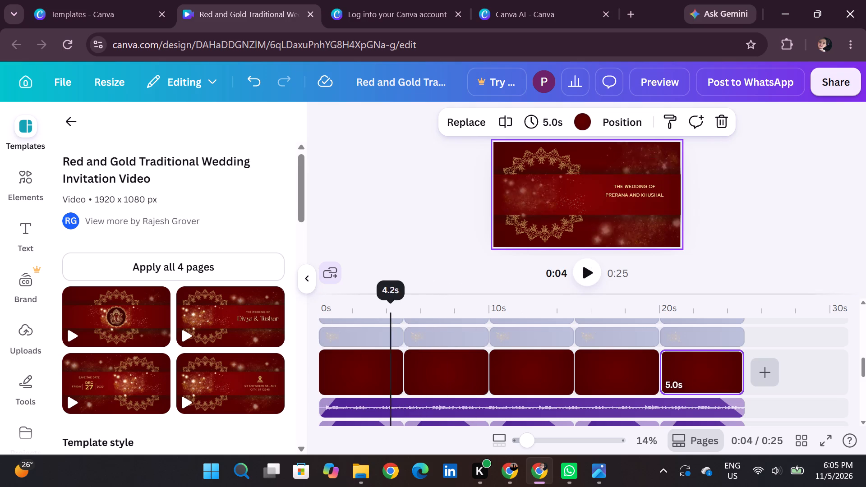
{"action": "left_click_drag", "start_coordinate": [392, 305], "coordinate": [300, 309]}
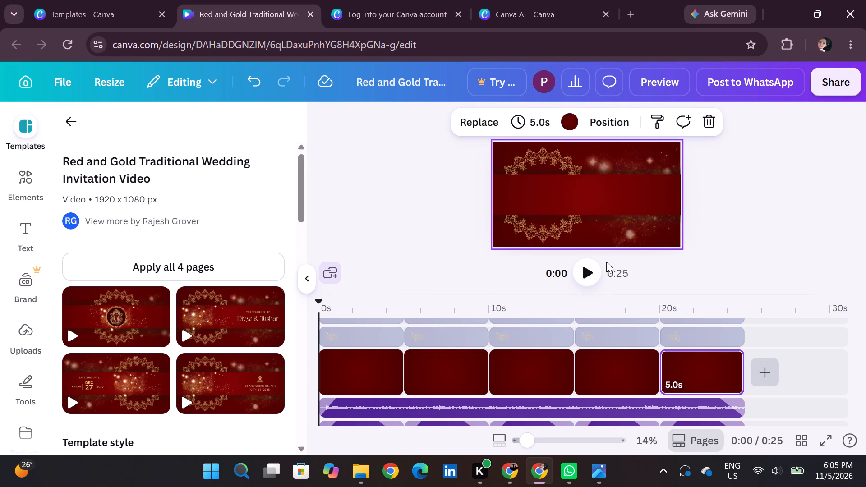
{"action": "left_click", "coordinate": [585, 271]}
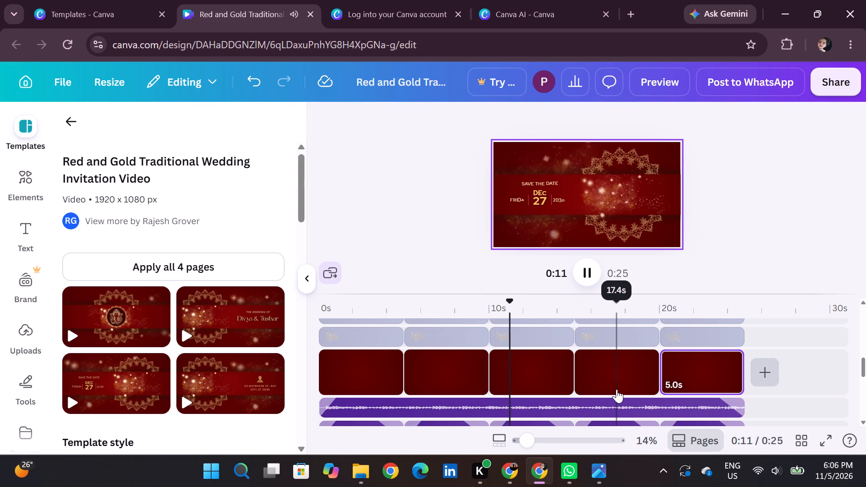
Change the weekday on the save-the-date page to "thursdday" and widen its text box so it fits on one line.
{"action": "left_click", "coordinate": [546, 378]}
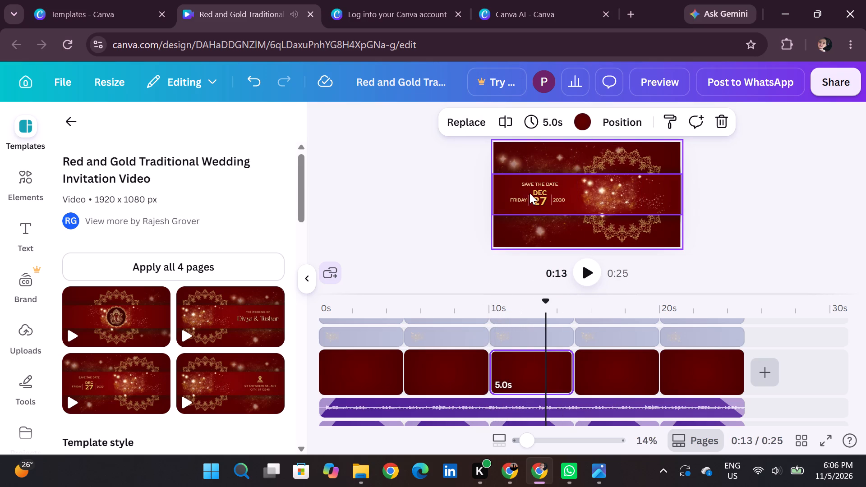
{"action": "left_click", "coordinate": [516, 201]}
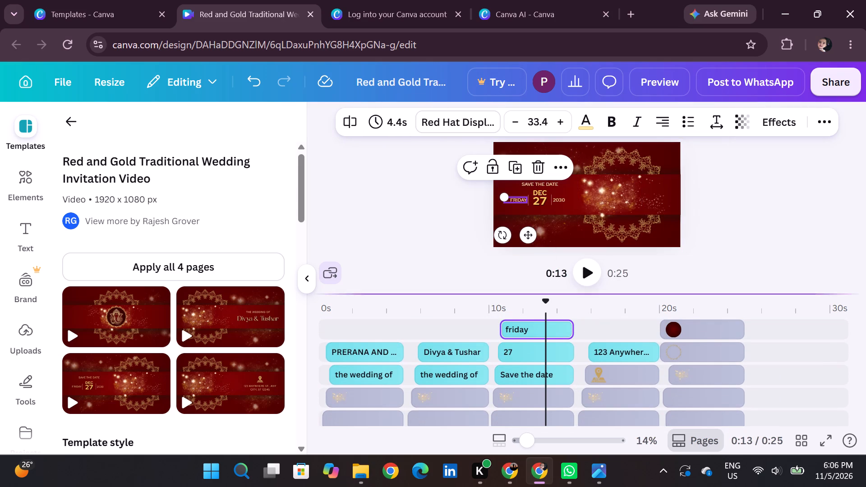
{"action": "left_click", "coordinate": [530, 328]}
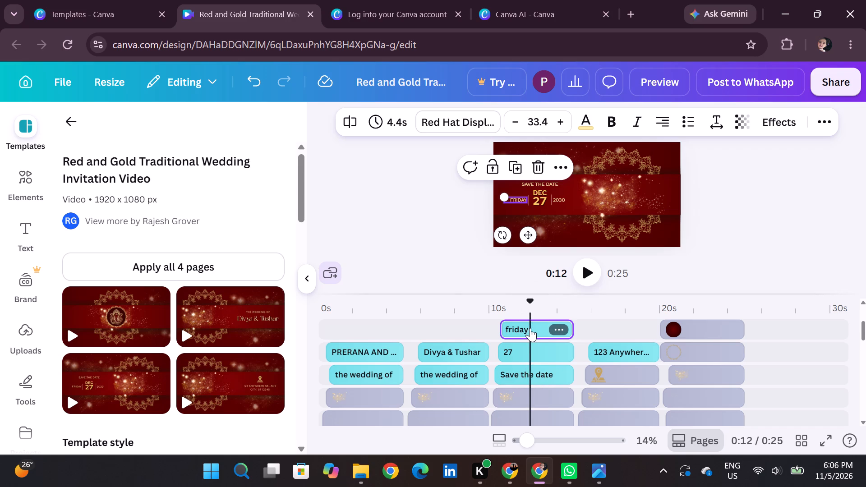
{"action": "type", "text": "th"}
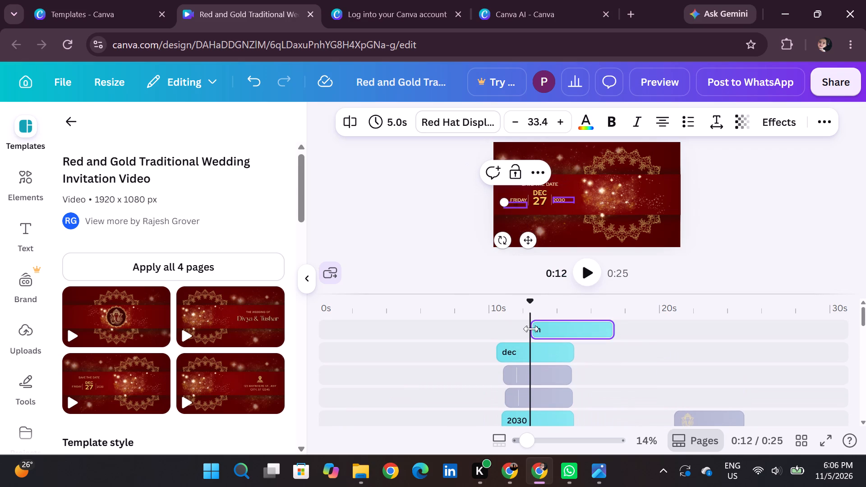
{"action": "left_click", "coordinate": [519, 198]}
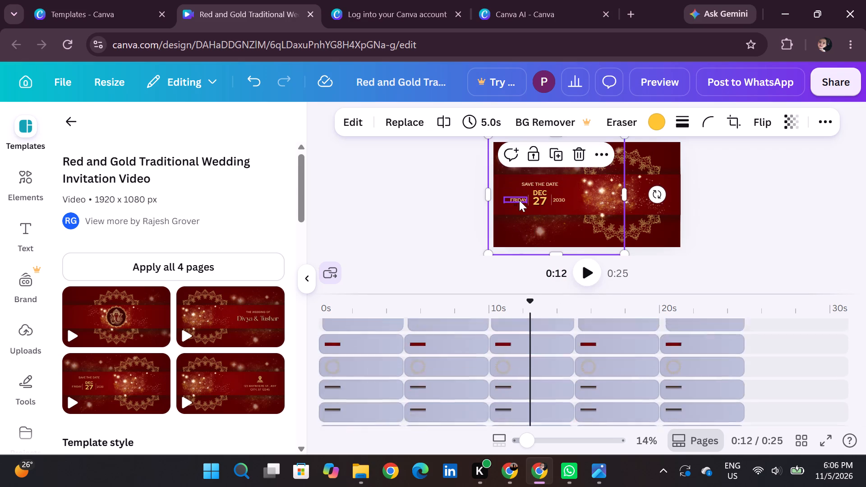
{"action": "double_click", "coordinate": [519, 200]}
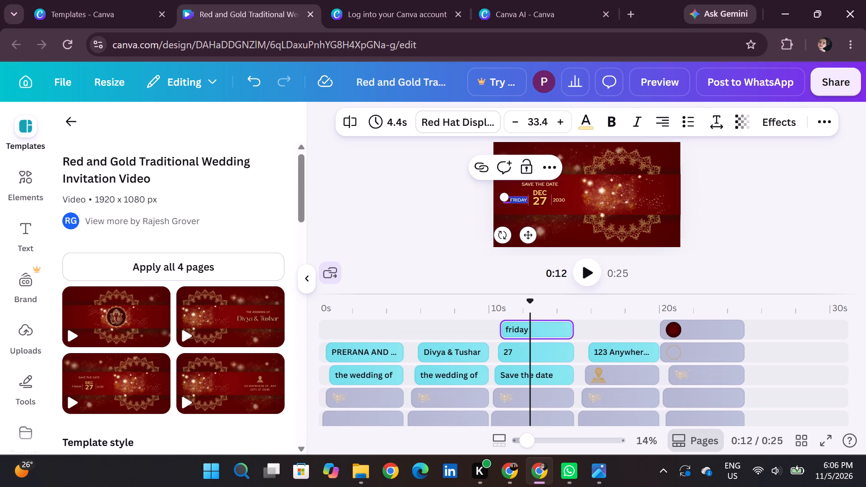
{"action": "double_click", "coordinate": [519, 199]}
{"action": "left_click", "coordinate": [519, 199]}
{"action": "left_click", "coordinate": [519, 199]}
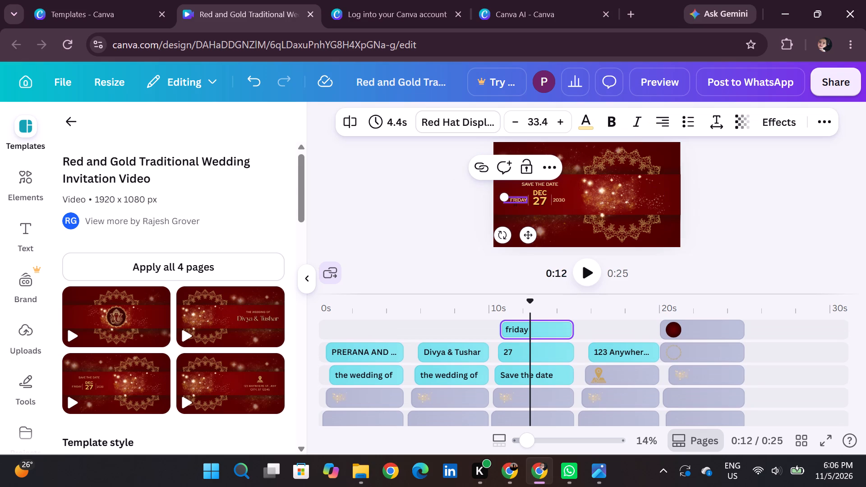
{"action": "double_click", "coordinate": [526, 201]}
{"action": "left_click", "coordinate": [526, 201]}
{"action": "type", "text": "th"}
{"action": "type", "text": "ur"}
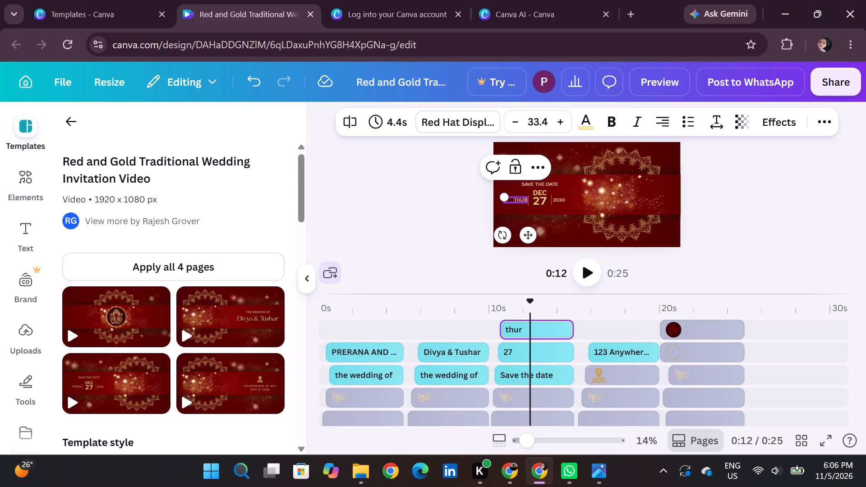
{"action": "type", "text": "sda"}
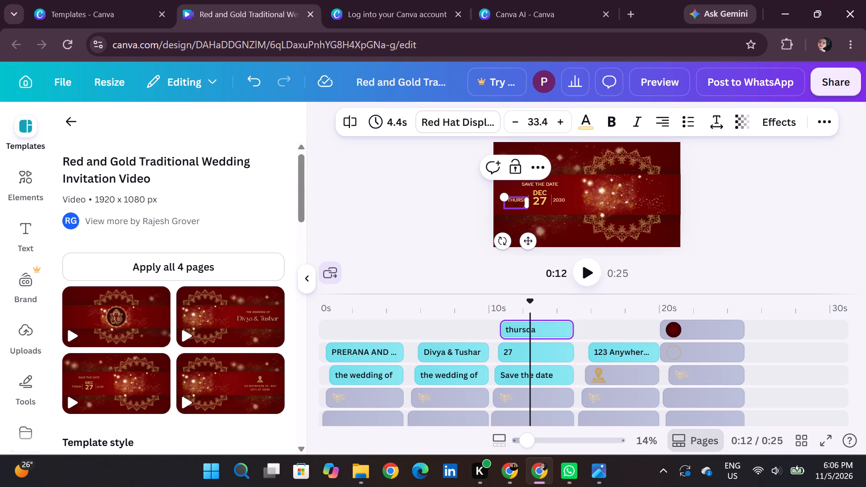
{"action": "key", "text": "BackSpace"}
{"action": "type", "text": "day"}
{"action": "key", "text": "space"}
{"action": "left_click_drag", "start_coordinate": [503, 204], "coordinate": [493, 206]}
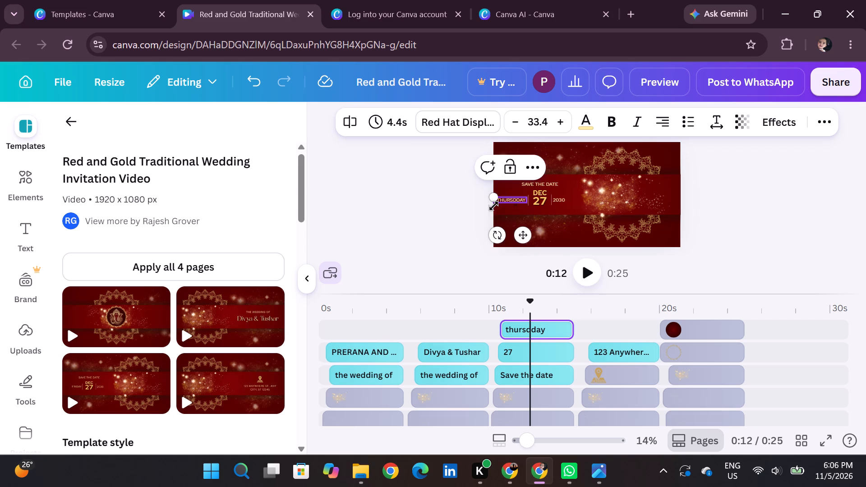
Change the date on the save-the-date page to month "nov" and day "26".
{"action": "left_click", "coordinate": [539, 191]}
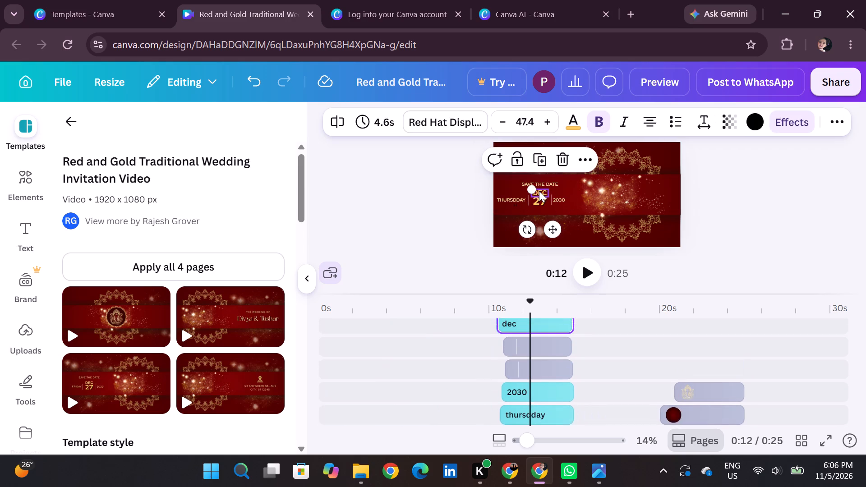
{"action": "left_click", "coordinate": [539, 191]}
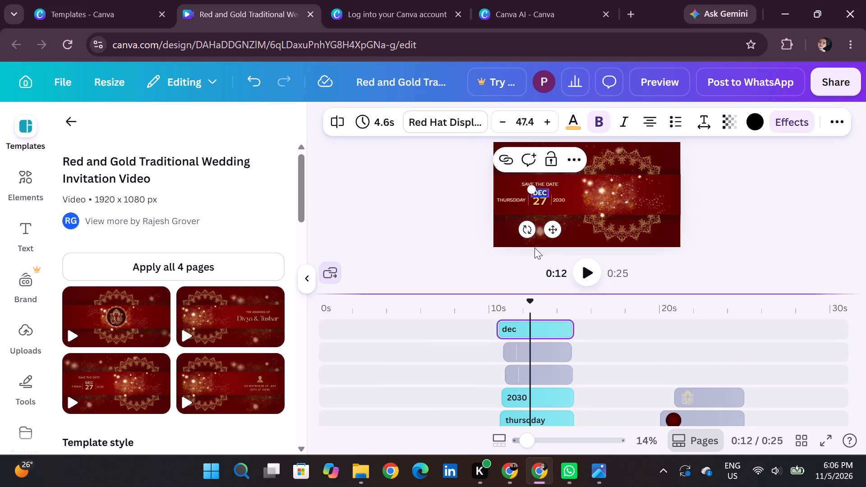
{"action": "type", "text": "nov"}
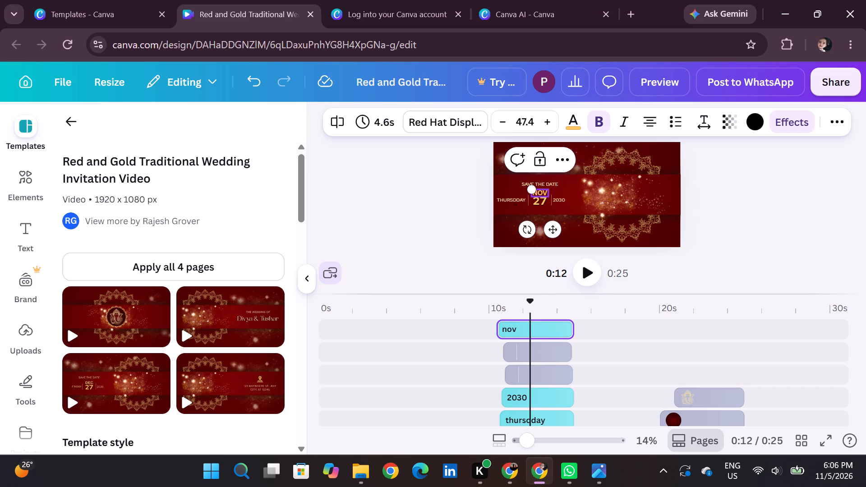
{"action": "left_click", "coordinate": [539, 202]}
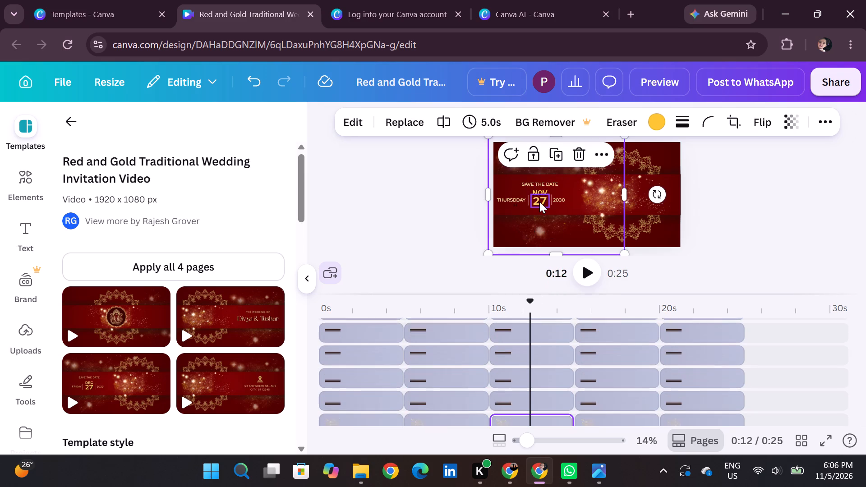
{"action": "type", "text": "26"}
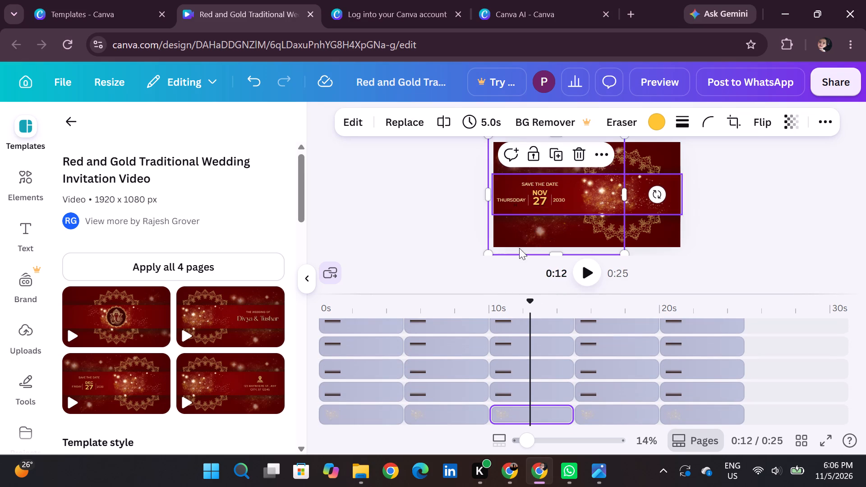
{"action": "left_click", "coordinate": [540, 197]}
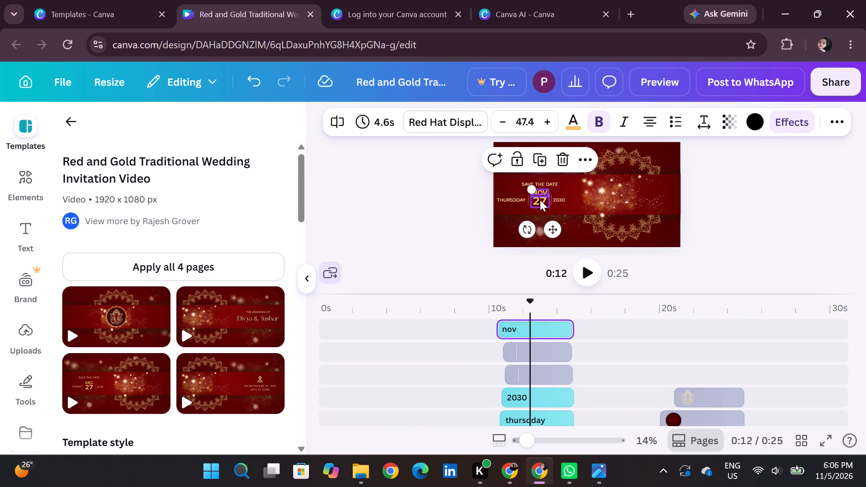
{"action": "double_click", "coordinate": [540, 200]}
{"action": "type", "text": "26"}
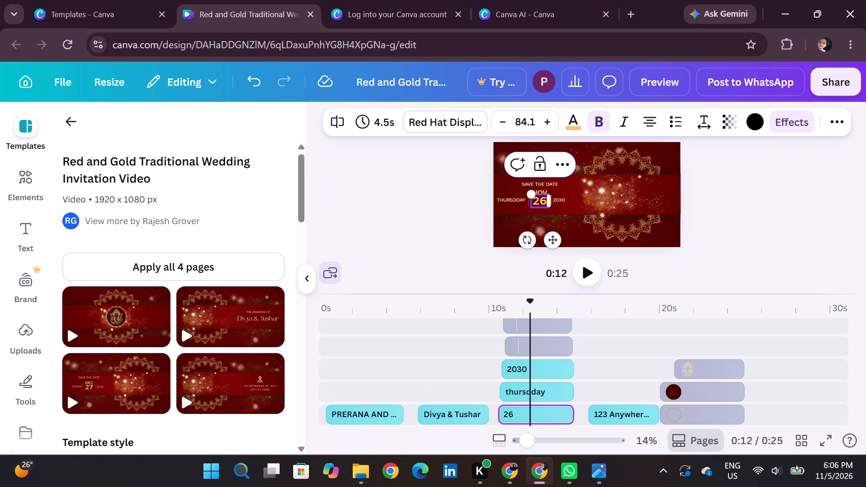
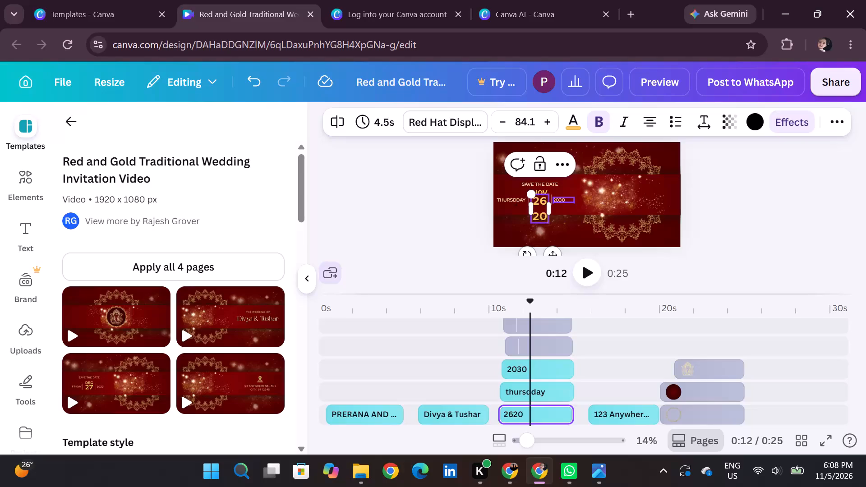
Remove the extra digits after 26 in the save-the-date page's day text and set its year to 2026.
{"action": "key", "text": "BackSpace"}
{"action": "key", "text": "BackSpace"}
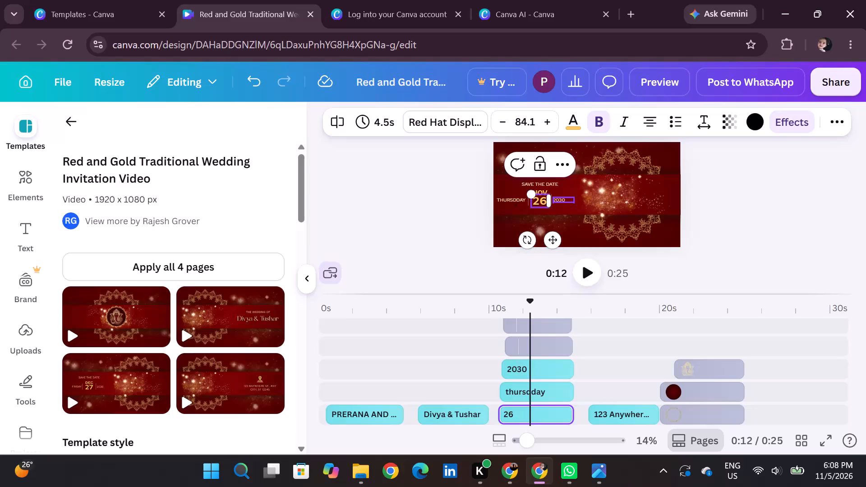
{"action": "left_click", "coordinate": [561, 198]}
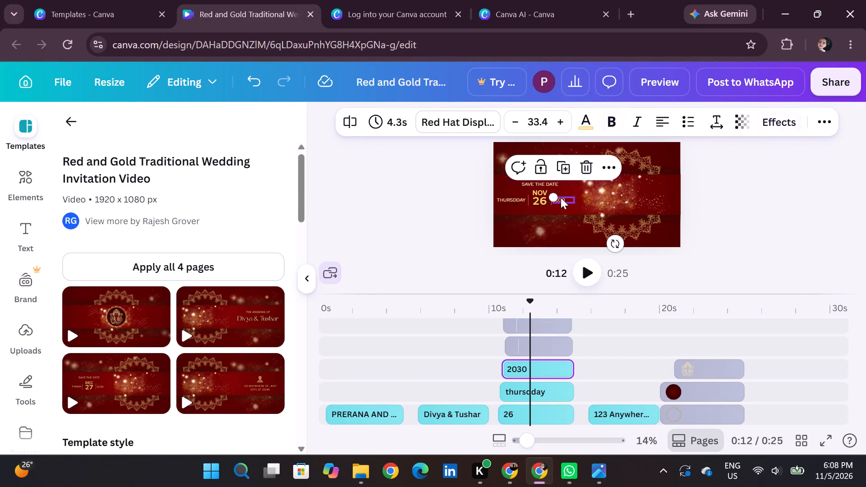
{"action": "double_click", "coordinate": [561, 198]}
{"action": "type", "text": "2026"}
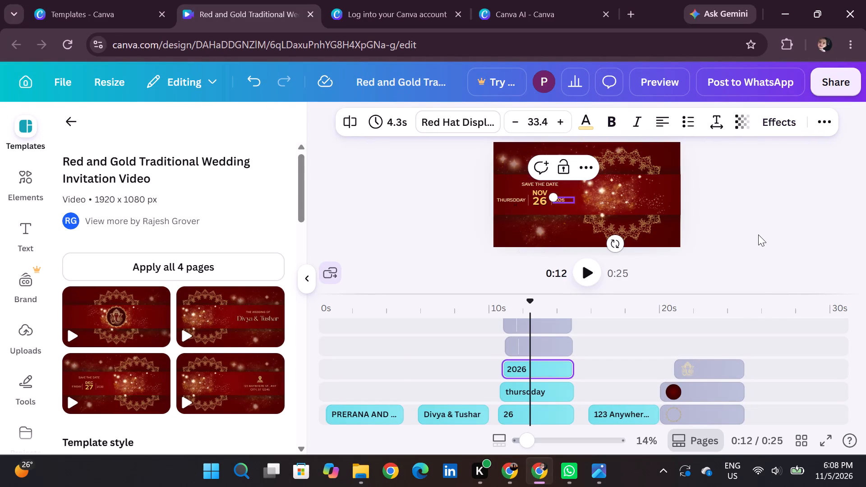
{"action": "left_click", "coordinate": [758, 234]}
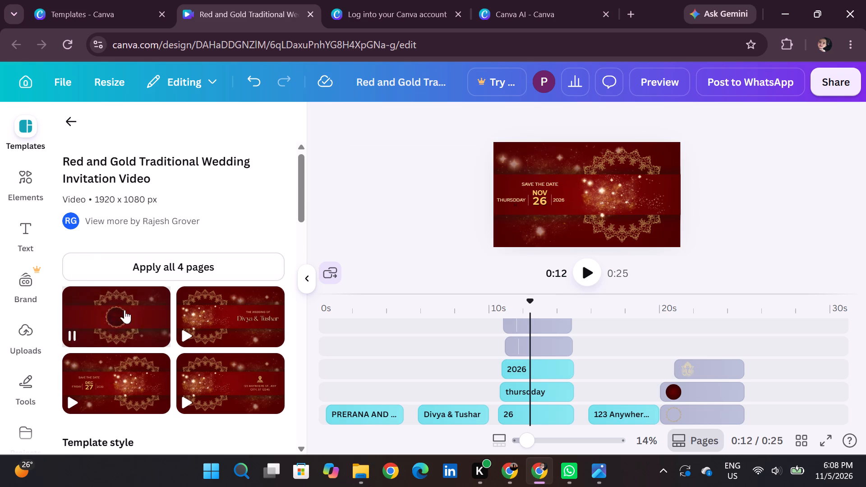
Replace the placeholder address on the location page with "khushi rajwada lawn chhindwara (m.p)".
{"action": "left_click", "coordinate": [585, 276]}
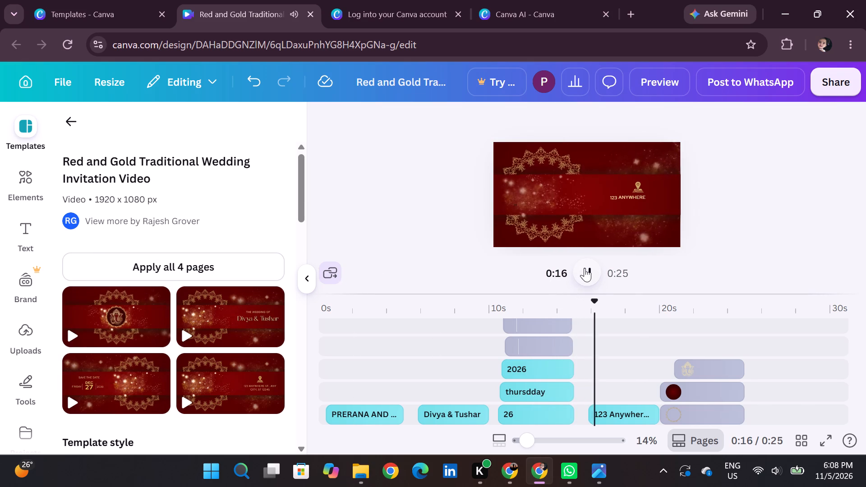
{"action": "left_click", "coordinate": [587, 269]}
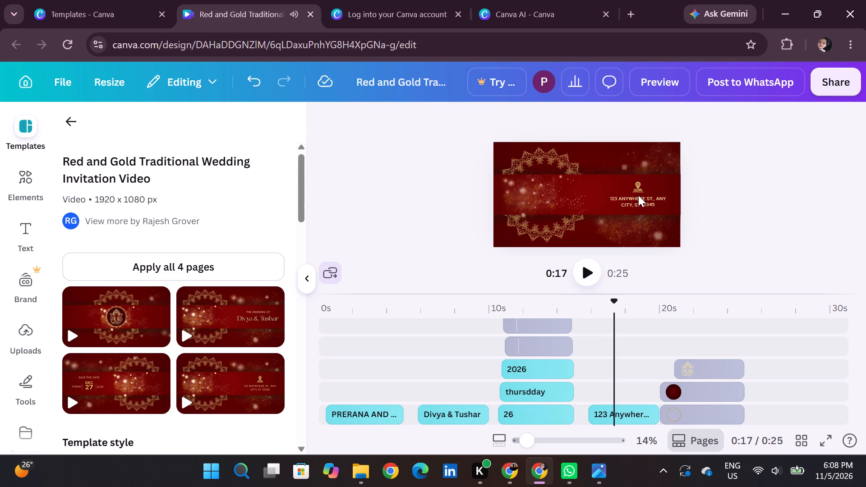
{"action": "left_click", "coordinate": [634, 202]}
{"action": "double_click", "coordinate": [630, 201]}
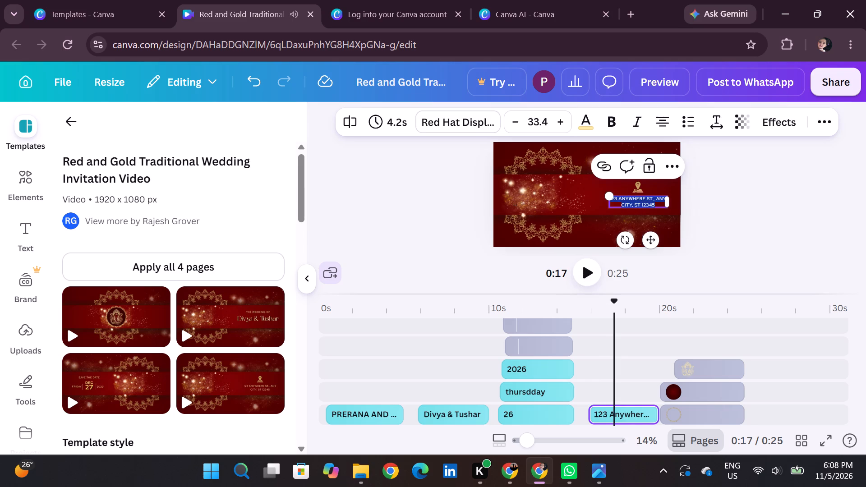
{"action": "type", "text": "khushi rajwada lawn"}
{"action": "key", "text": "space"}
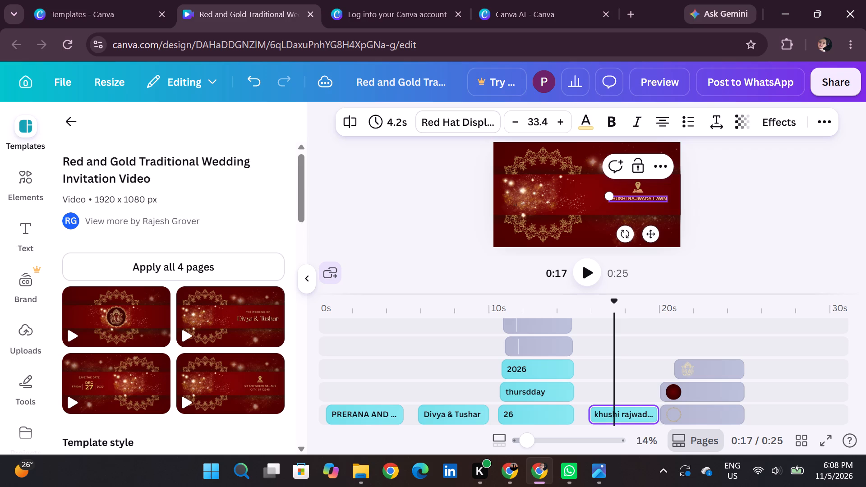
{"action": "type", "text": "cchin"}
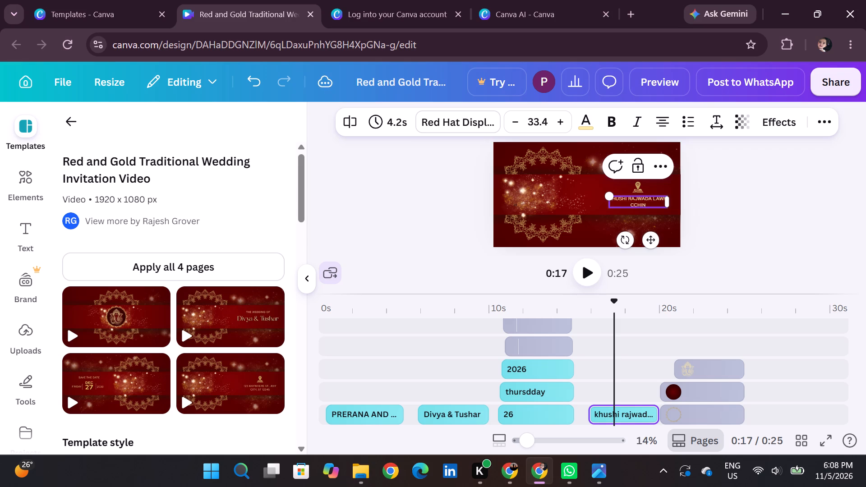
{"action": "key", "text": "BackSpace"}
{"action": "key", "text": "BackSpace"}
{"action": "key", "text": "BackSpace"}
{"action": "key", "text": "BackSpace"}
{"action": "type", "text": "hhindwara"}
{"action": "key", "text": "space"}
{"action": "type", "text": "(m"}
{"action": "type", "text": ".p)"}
Add another of the template's Ganesha emblem pages at the end of the video and copy that new page.
{"action": "left_click", "coordinate": [590, 279]}
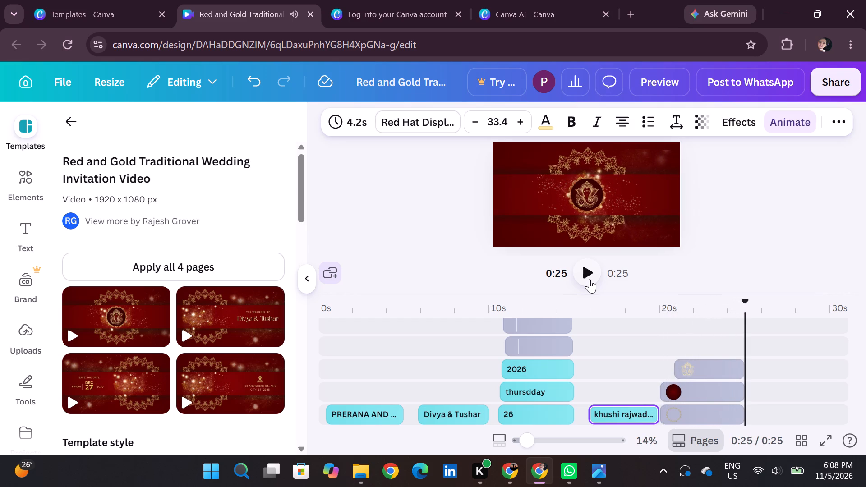
{"action": "left_click", "coordinate": [115, 321]}
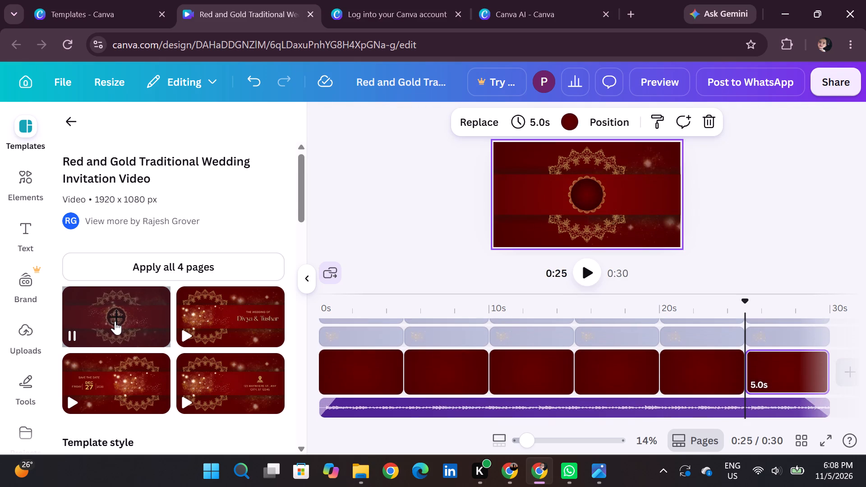
{"action": "scroll", "coordinate": [466, 454], "scroll_direction": "up", "scroll_amount": 2}
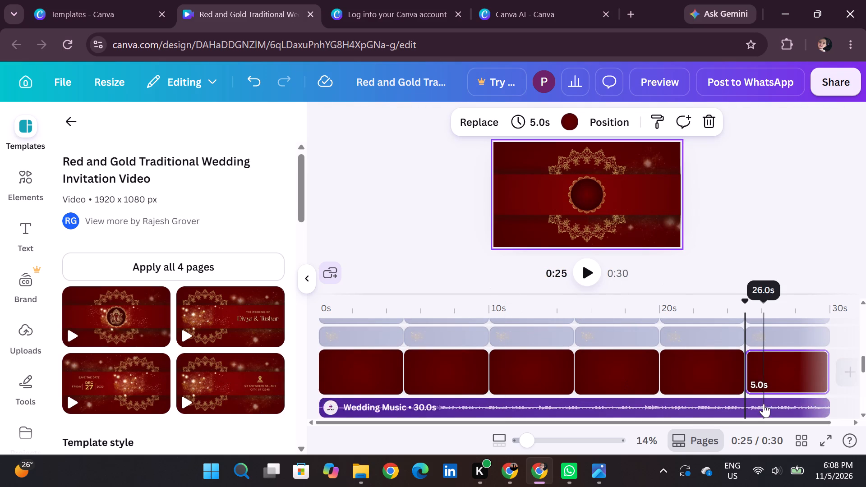
{"action": "right_click", "coordinate": [782, 368]}
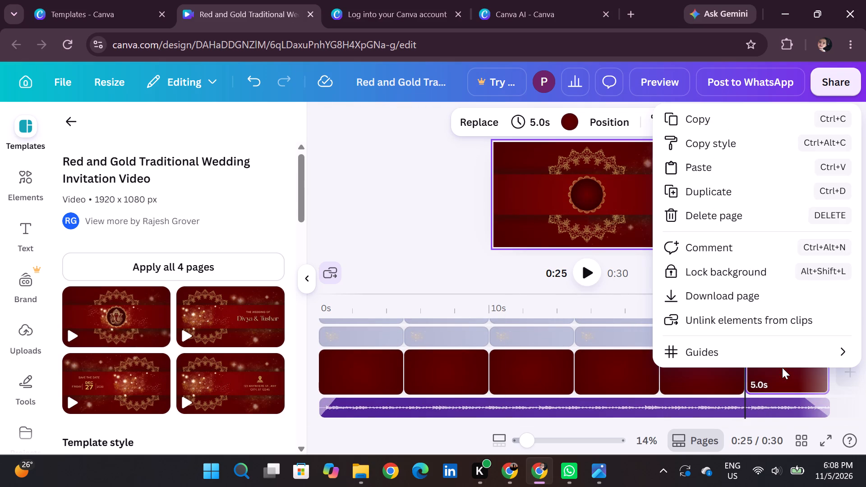
{"action": "left_click", "coordinate": [711, 119]}
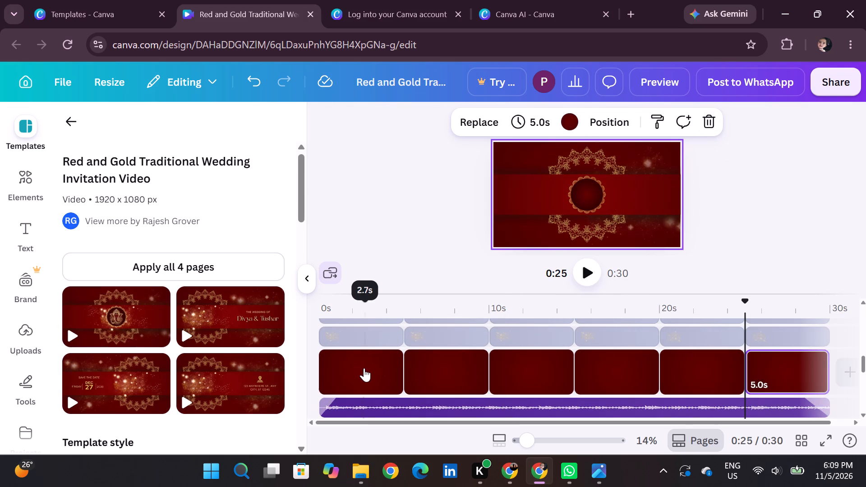
Delete the second page, which still carries the template's original couple names, Divya & Tushar.
{"action": "scroll", "coordinate": [356, 371], "scroll_direction": "right", "scroll_amount": 3}
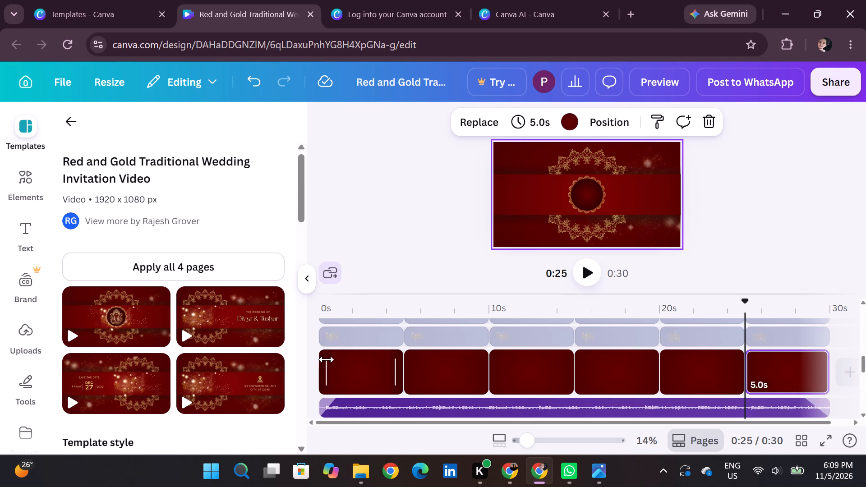
{"action": "left_click", "coordinate": [327, 359]}
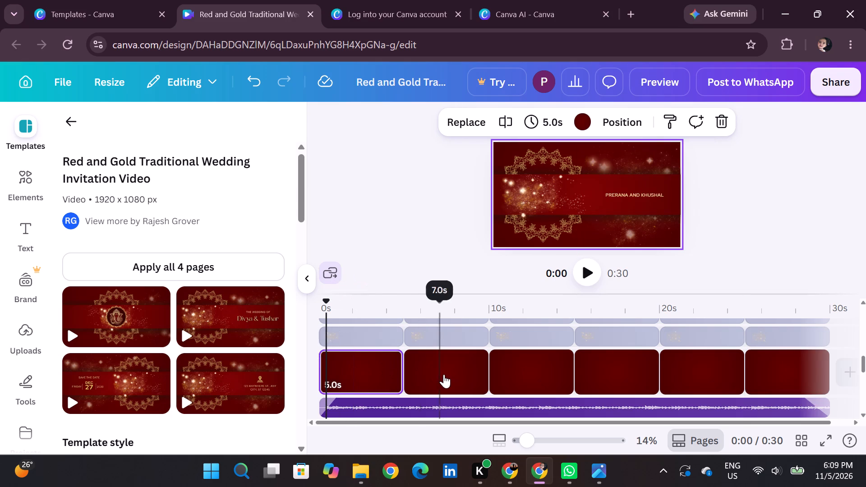
{"action": "left_click", "coordinate": [444, 374]}
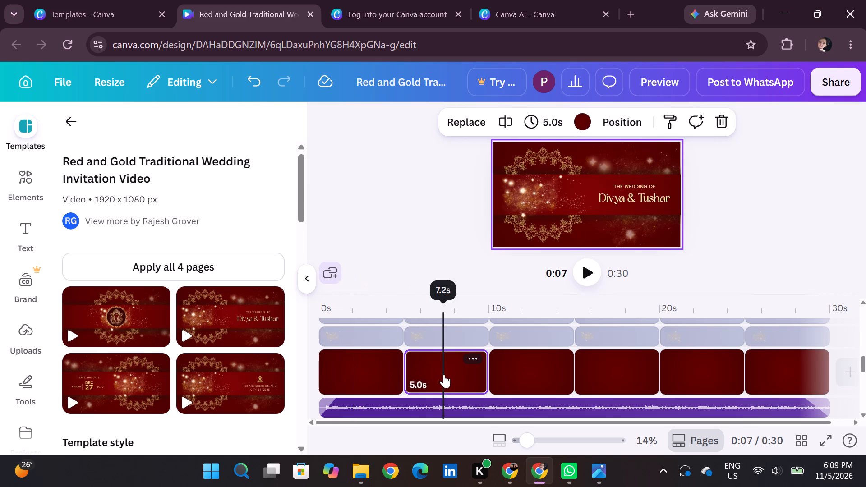
{"action": "left_click", "coordinate": [470, 358]}
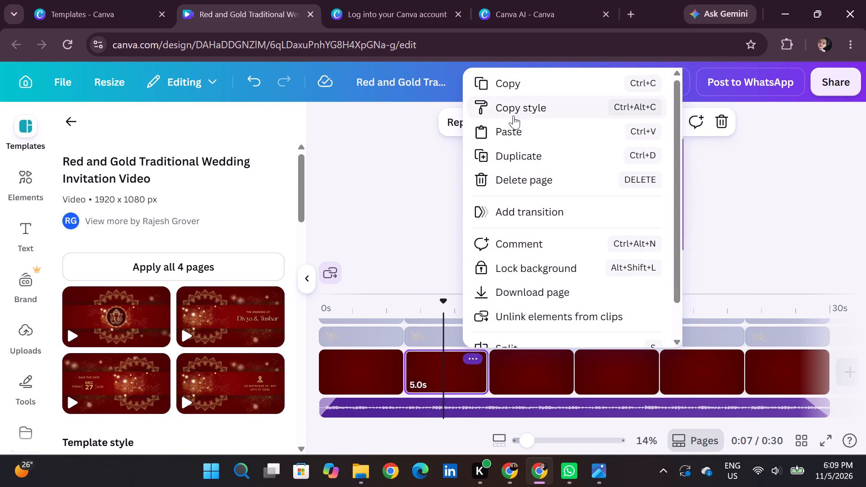
{"action": "scroll", "coordinate": [516, 244], "scroll_direction": "down", "scroll_amount": 1}
{"action": "scroll", "coordinate": [526, 202], "scroll_direction": "up", "scroll_amount": 2}
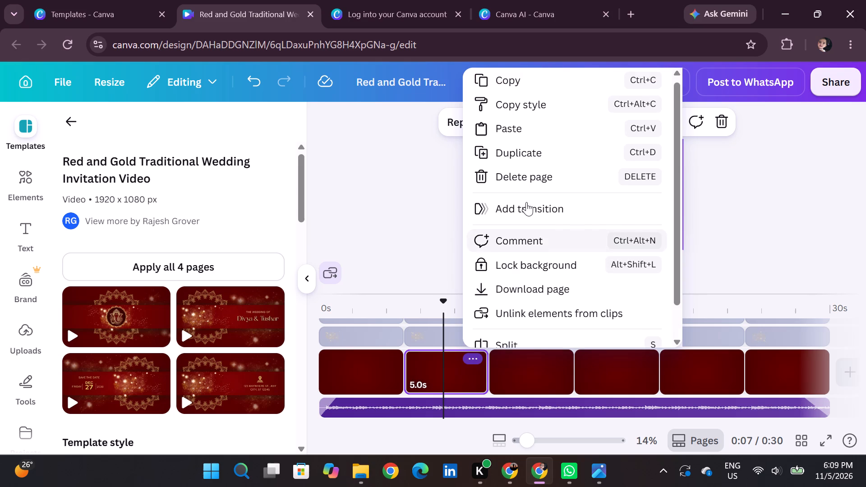
{"action": "scroll", "coordinate": [526, 202], "scroll_direction": "up", "scroll_amount": 1}
{"action": "left_click", "coordinate": [756, 224]}
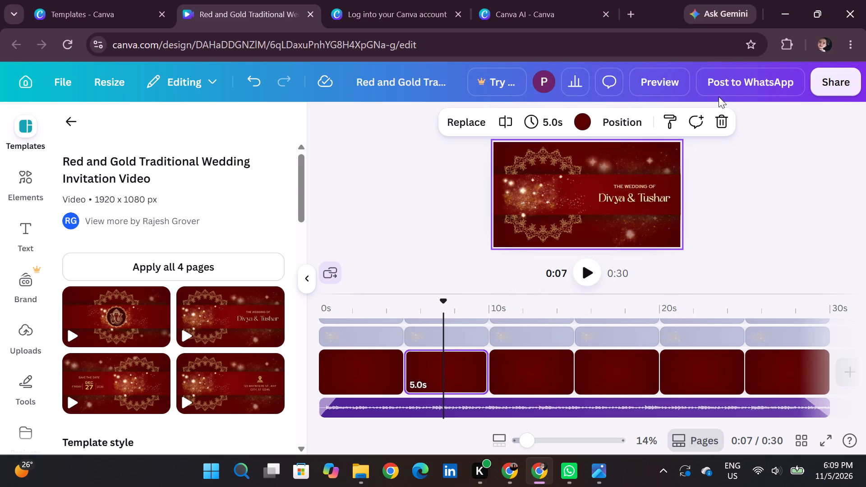
{"action": "left_click", "coordinate": [723, 120]}
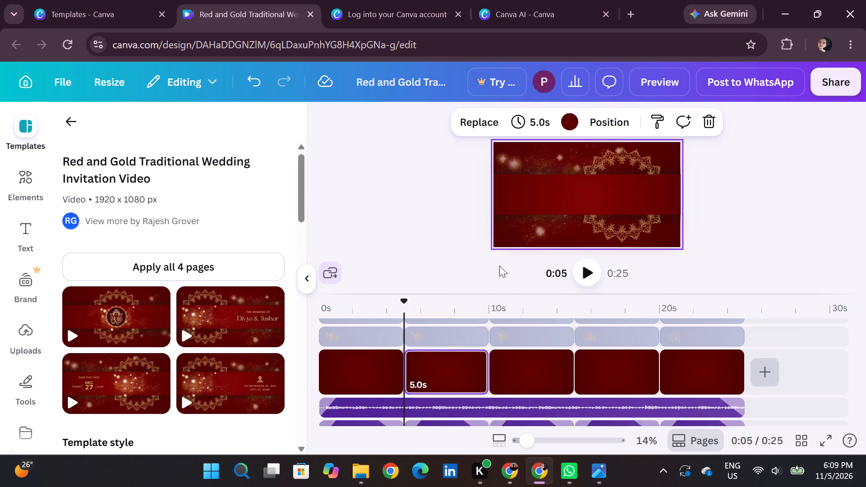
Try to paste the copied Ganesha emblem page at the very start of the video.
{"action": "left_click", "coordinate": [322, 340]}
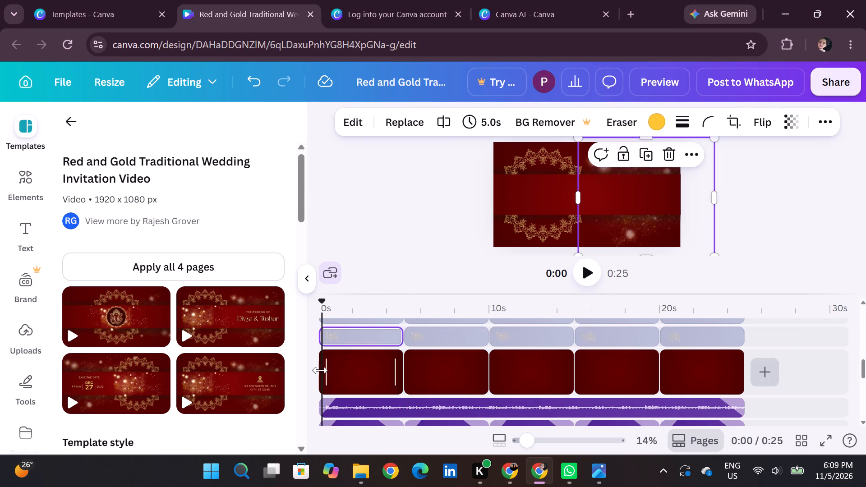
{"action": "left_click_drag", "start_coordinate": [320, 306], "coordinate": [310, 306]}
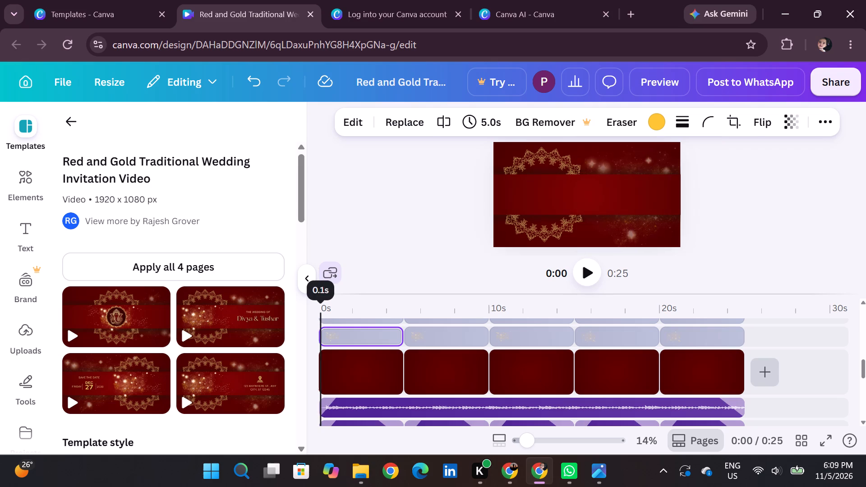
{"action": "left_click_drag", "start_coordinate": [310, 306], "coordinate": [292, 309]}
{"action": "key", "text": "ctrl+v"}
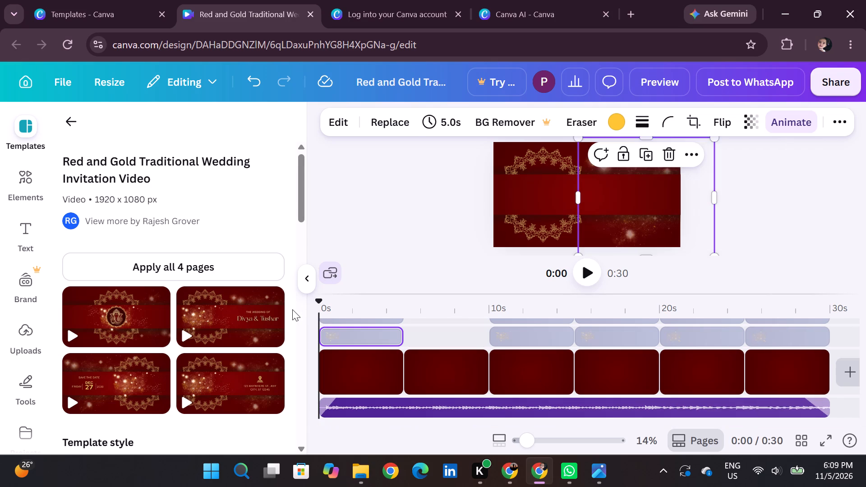
Add the template's Ganesha emblem page to the video once more while the opening names page is selected.
{"action": "scroll", "coordinate": [697, 432], "scroll_direction": "right", "scroll_amount": 1}
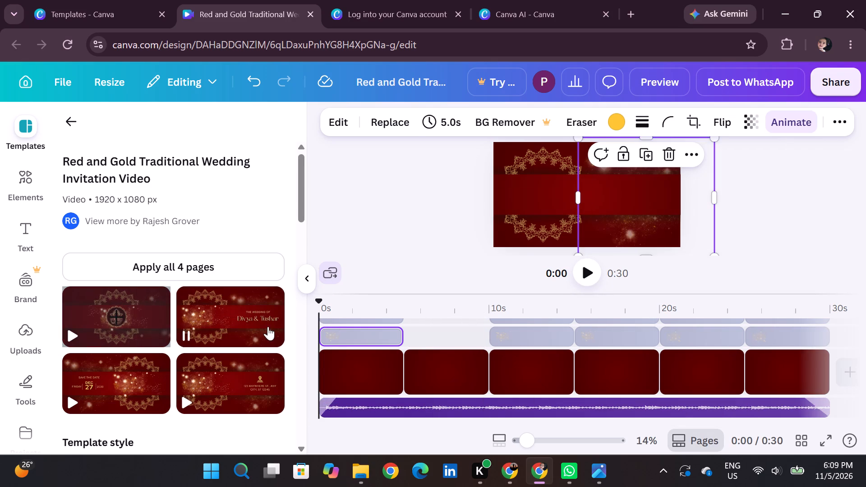
{"action": "left_click", "coordinate": [339, 368]}
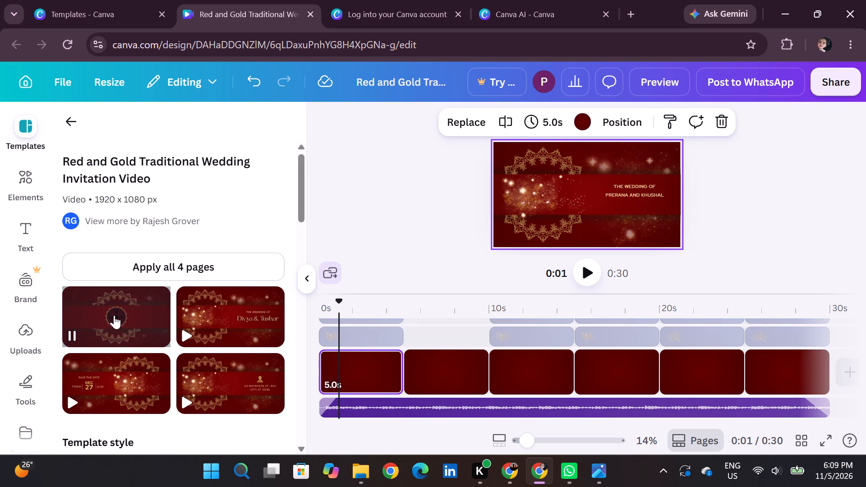
{"action": "left_click", "coordinate": [114, 315]}
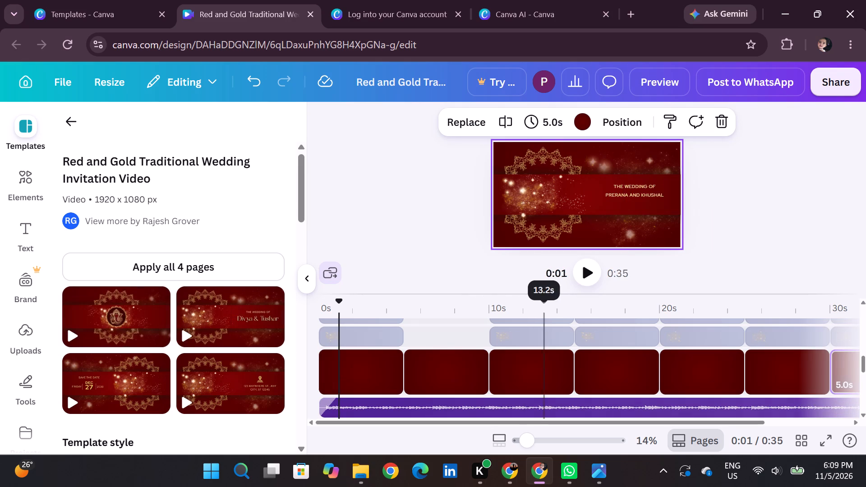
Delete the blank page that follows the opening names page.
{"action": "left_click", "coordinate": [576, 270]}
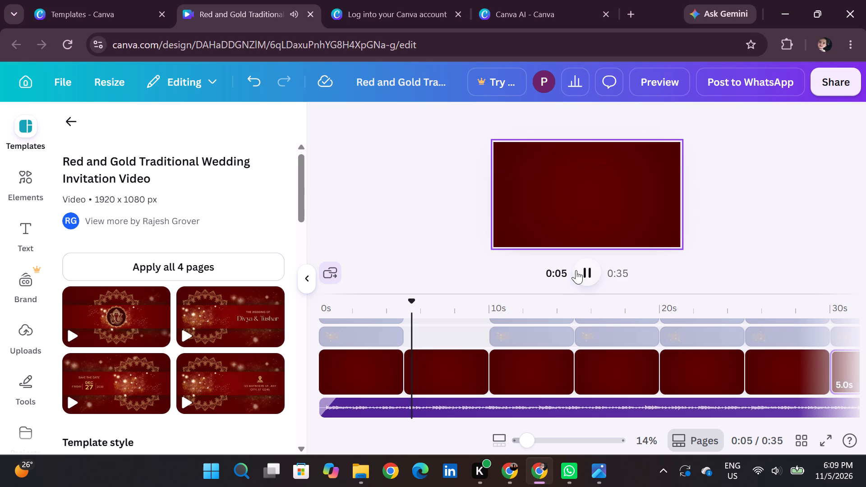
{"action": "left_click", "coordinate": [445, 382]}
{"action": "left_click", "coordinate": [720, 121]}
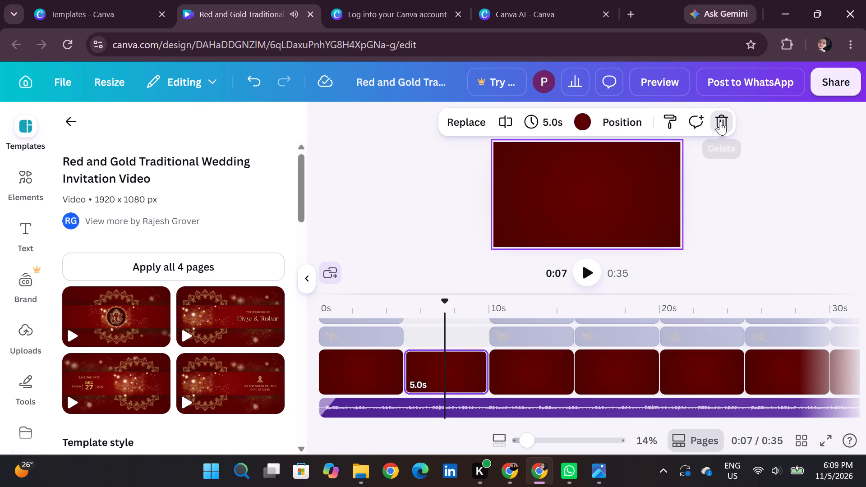
Play the video from the second page through the repeated Ganesha emblem pages to check the page order.
{"action": "left_click", "coordinate": [581, 272]}
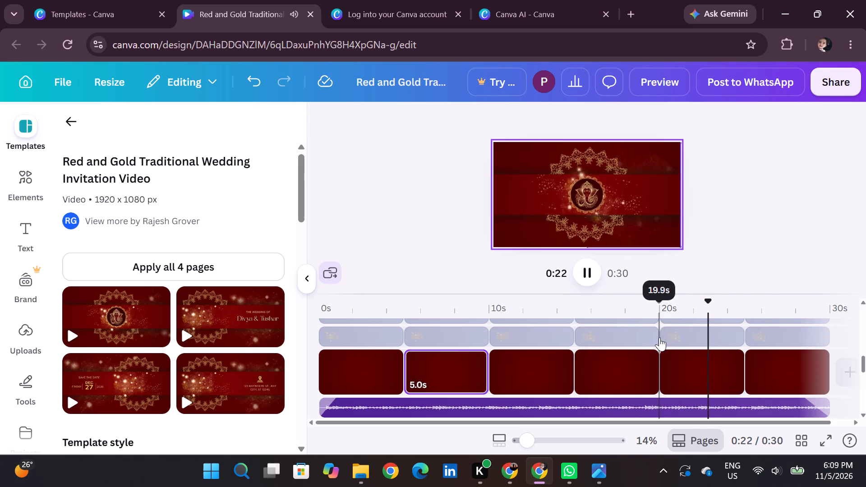
{"action": "left_click", "coordinate": [596, 222]}
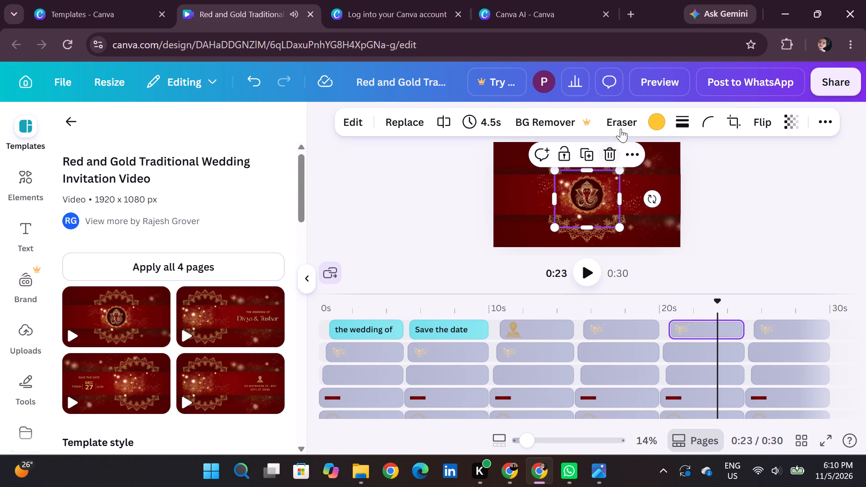
{"action": "scroll", "coordinate": [687, 360], "scroll_direction": "up", "scroll_amount": 1}
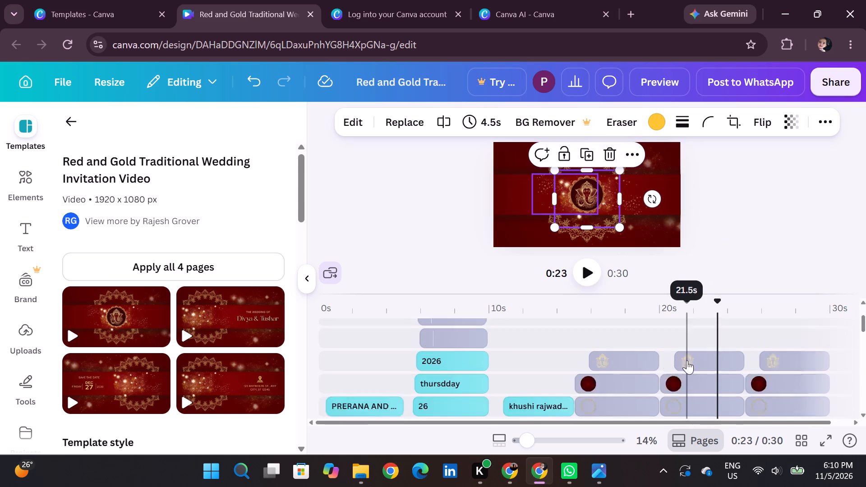
{"action": "scroll", "coordinate": [687, 360], "scroll_direction": "up", "scroll_amount": 6}
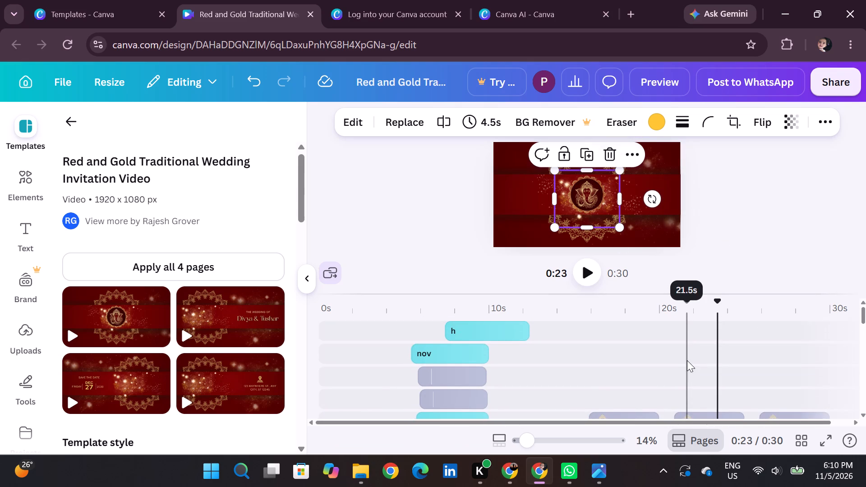
{"action": "scroll", "coordinate": [687, 360], "scroll_direction": "up", "scroll_amount": 1}
Add the template's Ganesha emblem page once more with the playhead set at the very start of the video.
{"action": "left_click", "coordinate": [319, 310]}
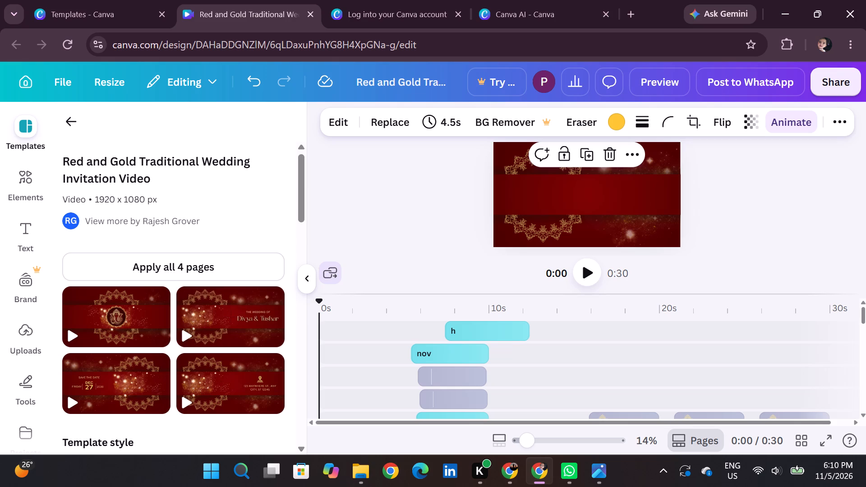
{"action": "left_click", "coordinate": [324, 312]}
{"action": "left_click", "coordinate": [324, 312]}
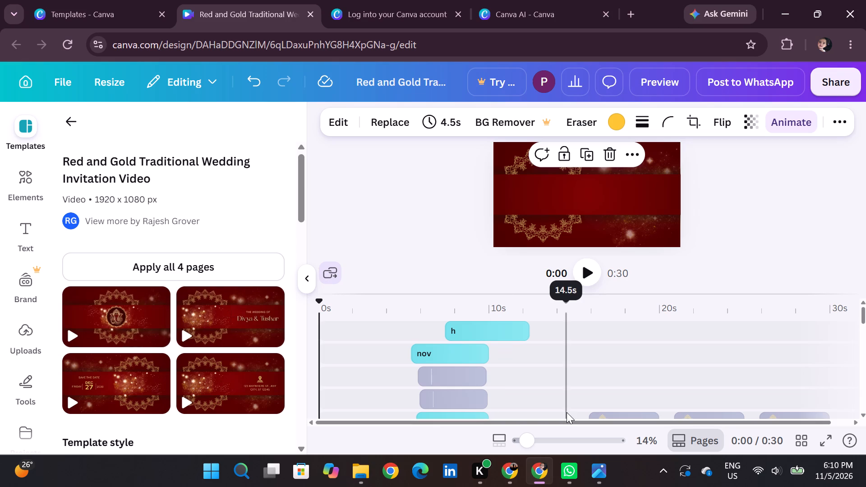
{"action": "scroll", "coordinate": [567, 412], "scroll_direction": "down", "scroll_amount": 1}
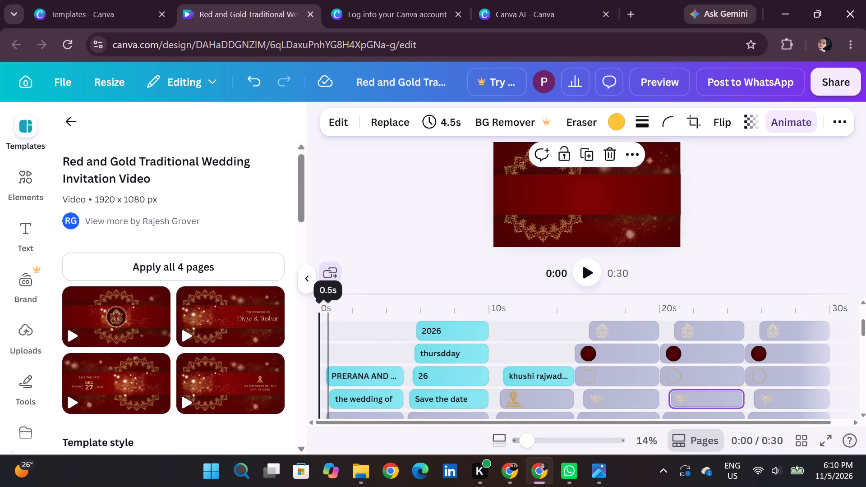
{"action": "left_click", "coordinate": [323, 303]}
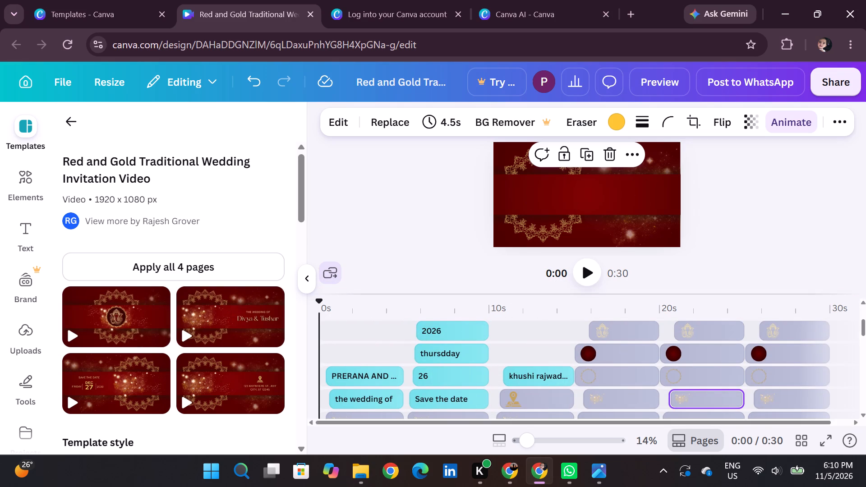
{"action": "double_click", "coordinate": [320, 296]}
{"action": "double_click", "coordinate": [320, 296]}
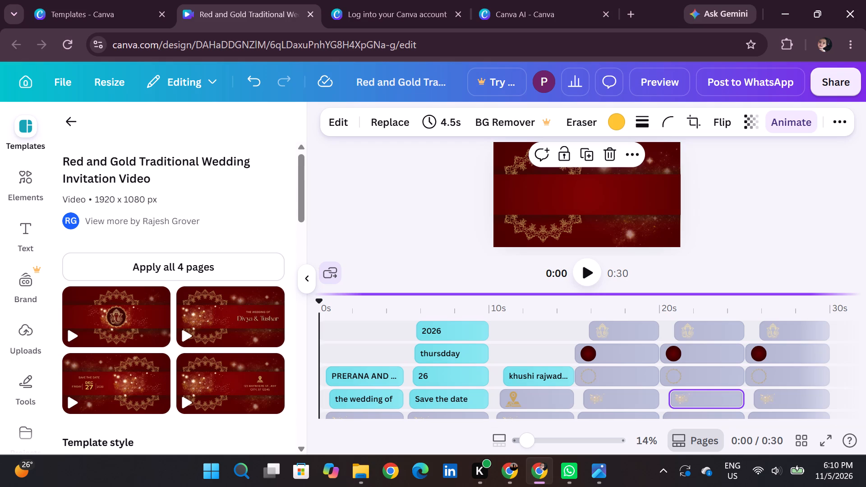
{"action": "left_click", "coordinate": [118, 310]}
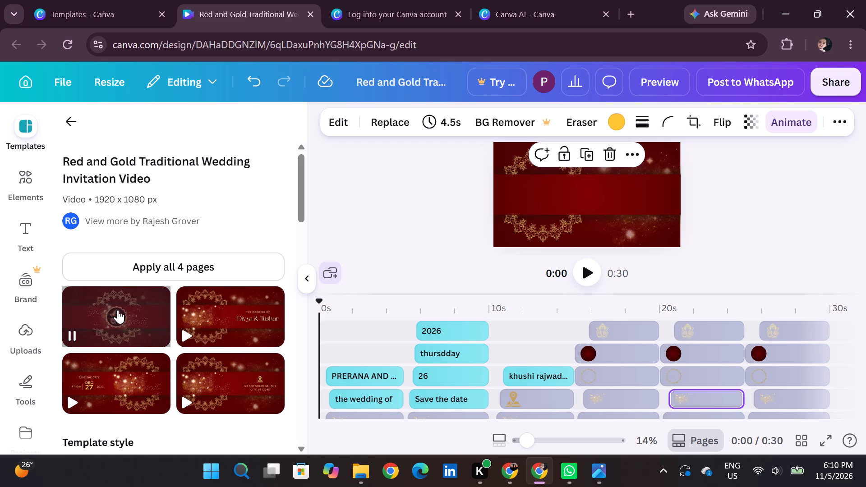
Examine the timeline's pages, element tracks and audio tracks to find where the added Ganesha emblem page was placed.
{"action": "scroll", "coordinate": [382, 368], "scroll_direction": "up", "scroll_amount": 9}
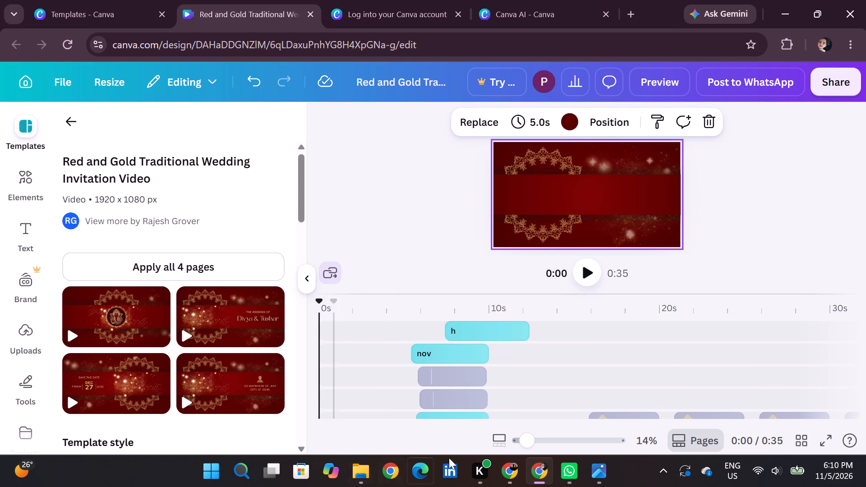
{"action": "scroll", "coordinate": [522, 358], "scroll_direction": "right", "scroll_amount": 3}
{"action": "scroll", "coordinate": [522, 358], "scroll_direction": "left", "scroll_amount": 2}
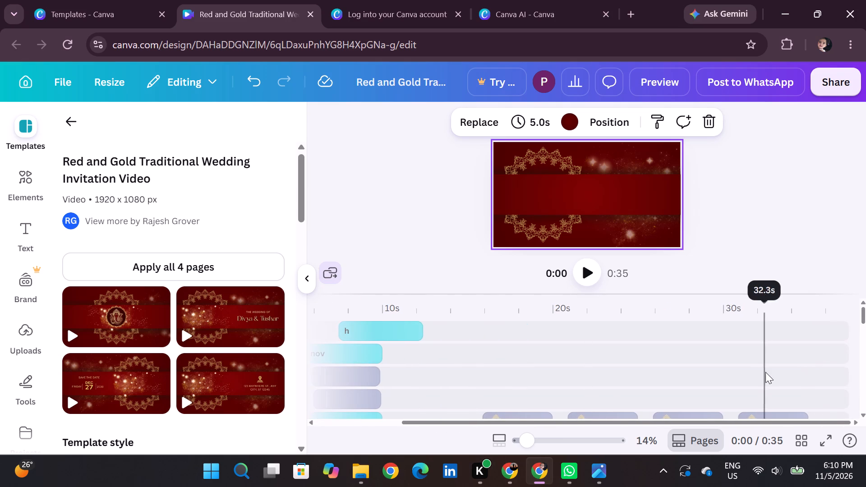
{"action": "scroll", "coordinate": [765, 372], "scroll_direction": "left", "scroll_amount": 3}
{"action": "scroll", "coordinate": [592, 393], "scroll_direction": "down", "scroll_amount": 4}
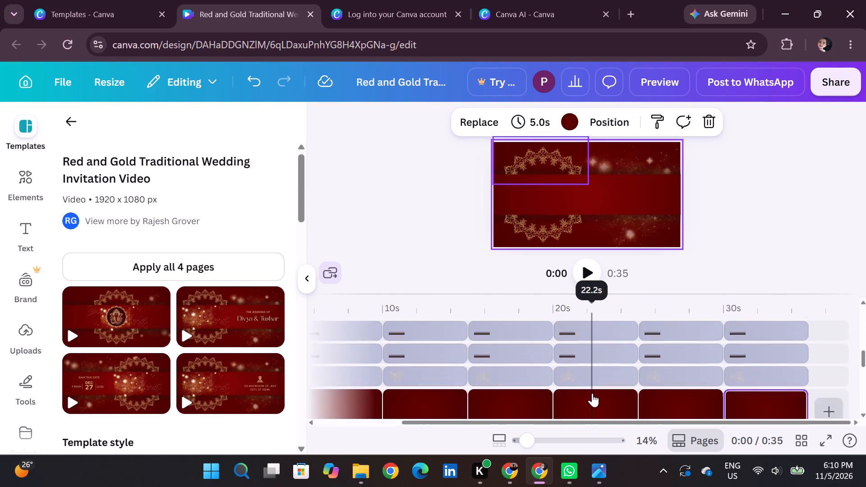
{"action": "scroll", "coordinate": [592, 393], "scroll_direction": "down", "scroll_amount": 1}
{"action": "scroll", "coordinate": [592, 393], "scroll_direction": "up", "scroll_amount": 7}
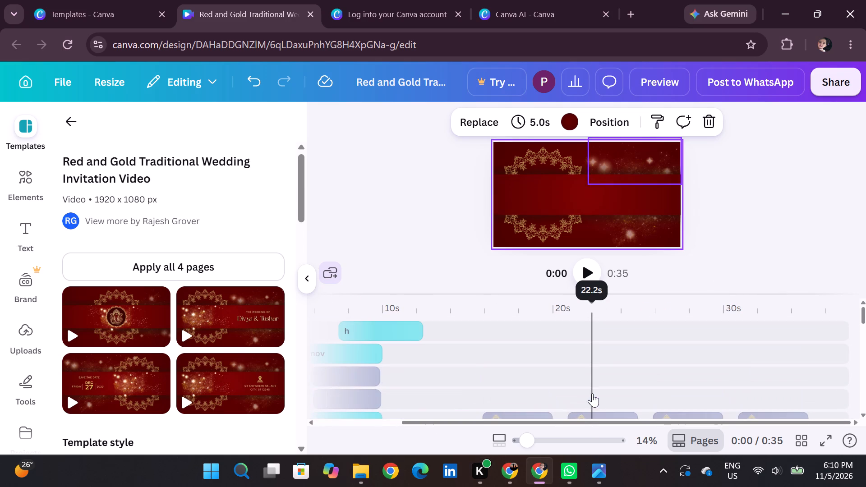
{"action": "scroll", "coordinate": [592, 393], "scroll_direction": "up", "scroll_amount": 4}
{"action": "scroll", "coordinate": [592, 393], "scroll_direction": "down", "scroll_amount": 5}
{"action": "scroll", "coordinate": [592, 393], "scroll_direction": "up", "scroll_amount": 1}
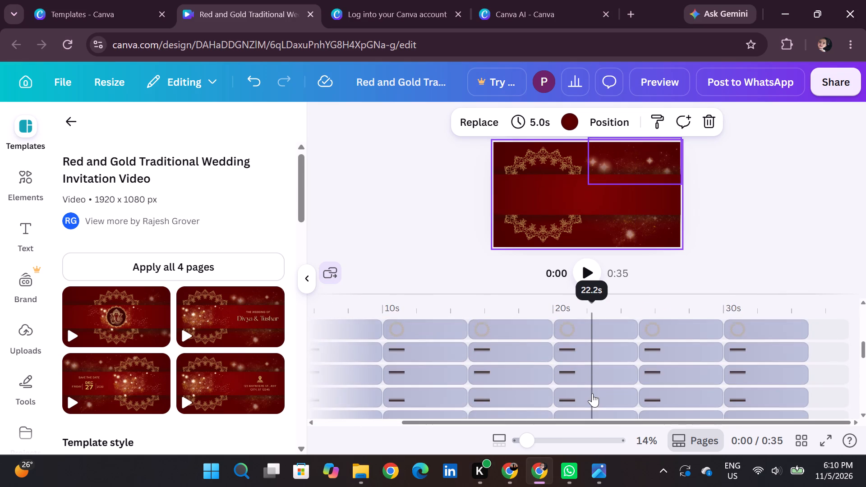
{"action": "scroll", "coordinate": [592, 393], "scroll_direction": "down", "scroll_amount": 2}
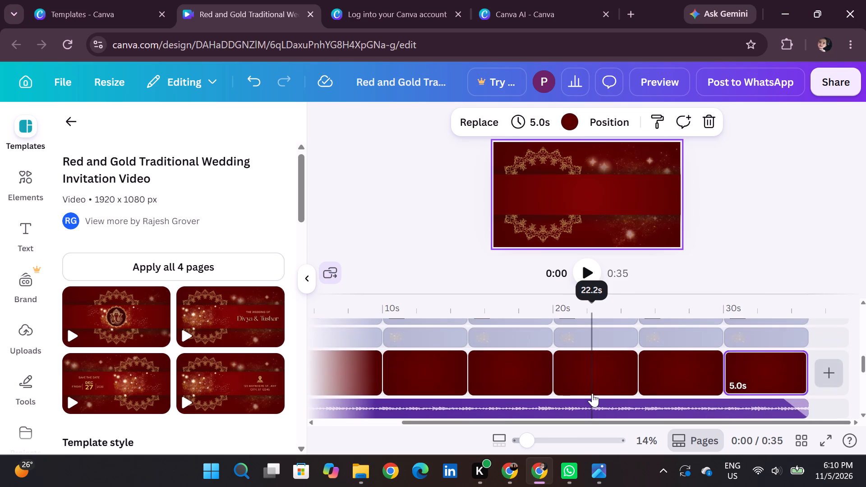
{"action": "scroll", "coordinate": [592, 393], "scroll_direction": "down", "scroll_amount": 1}
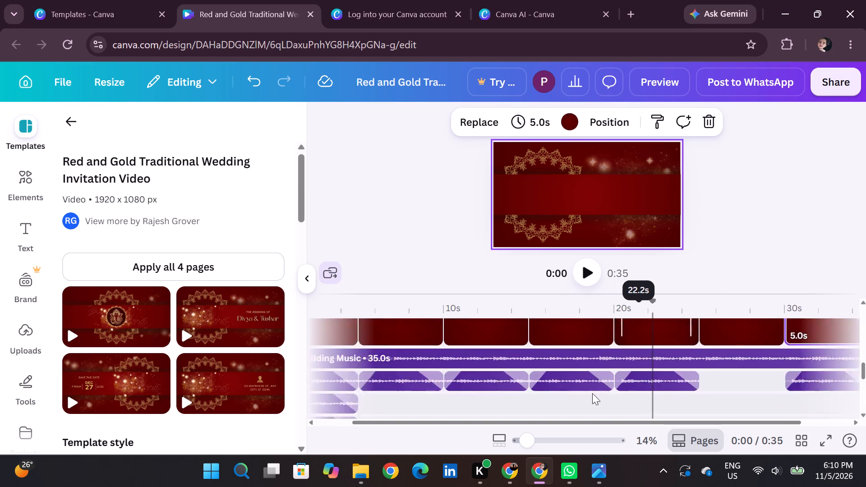
{"action": "scroll", "coordinate": [592, 393], "scroll_direction": "down", "scroll_amount": 1}
{"action": "scroll", "coordinate": [592, 393], "scroll_direction": "up", "scroll_amount": 6}
{"action": "scroll", "coordinate": [592, 393], "scroll_direction": "right", "scroll_amount": 7}
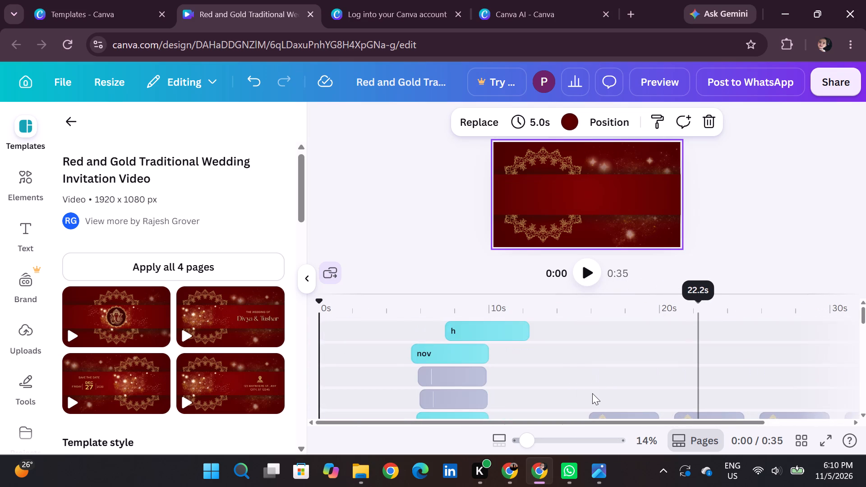
{"action": "scroll", "coordinate": [592, 393], "scroll_direction": "right", "scroll_amount": 2}
Play the video to the Save the Date page and delete the stray "h" text below the weekday.
{"action": "left_click", "coordinate": [585, 269]}
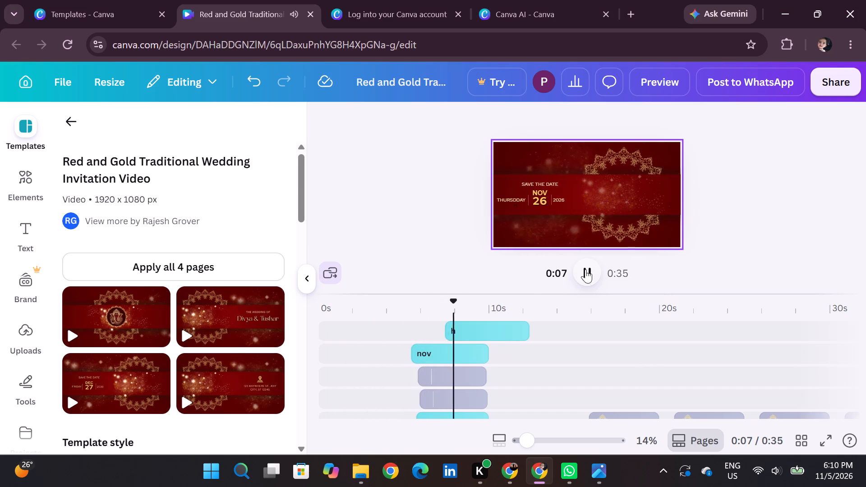
{"action": "left_click", "coordinate": [510, 203]}
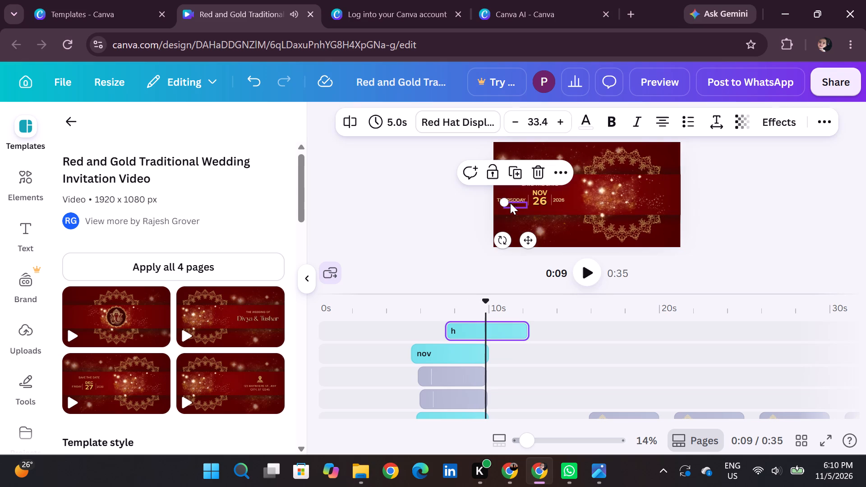
{"action": "key", "text": "BackSpace"}
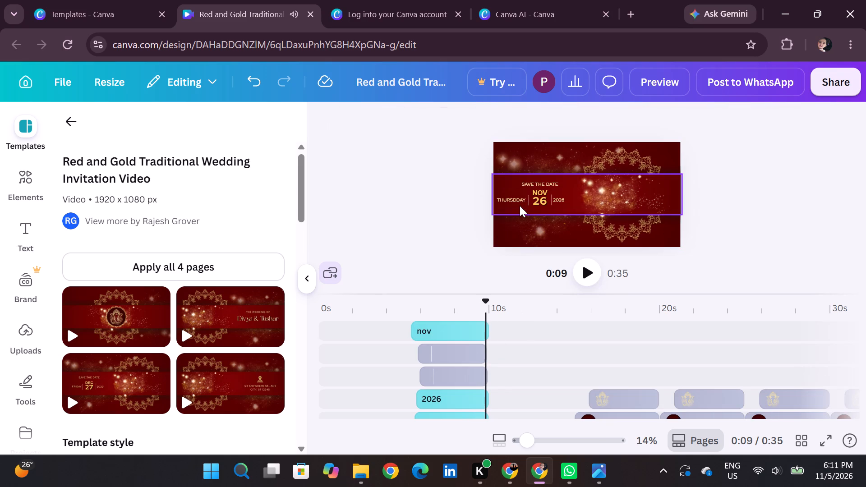
Play on from the Save the Date page and examine the repeated Ganesha emblem pages and their timeline tracks.
{"action": "left_click", "coordinate": [585, 267]}
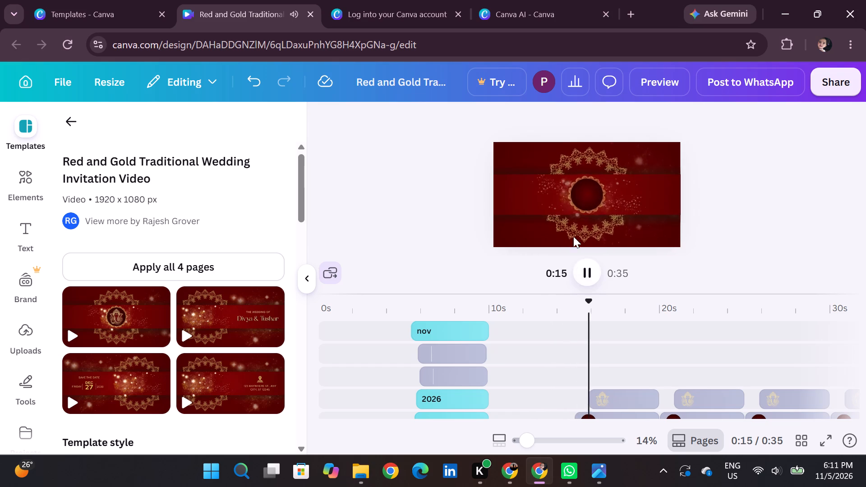
{"action": "left_click", "coordinate": [585, 278]}
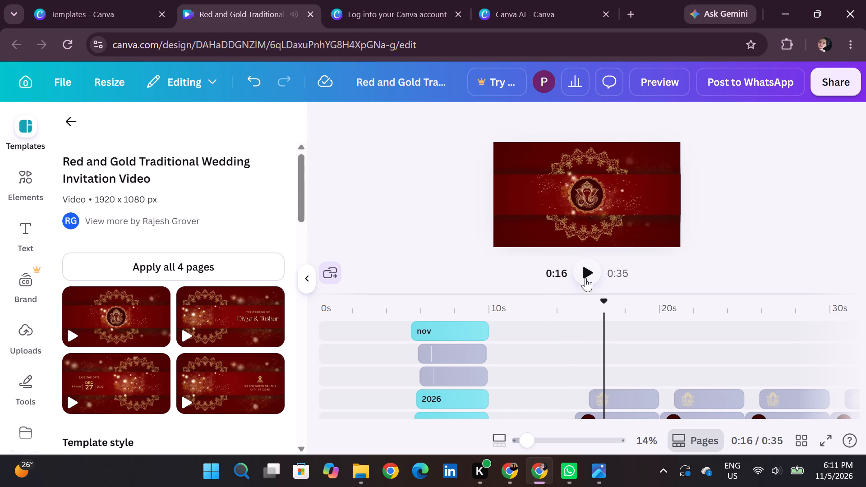
{"action": "left_click", "coordinate": [585, 278]}
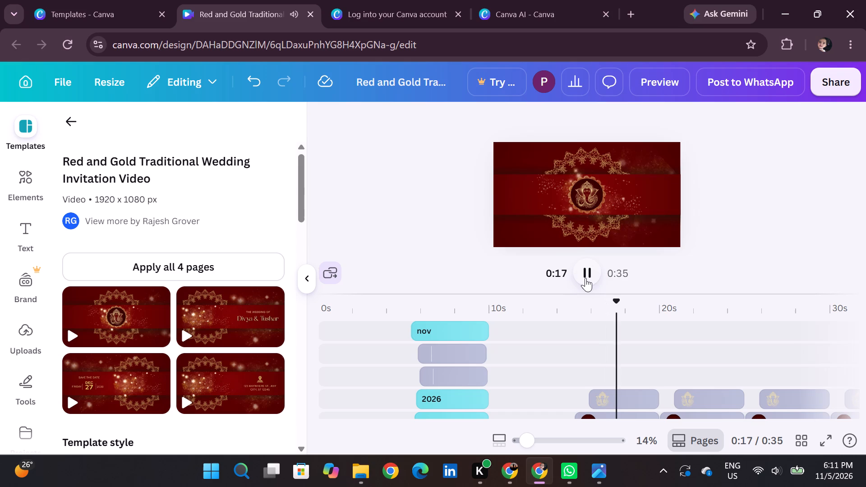
{"action": "scroll", "coordinate": [773, 385], "scroll_direction": "down", "scroll_amount": 1}
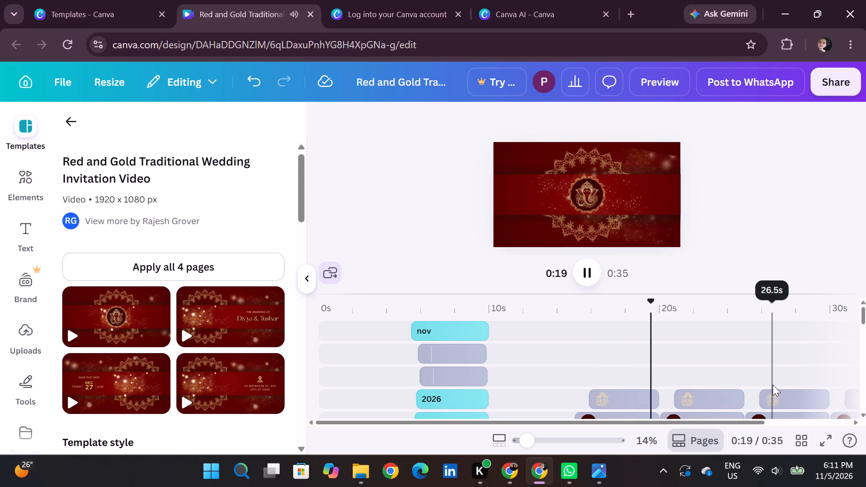
{"action": "scroll", "coordinate": [773, 385], "scroll_direction": "down", "scroll_amount": 2}
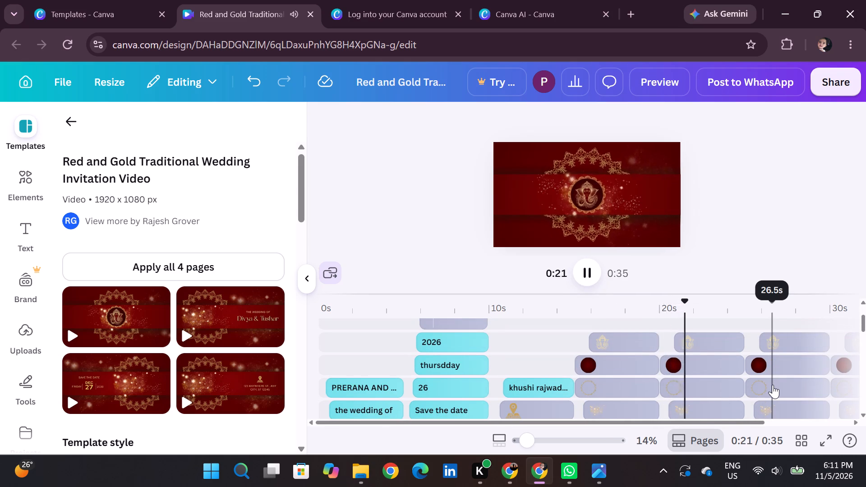
{"action": "scroll", "coordinate": [773, 385], "scroll_direction": "down", "scroll_amount": 3}
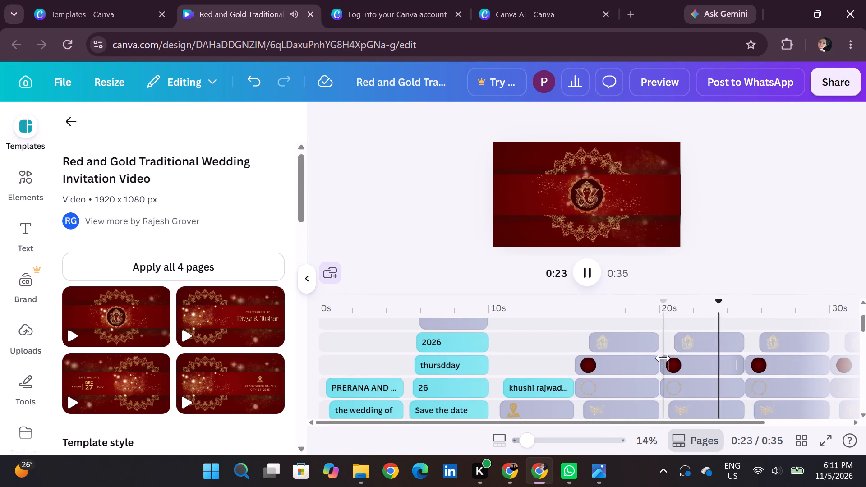
{"action": "left_click", "coordinate": [701, 339]}
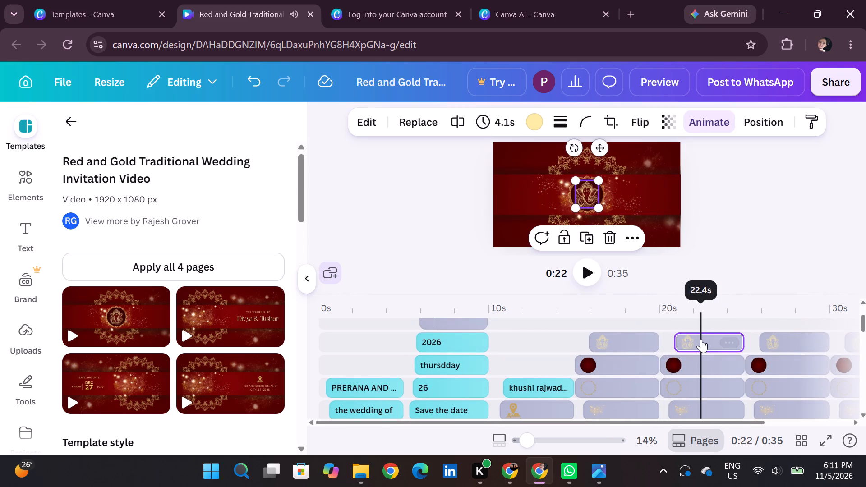
{"action": "scroll", "coordinate": [563, 413], "scroll_direction": "left", "scroll_amount": 1}
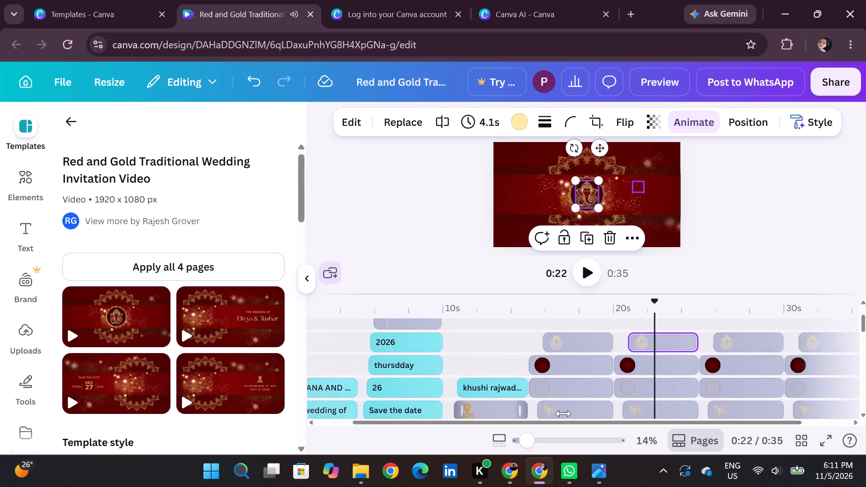
{"action": "scroll", "coordinate": [563, 413], "scroll_direction": "left", "scroll_amount": 3}
{"action": "scroll", "coordinate": [563, 413], "scroll_direction": "down", "scroll_amount": 3}
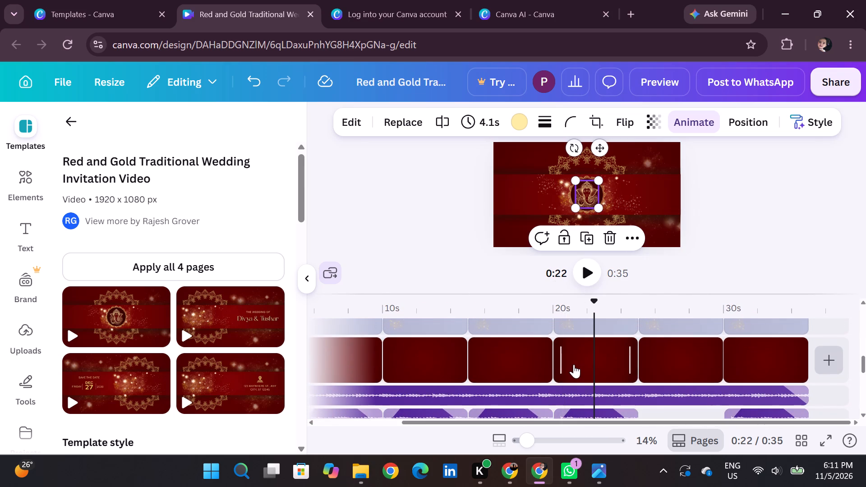
{"action": "scroll", "coordinate": [575, 364], "scroll_direction": "up", "scroll_amount": 6}
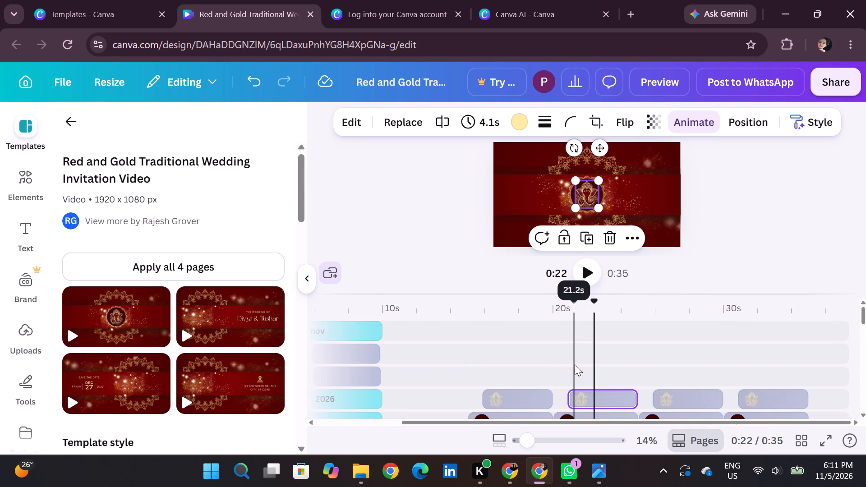
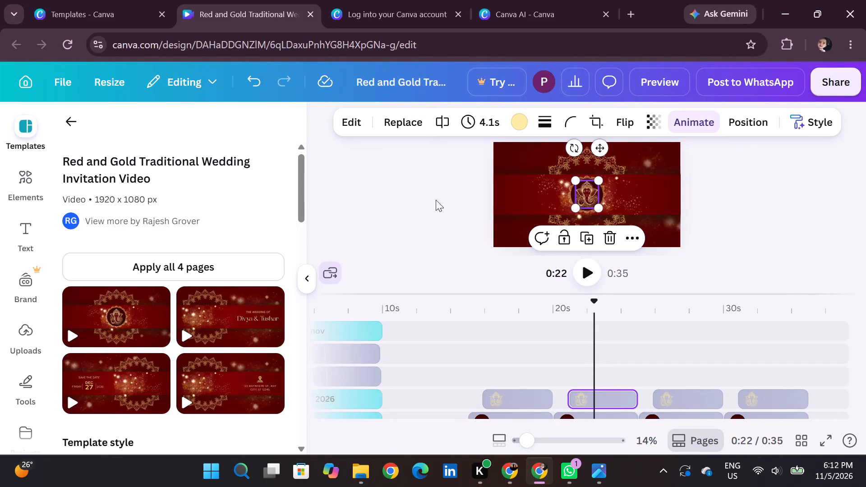
Open the premium trial offer and examine the comparison of the Canva Pro Lite, Pro and Business plans.
{"action": "scroll", "coordinate": [461, 257], "scroll_direction": "down", "scroll_amount": 1}
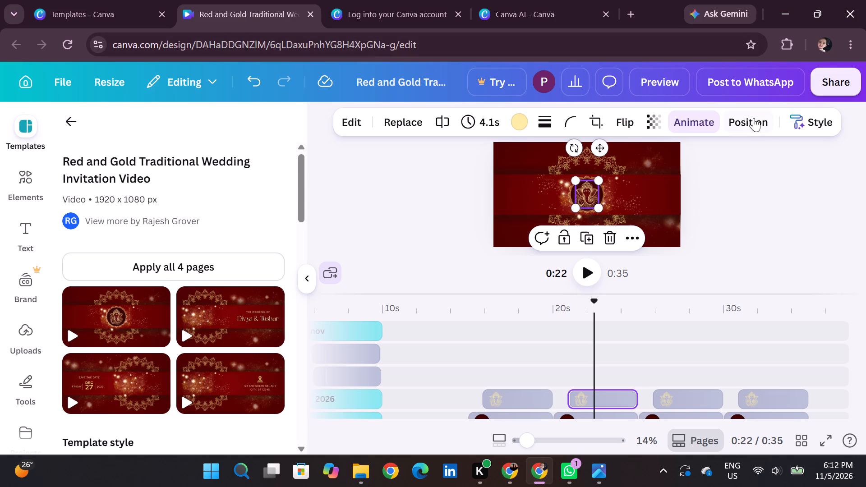
{"action": "left_click", "coordinate": [494, 79]}
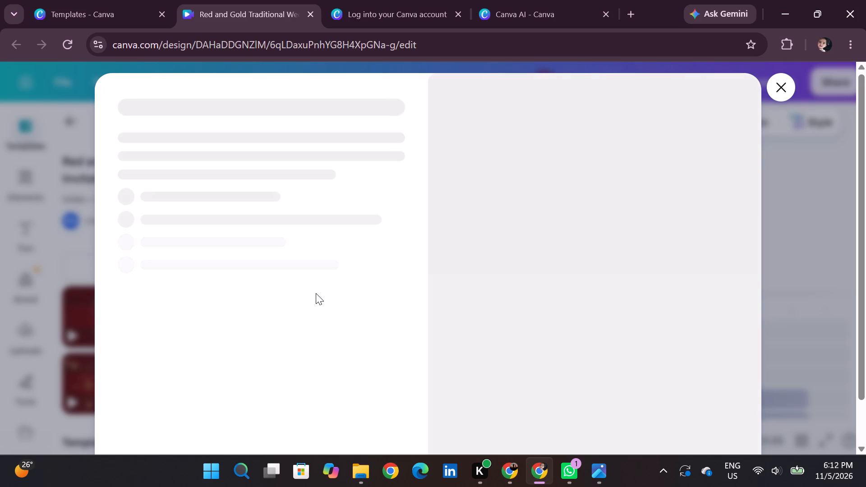
{"action": "scroll", "coordinate": [239, 349], "scroll_direction": "down", "scroll_amount": 1}
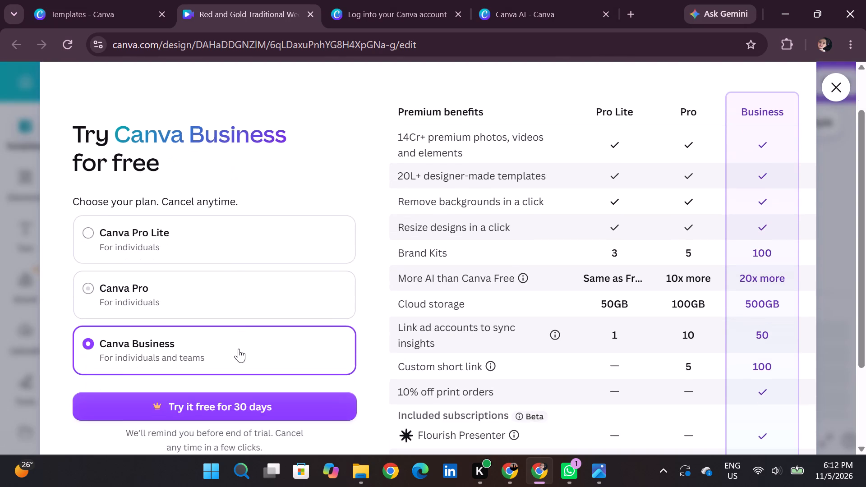
{"action": "scroll", "coordinate": [239, 349], "scroll_direction": "down", "scroll_amount": 4}
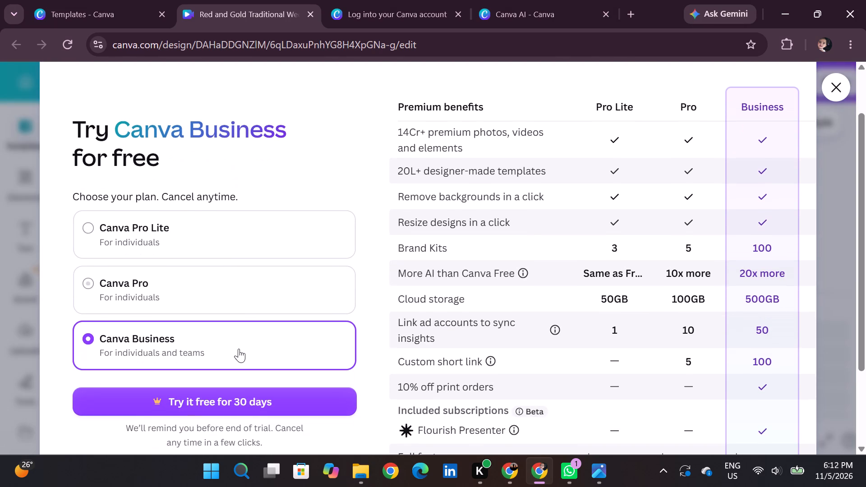
{"action": "scroll", "coordinate": [239, 349], "scroll_direction": "down", "scroll_amount": 2}
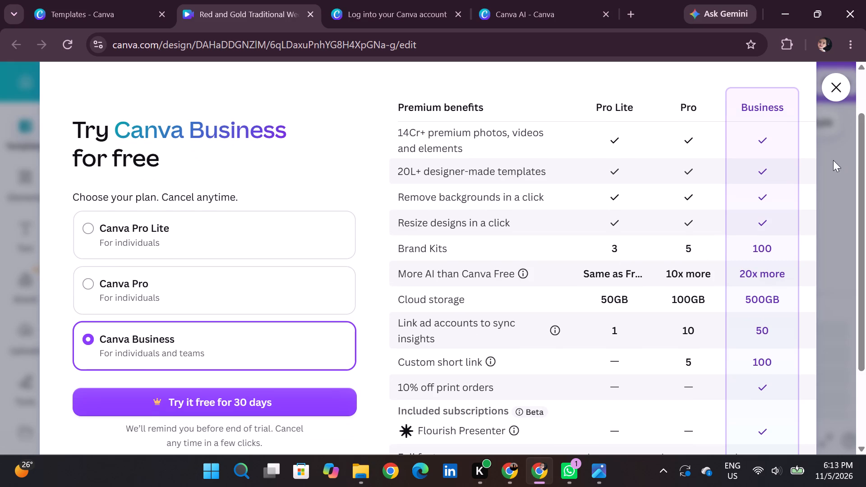
{"action": "left_click", "coordinate": [841, 83]}
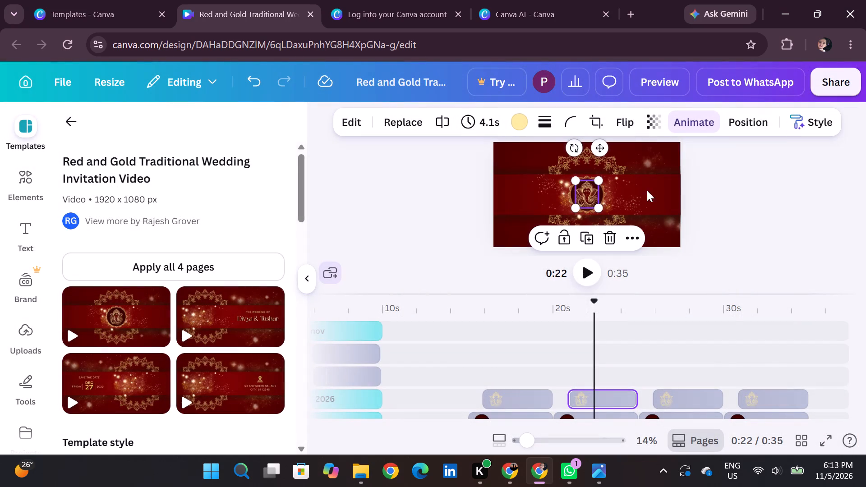
Examine the timeline's element tracks beneath the repeated Ganesha emblem pages.
{"action": "scroll", "coordinate": [576, 272], "scroll_direction": "down", "scroll_amount": 1}
{"action": "scroll", "coordinate": [487, 371], "scroll_direction": "down", "scroll_amount": 3}
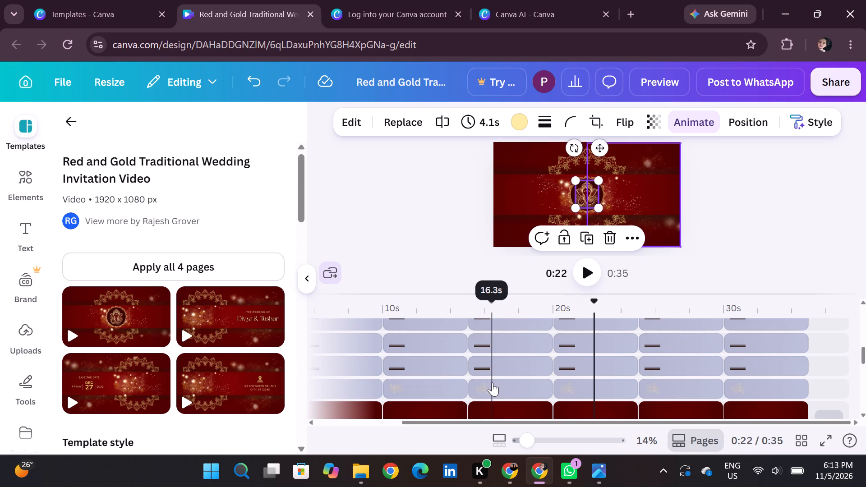
{"action": "scroll", "coordinate": [637, 456], "scroll_direction": "down", "scroll_amount": 1}
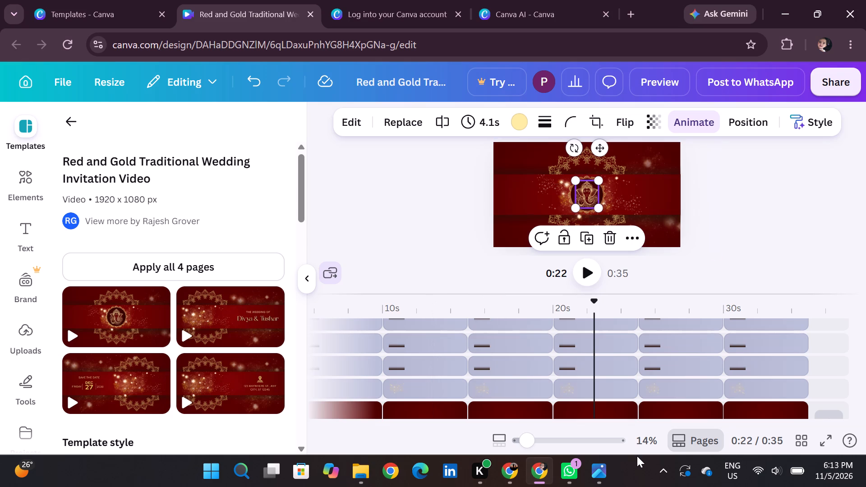
{"action": "scroll", "coordinate": [637, 456], "scroll_direction": "down", "scroll_amount": 1}
{"action": "scroll", "coordinate": [678, 327], "scroll_direction": "down", "scroll_amount": 2}
{"action": "scroll", "coordinate": [678, 327], "scroll_direction": "up", "scroll_amount": 2}
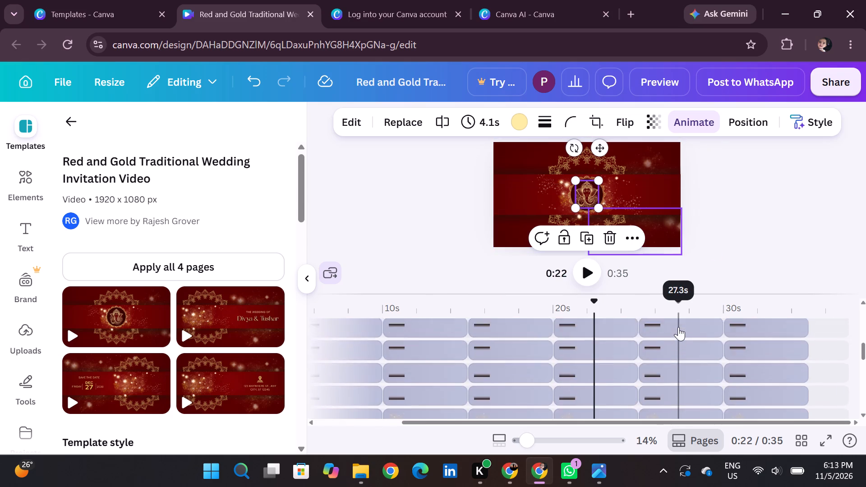
{"action": "scroll", "coordinate": [678, 327], "scroll_direction": "up", "scroll_amount": 2}
{"action": "scroll", "coordinate": [589, 368], "scroll_direction": "down", "scroll_amount": 1}
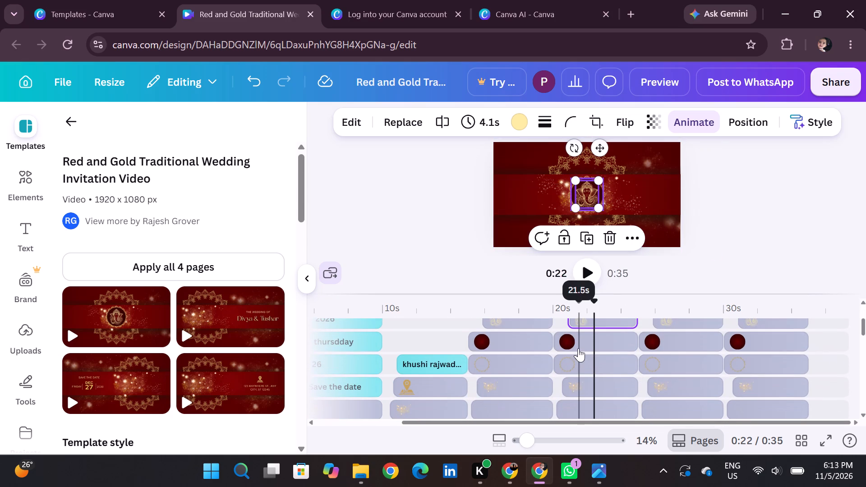
Play the repeated Ganesha emblem pages from about 20 seconds and examine their element tracks.
{"action": "left_click", "coordinate": [555, 323]}
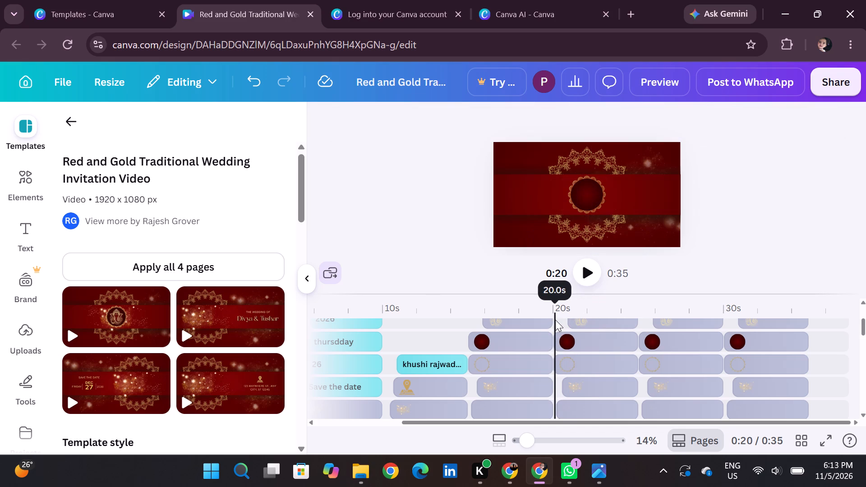
{"action": "left_click", "coordinate": [581, 275]}
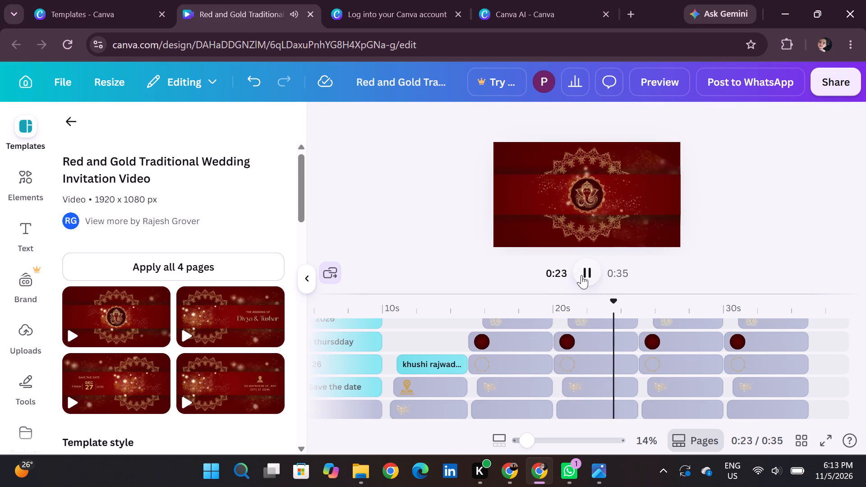
{"action": "left_click", "coordinate": [556, 296]}
{"action": "left_click_drag", "start_coordinate": [671, 298], "coordinate": [668, 298]}
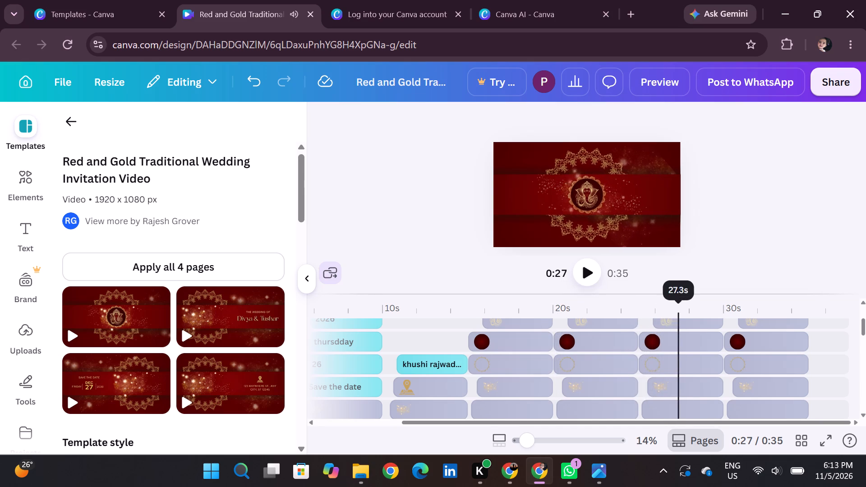
{"action": "left_click_drag", "start_coordinate": [668, 298], "coordinate": [541, 289]}
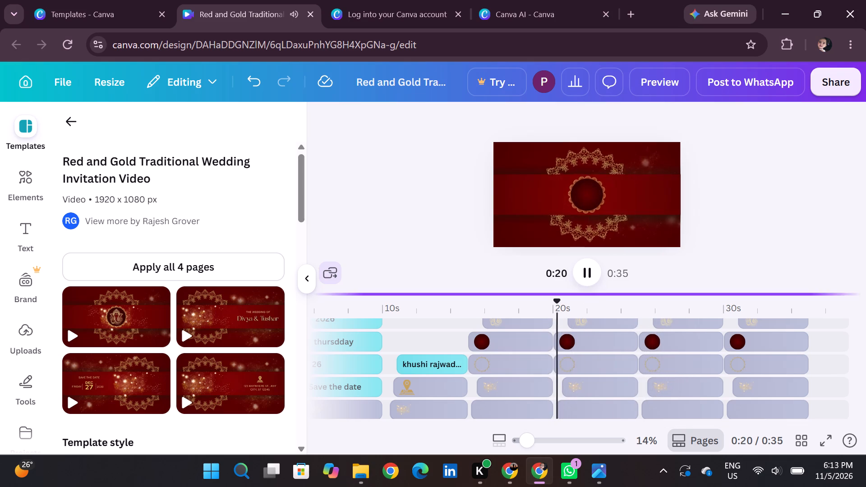
{"action": "left_click", "coordinate": [589, 259]}
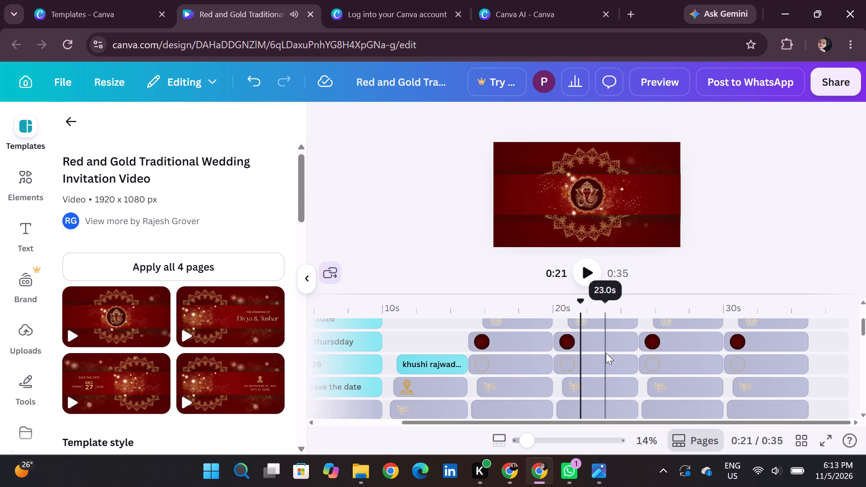
{"action": "scroll", "coordinate": [606, 353], "scroll_direction": "up", "scroll_amount": 3}
{"action": "scroll", "coordinate": [606, 353], "scroll_direction": "down", "scroll_amount": 7}
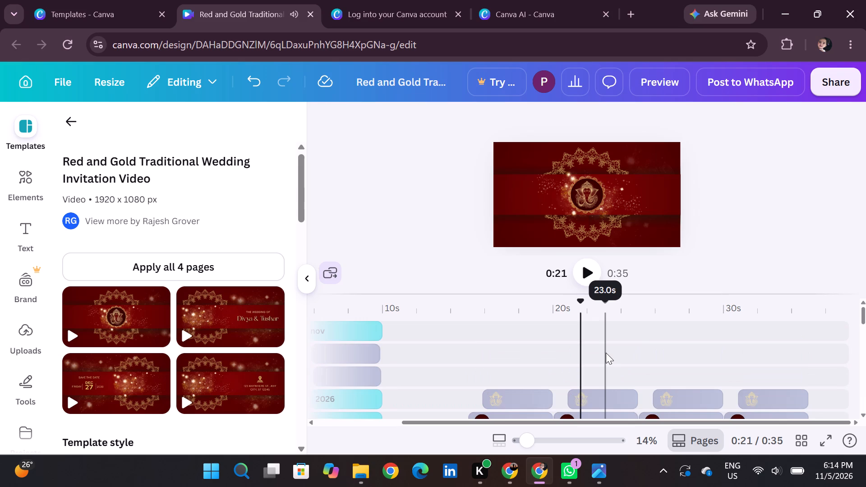
{"action": "scroll", "coordinate": [606, 353], "scroll_direction": "down", "scroll_amount": 4}
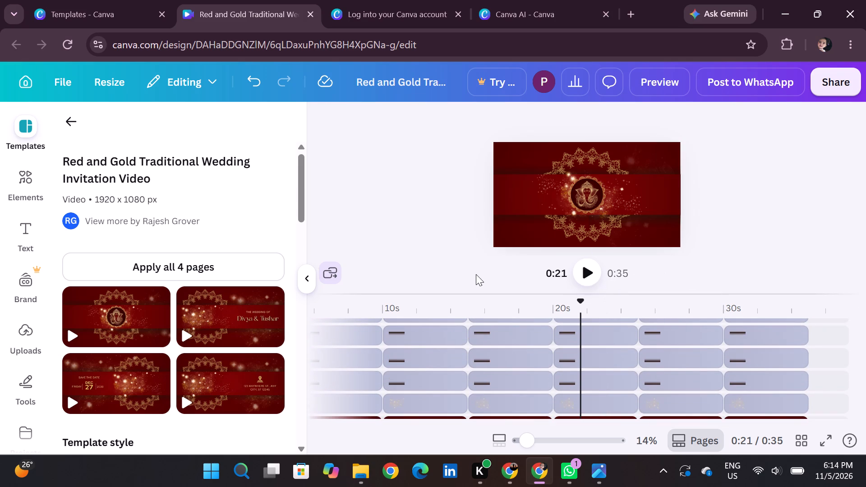
Set the playhead at the very start of the video and add the template's Ganesha emblem page again.
{"action": "left_click", "coordinate": [348, 330]}
{"action": "scroll", "coordinate": [348, 330], "scroll_direction": "right", "scroll_amount": 2}
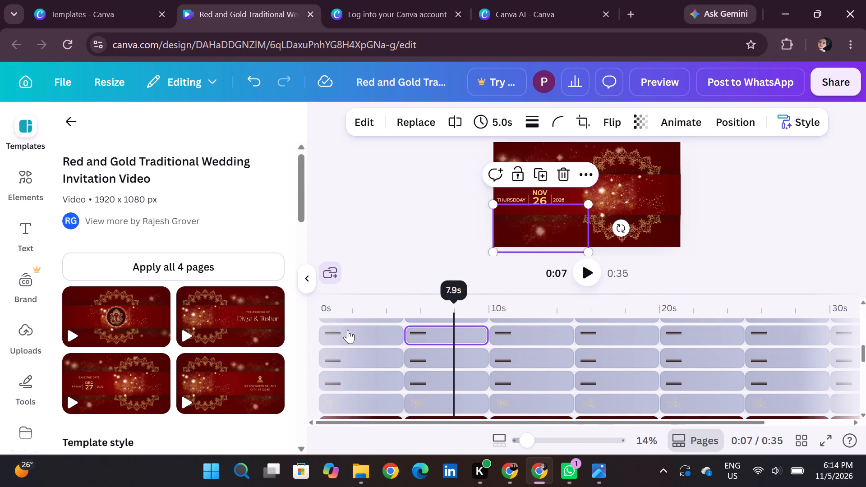
{"action": "scroll", "coordinate": [362, 330], "scroll_direction": "right", "scroll_amount": 3}
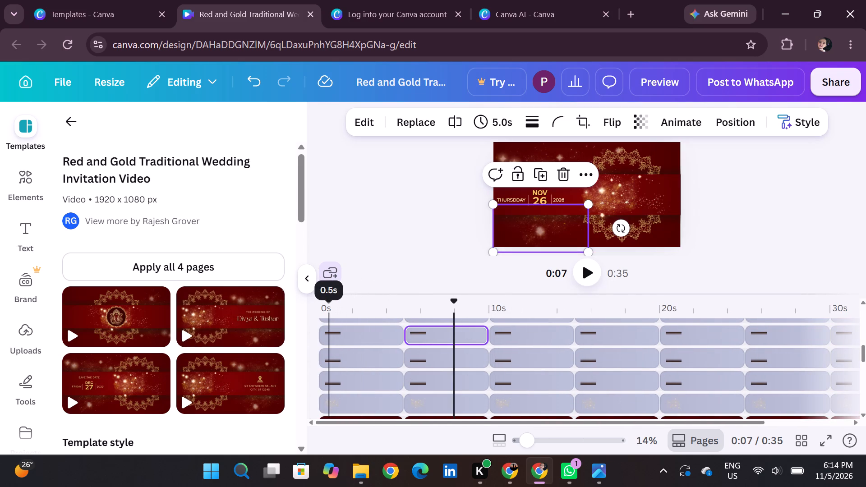
{"action": "left_click", "coordinate": [329, 301]}
{"action": "left_click_drag", "start_coordinate": [329, 301], "coordinate": [317, 300]}
{"action": "left_click", "coordinate": [317, 300]}
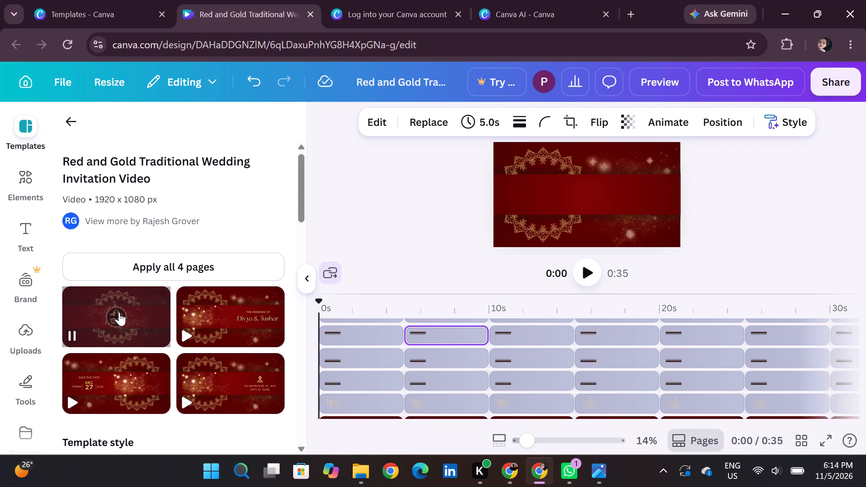
{"action": "left_click", "coordinate": [119, 312]}
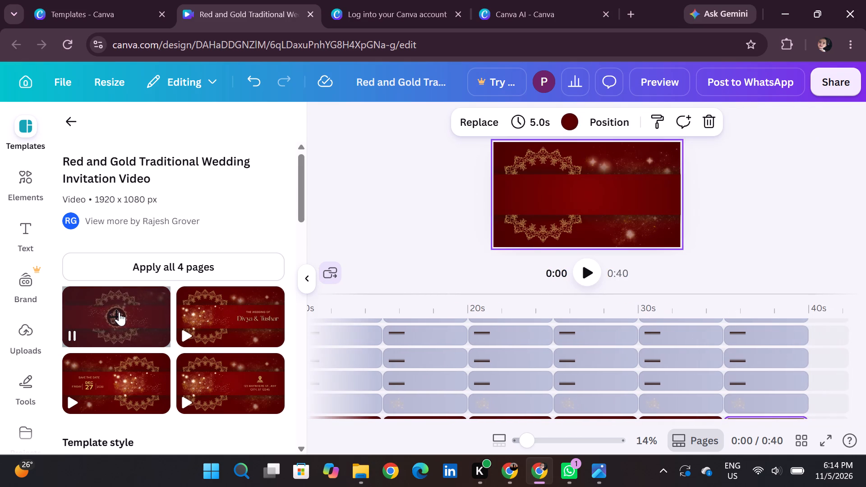
Examine the timeline's page, element and audio tracks to find where the new Ganesha emblem page was placed.
{"action": "scroll", "coordinate": [793, 379], "scroll_direction": "down", "scroll_amount": 2}
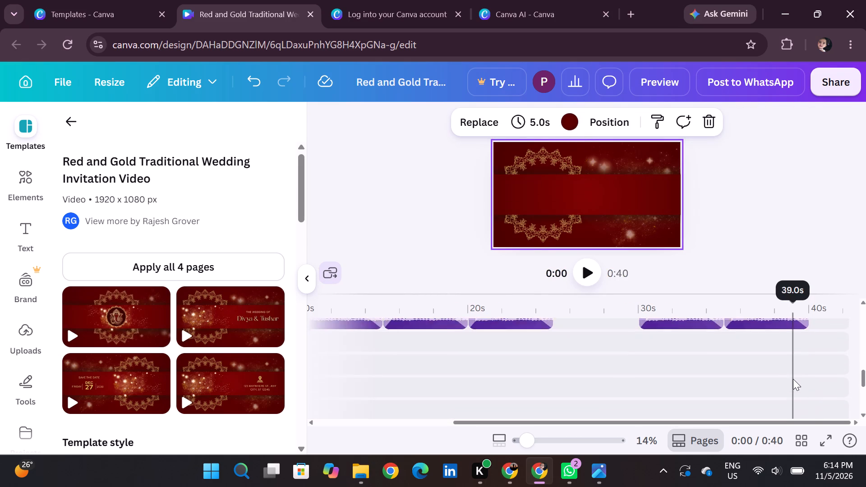
{"action": "scroll", "coordinate": [793, 379], "scroll_direction": "down", "scroll_amount": 4}
{"action": "scroll", "coordinate": [793, 379], "scroll_direction": "up", "scroll_amount": 5}
{"action": "scroll", "coordinate": [793, 379], "scroll_direction": "down", "scroll_amount": 1}
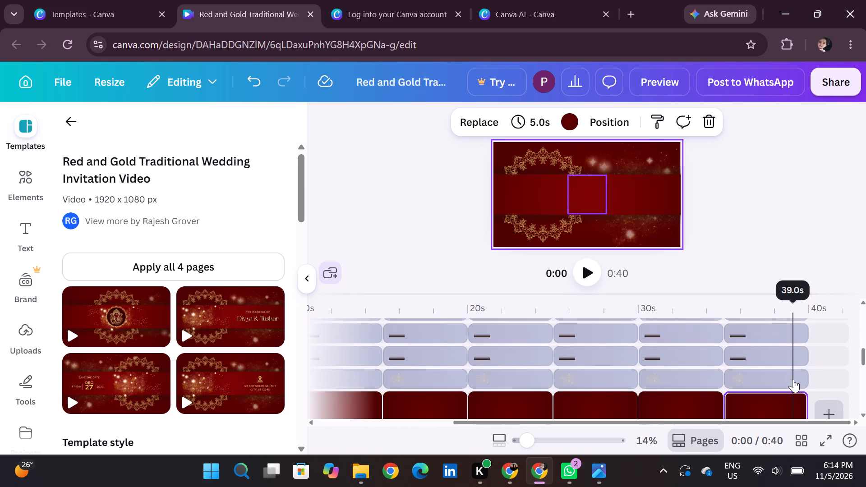
{"action": "scroll", "coordinate": [793, 379], "scroll_direction": "down", "scroll_amount": 2}
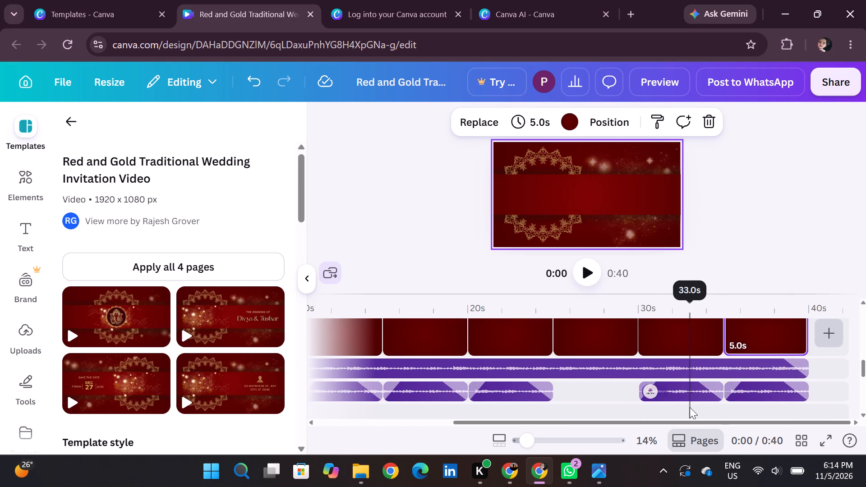
{"action": "scroll", "coordinate": [690, 407], "scroll_direction": "down", "scroll_amount": 1}
{"action": "scroll", "coordinate": [612, 437], "scroll_direction": "down", "scroll_amount": 1}
{"action": "scroll", "coordinate": [527, 383], "scroll_direction": "right", "scroll_amount": 3}
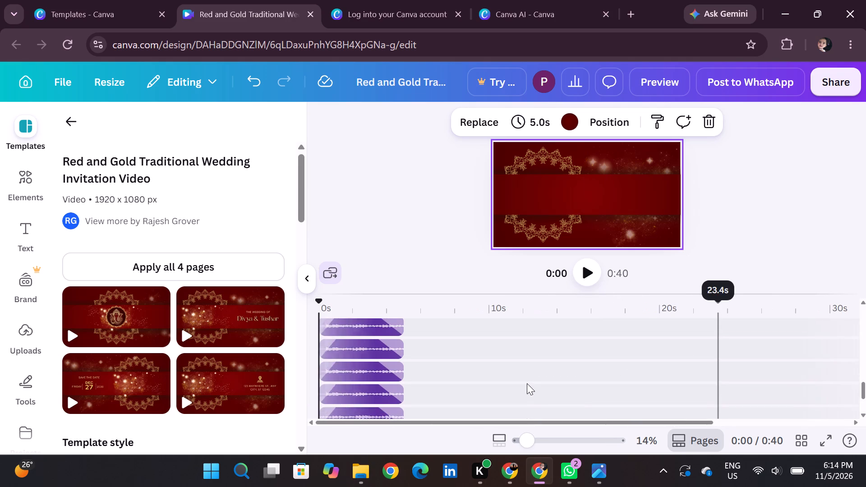
{"action": "scroll", "coordinate": [527, 383], "scroll_direction": "right", "scroll_amount": 3}
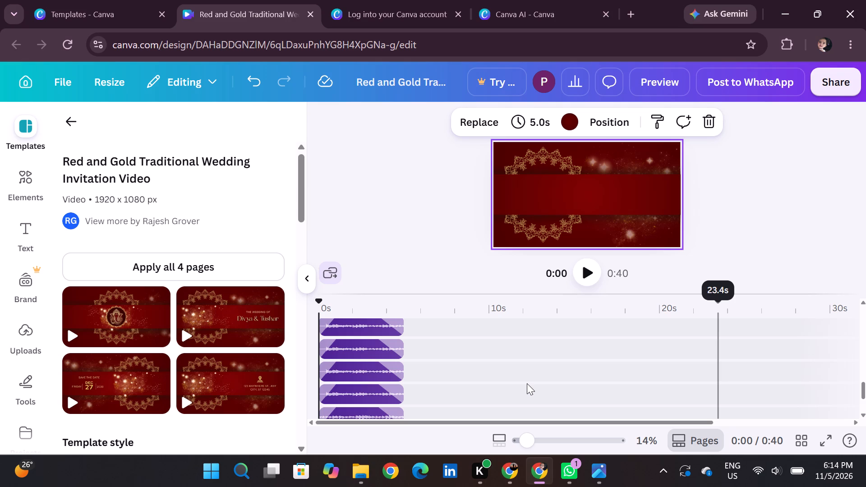
{"action": "scroll", "coordinate": [527, 383], "scroll_direction": "down", "scroll_amount": 1}
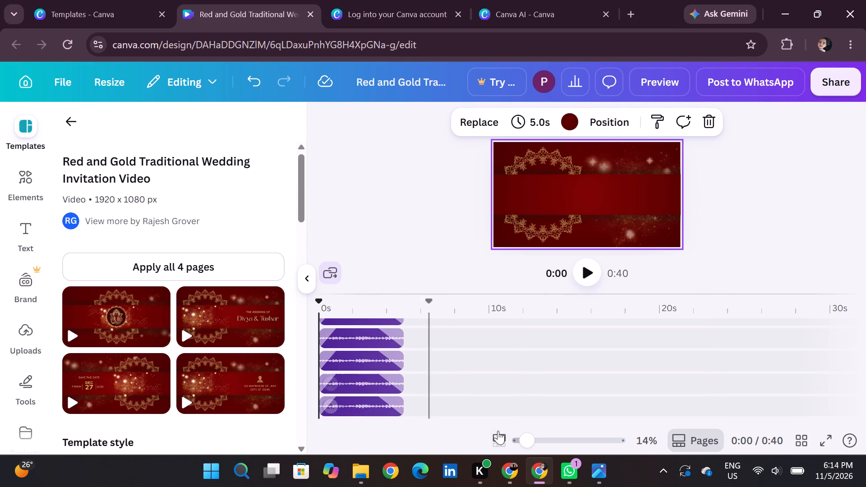
{"action": "scroll", "coordinate": [498, 431], "scroll_direction": "right", "scroll_amount": 10}
{"action": "scroll", "coordinate": [453, 374], "scroll_direction": "right", "scroll_amount": 6}
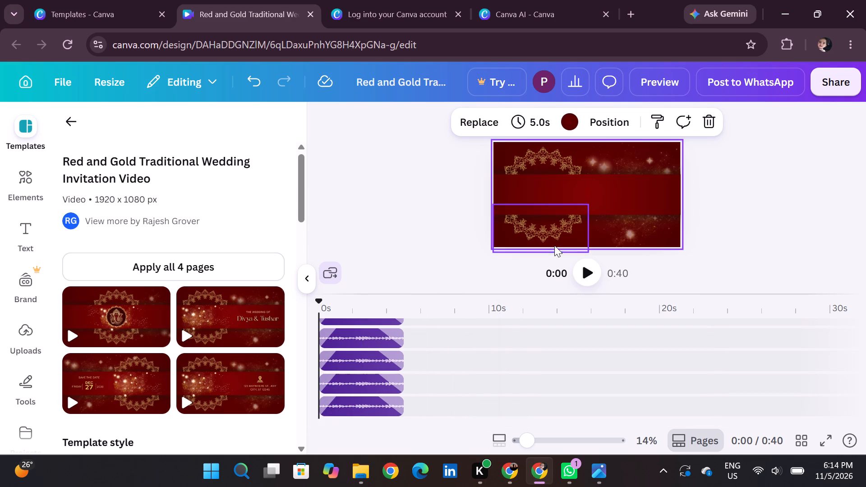
{"action": "scroll", "coordinate": [358, 314], "scroll_direction": "right", "scroll_amount": 5}
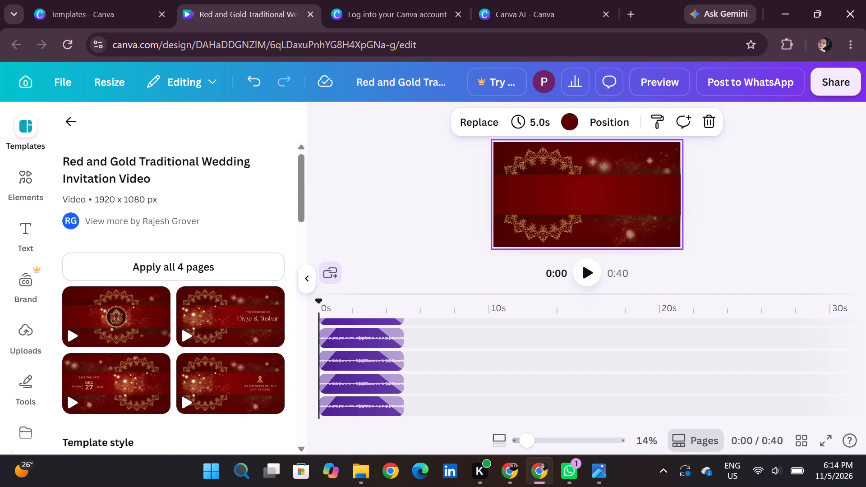
Play the video from the very start and check the order of its pages against the timeline.
{"action": "left_click_drag", "start_coordinate": [317, 299], "coordinate": [240, 322]}
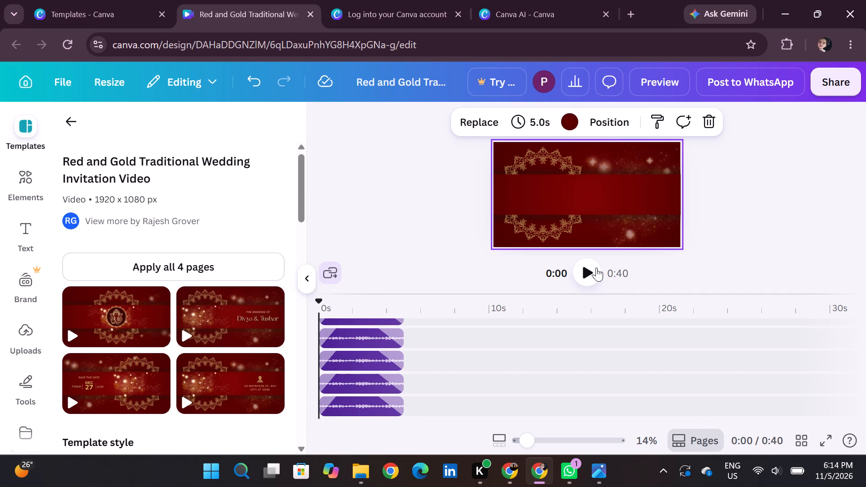
{"action": "left_click", "coordinate": [589, 270]}
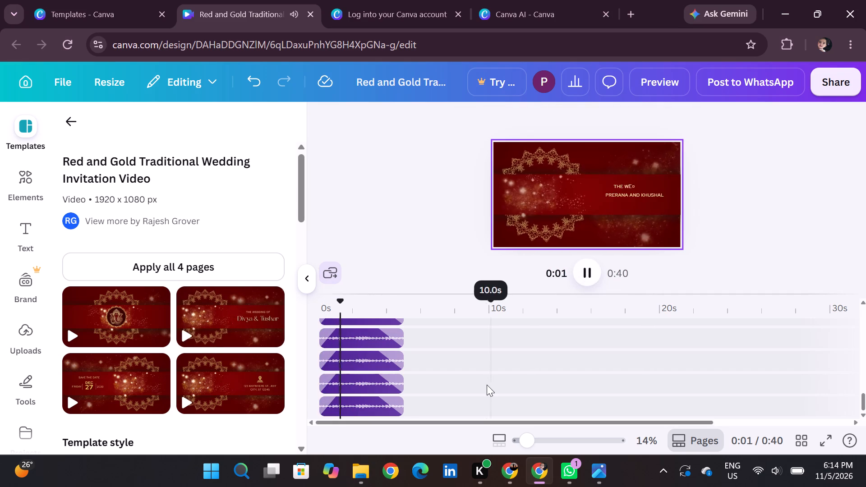
{"action": "scroll", "coordinate": [487, 385], "scroll_direction": "right", "scroll_amount": 10}
{"action": "scroll", "coordinate": [392, 424], "scroll_direction": "right", "scroll_amount": 3}
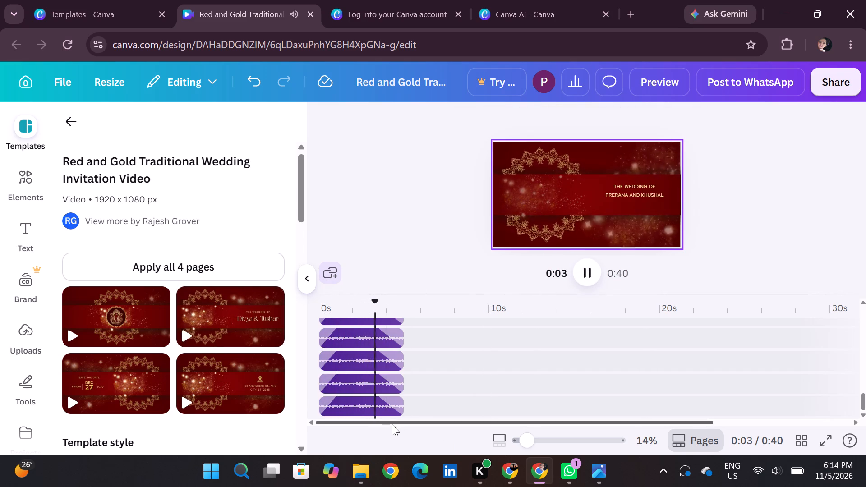
{"action": "left_click_drag", "start_coordinate": [372, 421], "coordinate": [383, 427]}
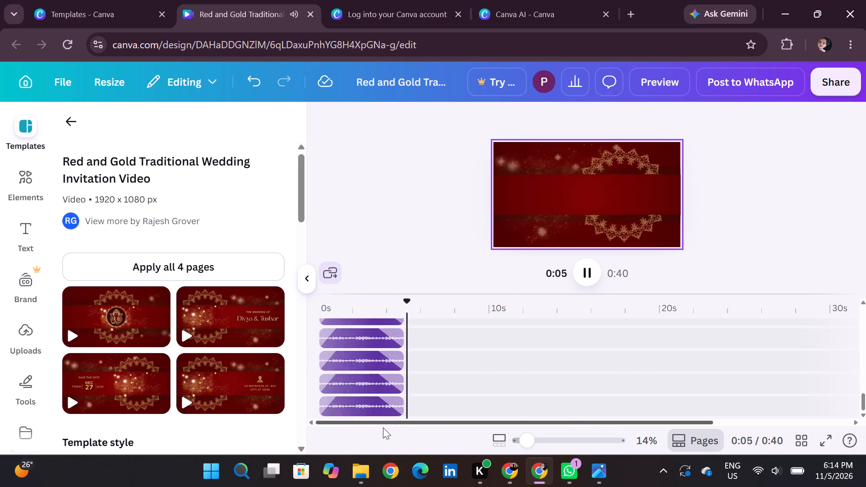
{"action": "left_click_drag", "start_coordinate": [383, 427], "coordinate": [415, 441]}
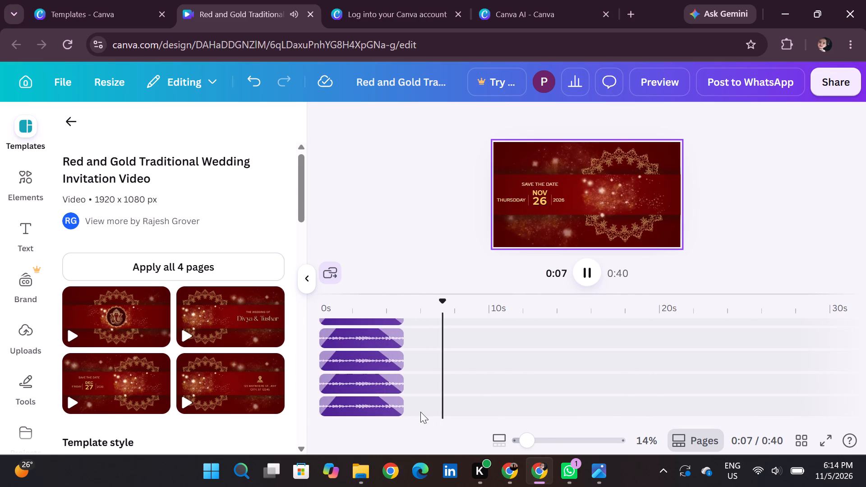
{"action": "scroll", "coordinate": [537, 360], "scroll_direction": "right", "scroll_amount": 2}
{"action": "scroll", "coordinate": [340, 356], "scroll_direction": "right", "scroll_amount": 4}
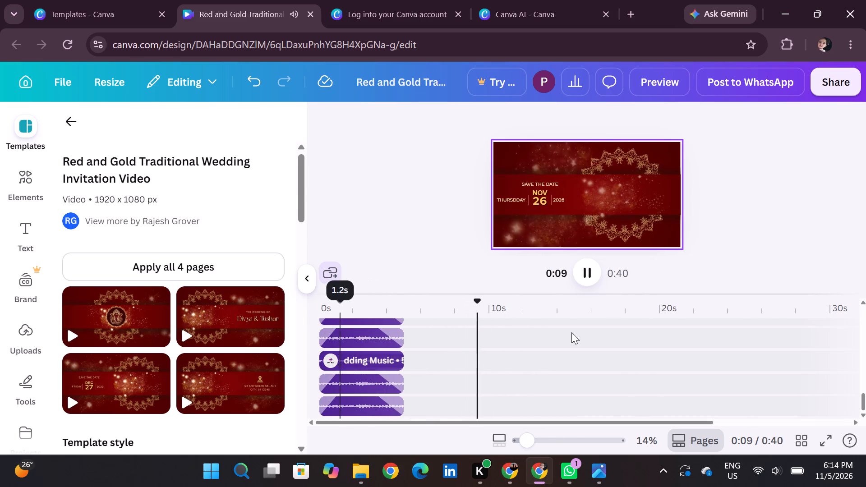
Undo the recent page edits step by step until only one Ganesha emblem page remains in the video.
{"action": "key", "text": "ctrl+z"}
{"action": "key", "text": "ctrl+z"}
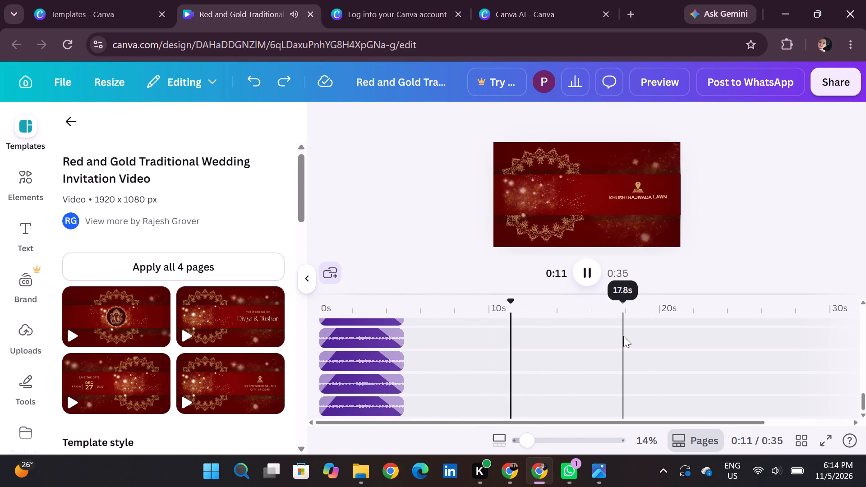
{"action": "key", "text": "ctrl+z"}
{"action": "key", "text": "ctrl+z"}
{"action": "key", "text": "ctrl+z"}
{"action": "key", "text": "ctrl+z"}
{"action": "key", "text": "ctrl+z"}
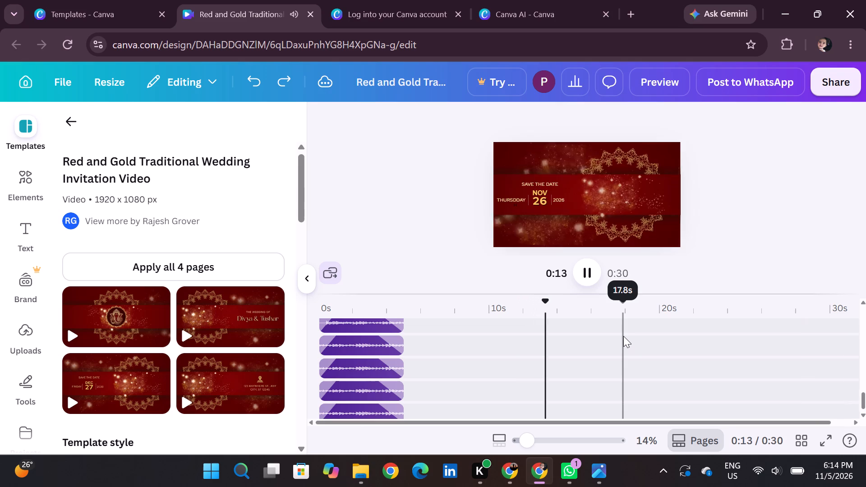
{"action": "key", "text": "ctrl+z"}
{"action": "key", "text": "ctrl+z"}
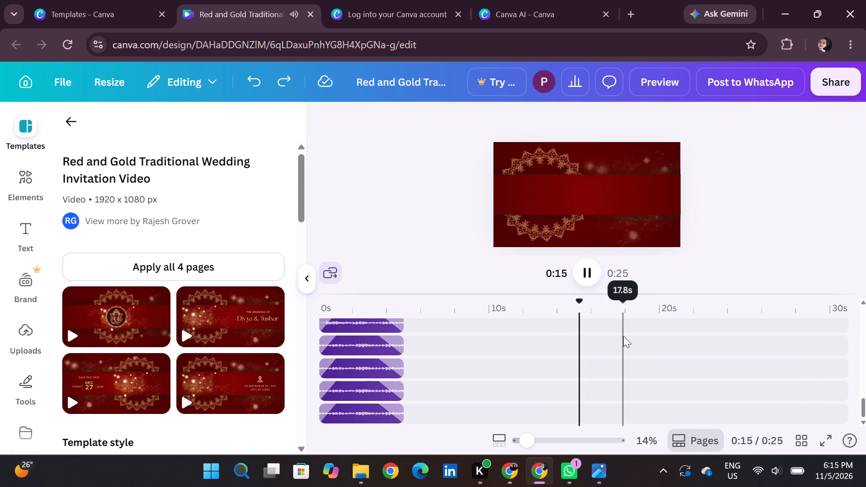
{"action": "key", "text": "ctrl+z"}
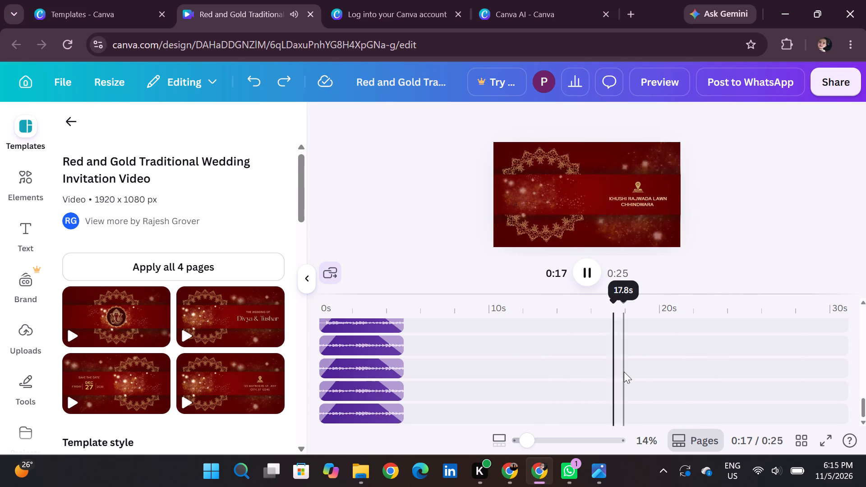
Examine the timeline's audio and element tracks across the restored video.
{"action": "scroll", "coordinate": [624, 372], "scroll_direction": "right", "scroll_amount": 2}
{"action": "scroll", "coordinate": [745, 400], "scroll_direction": "right", "scroll_amount": 2}
{"action": "scroll", "coordinate": [745, 400], "scroll_direction": "left", "scroll_amount": 2}
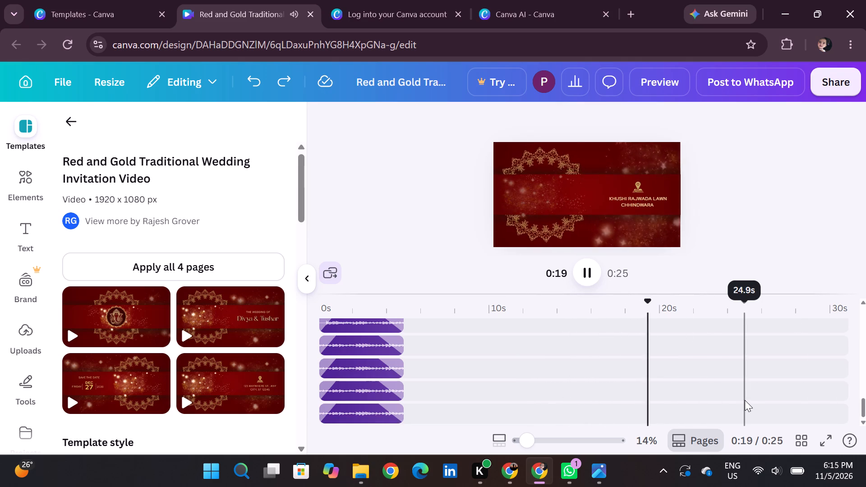
{"action": "scroll", "coordinate": [745, 400], "scroll_direction": "left", "scroll_amount": 4}
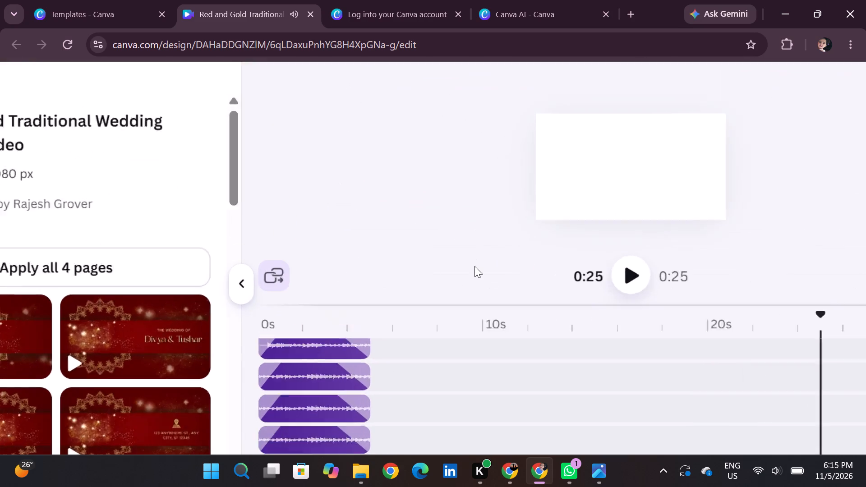
{"action": "left_click", "coordinate": [474, 266]}
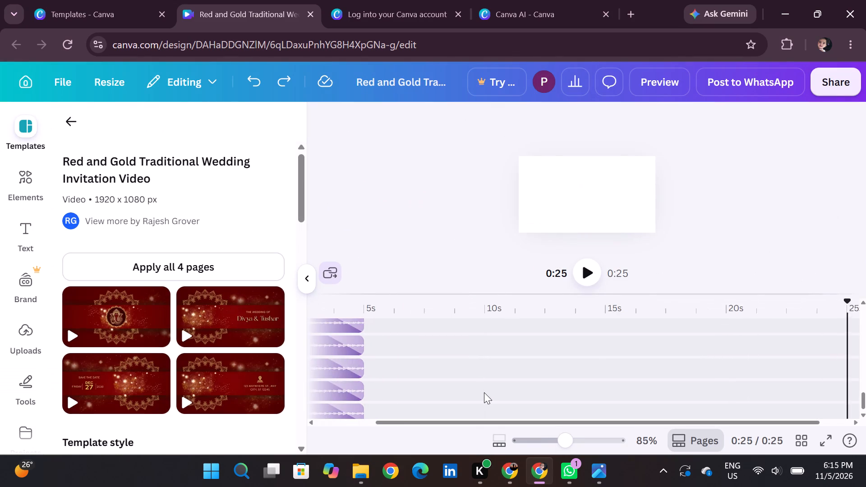
{"action": "scroll", "coordinate": [495, 379], "scroll_direction": "right", "scroll_amount": 3}
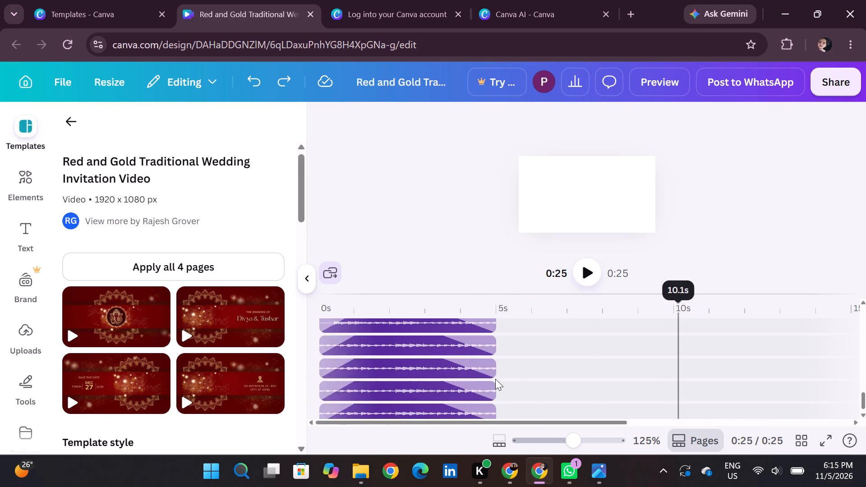
{"action": "scroll", "coordinate": [495, 379], "scroll_direction": "right", "scroll_amount": 3}
{"action": "scroll", "coordinate": [405, 363], "scroll_direction": "up", "scroll_amount": 10}
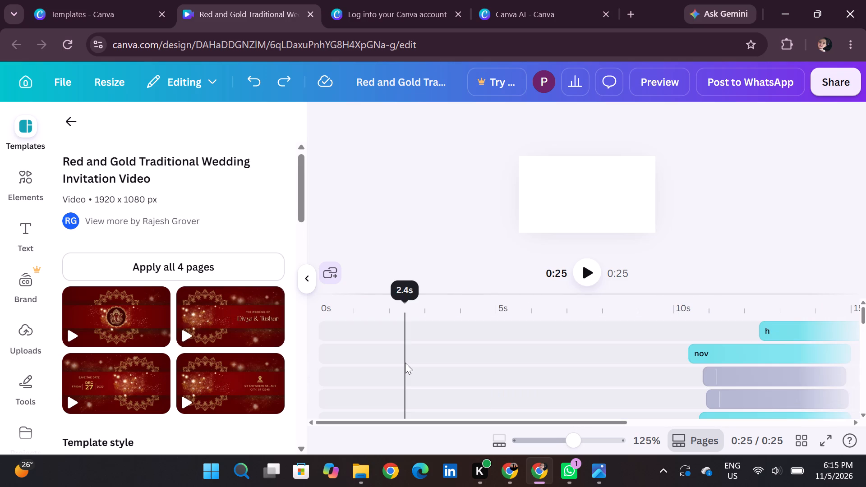
{"action": "scroll", "coordinate": [405, 363], "scroll_direction": "up", "scroll_amount": 2}
{"action": "scroll", "coordinate": [409, 467], "scroll_direction": "up", "scroll_amount": 5}
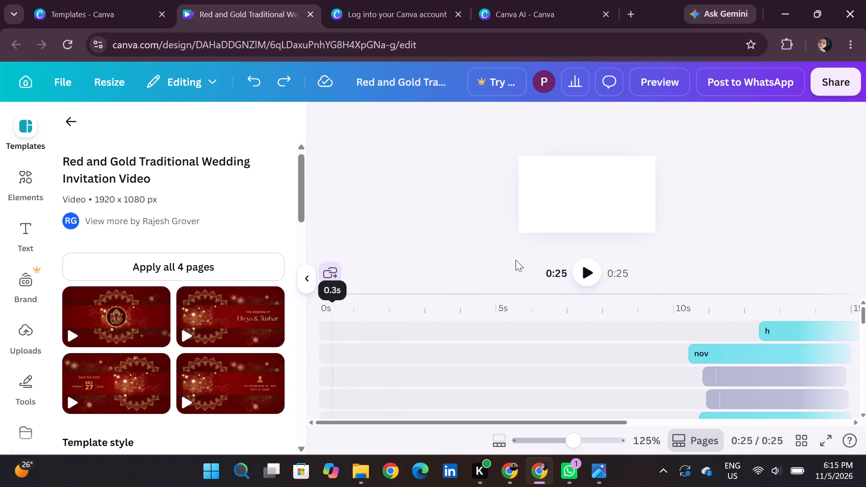
Play the restored video from the start, replay its opening, and check each page's text and background elements.
{"action": "left_click", "coordinate": [579, 274]}
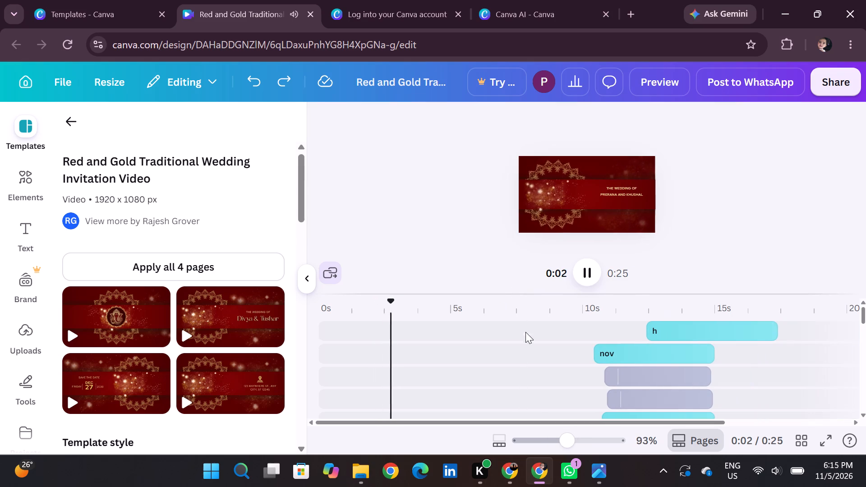
{"action": "left_click", "coordinate": [587, 274]}
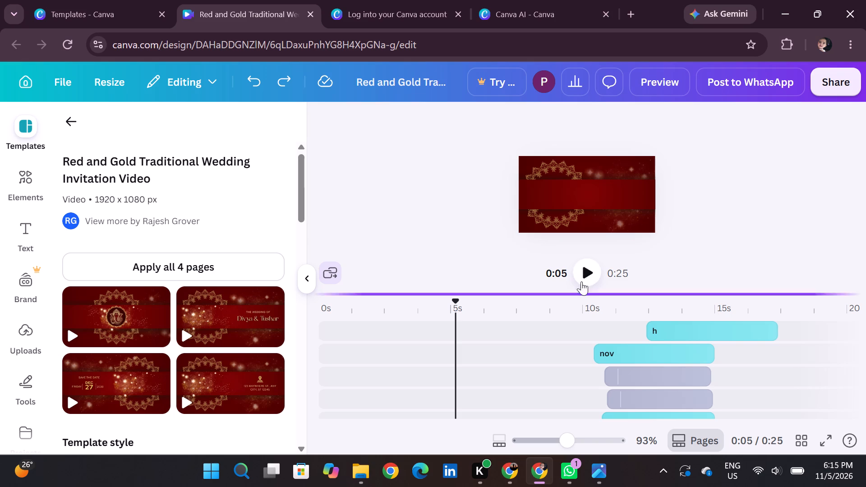
{"action": "left_click", "coordinate": [582, 279]}
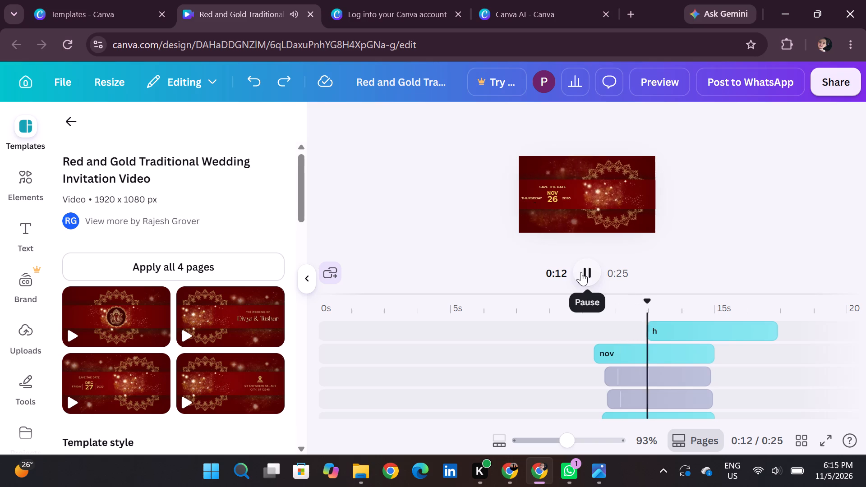
{"action": "scroll", "coordinate": [519, 359], "scroll_direction": "right", "scroll_amount": 2}
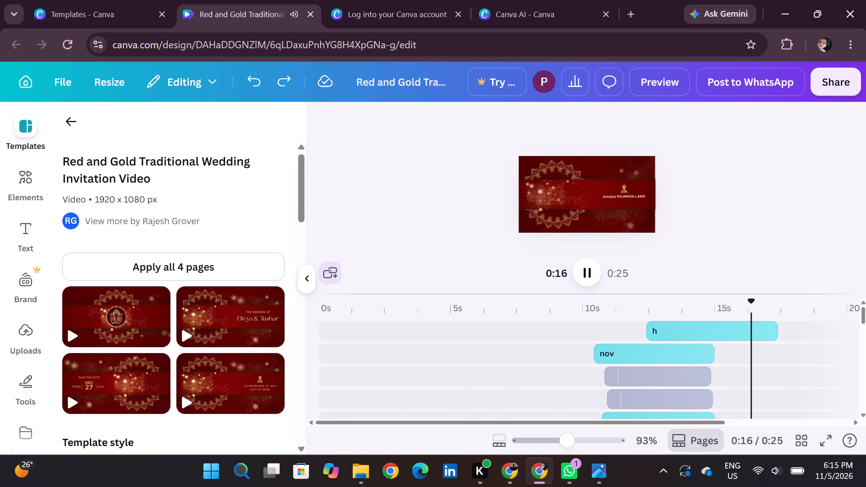
{"action": "left_click_drag", "start_coordinate": [754, 306], "coordinate": [204, 335]}
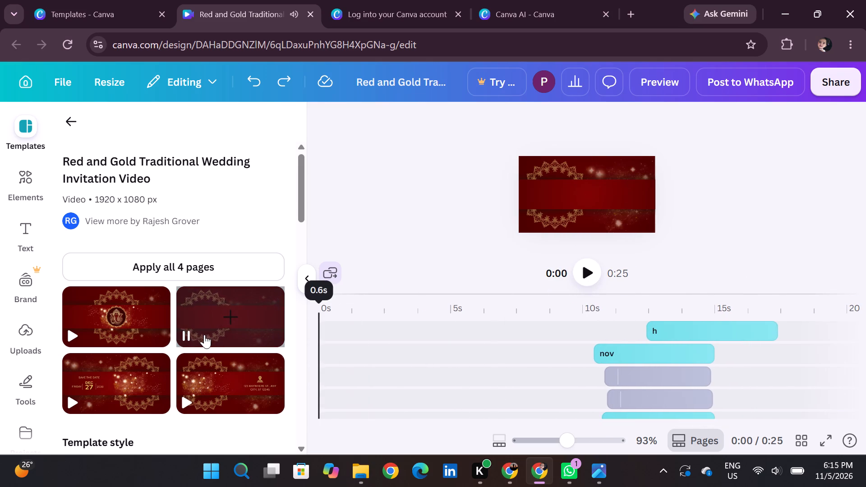
{"action": "left_click", "coordinate": [586, 269]}
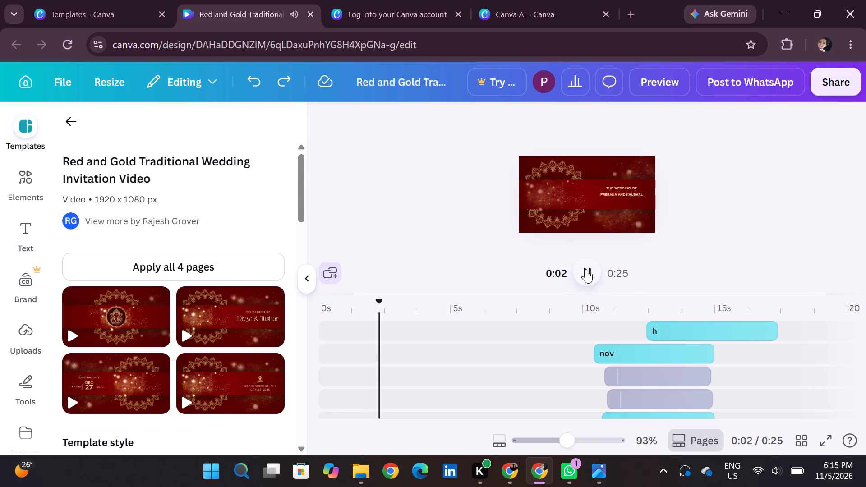
{"action": "left_click", "coordinate": [611, 191]}
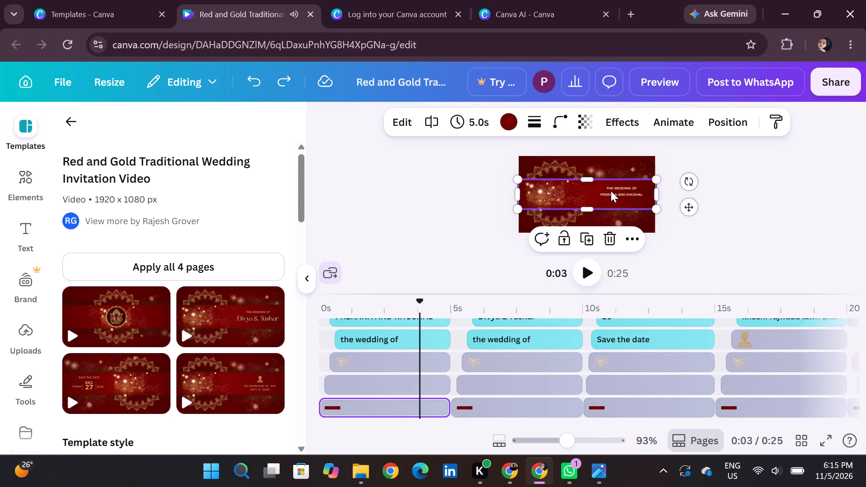
{"action": "left_click", "coordinate": [746, 178]}
{"action": "scroll", "coordinate": [707, 186], "scroll_direction": "up", "scroll_amount": 3}
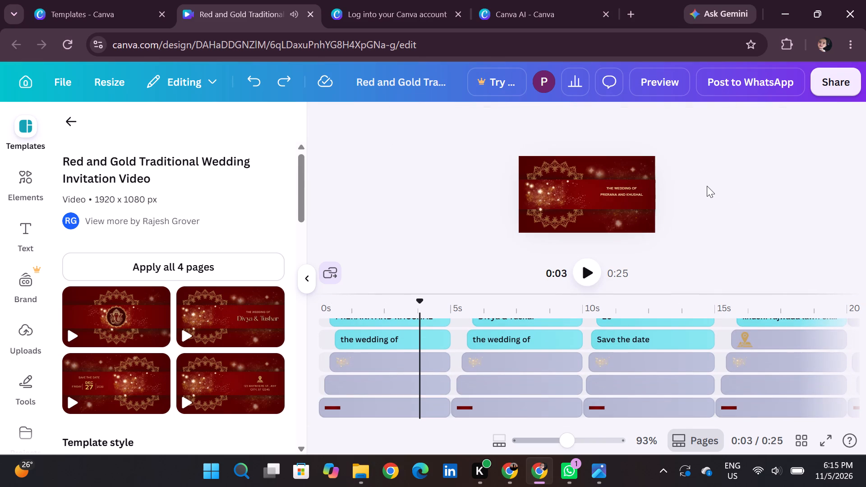
{"action": "left_click", "coordinate": [861, 197]}
{"action": "left_click", "coordinate": [786, 184]}
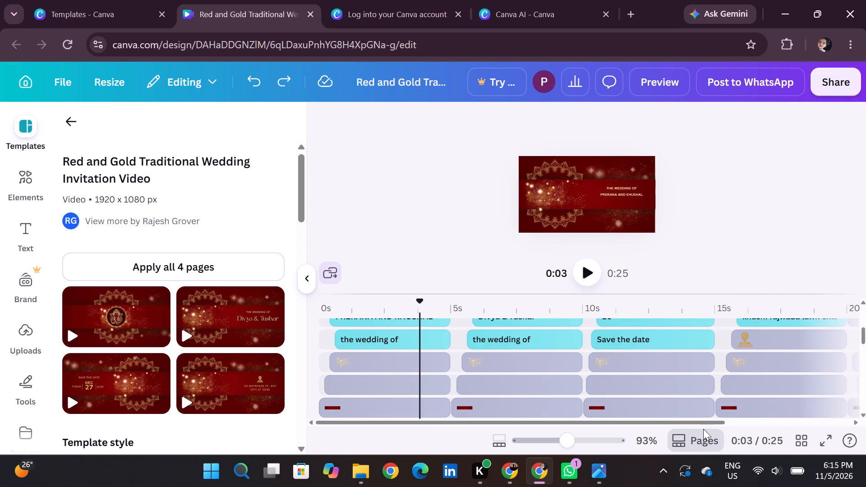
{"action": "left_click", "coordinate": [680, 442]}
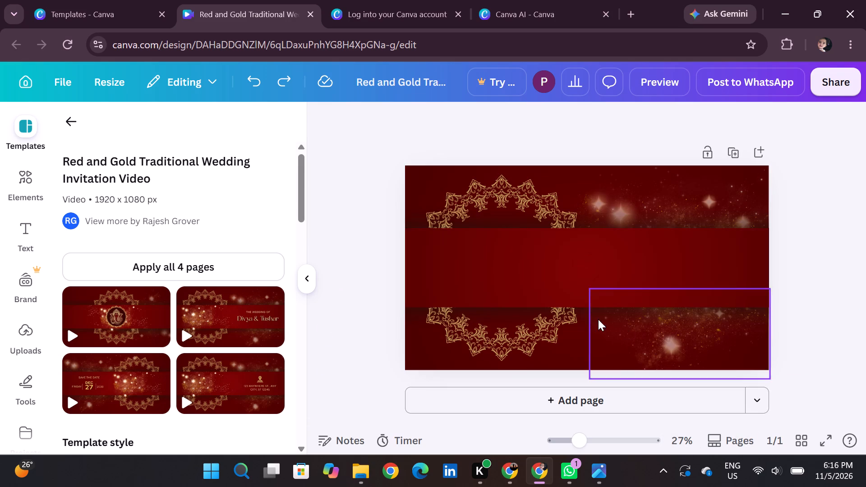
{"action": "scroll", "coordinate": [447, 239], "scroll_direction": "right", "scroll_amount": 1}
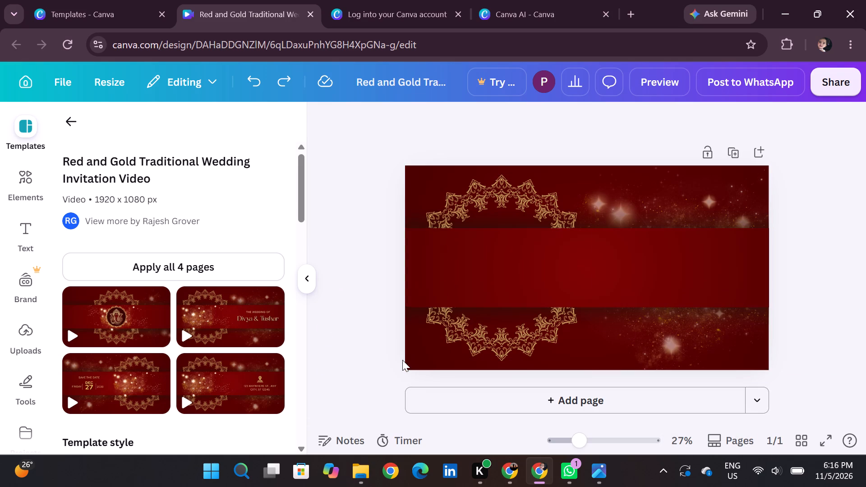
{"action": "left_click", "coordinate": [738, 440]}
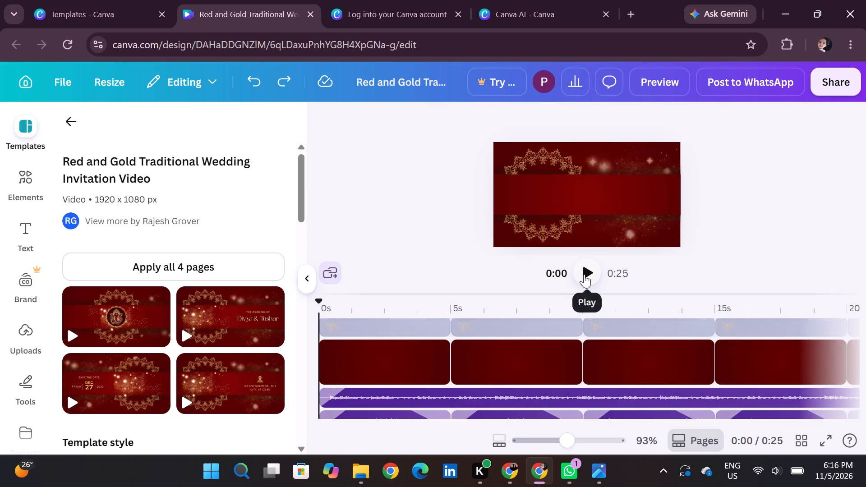
Play the video from the start through to the Ganesha emblem page at about 24 seconds.
{"action": "left_click", "coordinate": [584, 274]}
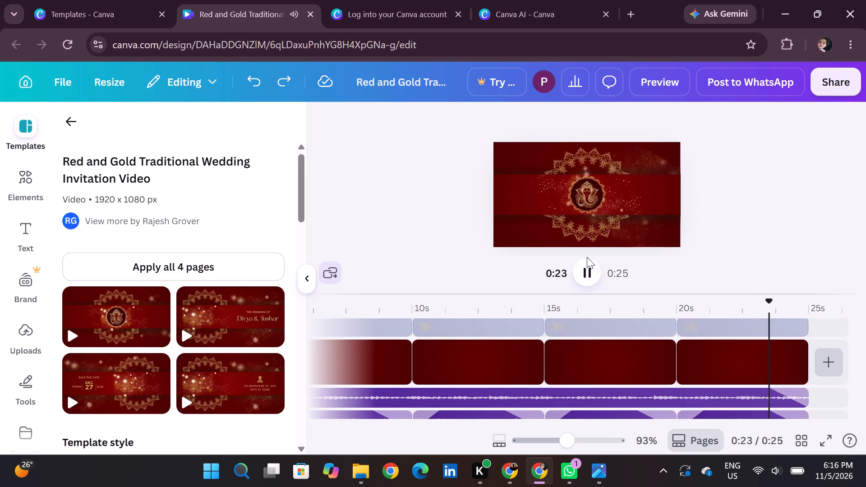
{"action": "left_click", "coordinate": [588, 277]}
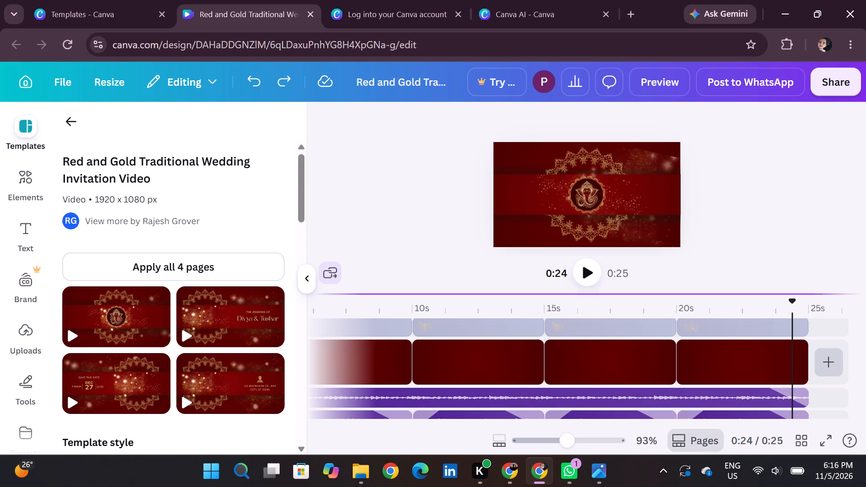
Select the second page, which carries the template's couple names, and examine the timeline's page and element tracks.
{"action": "scroll", "coordinate": [520, 343], "scroll_direction": "right", "scroll_amount": 1}
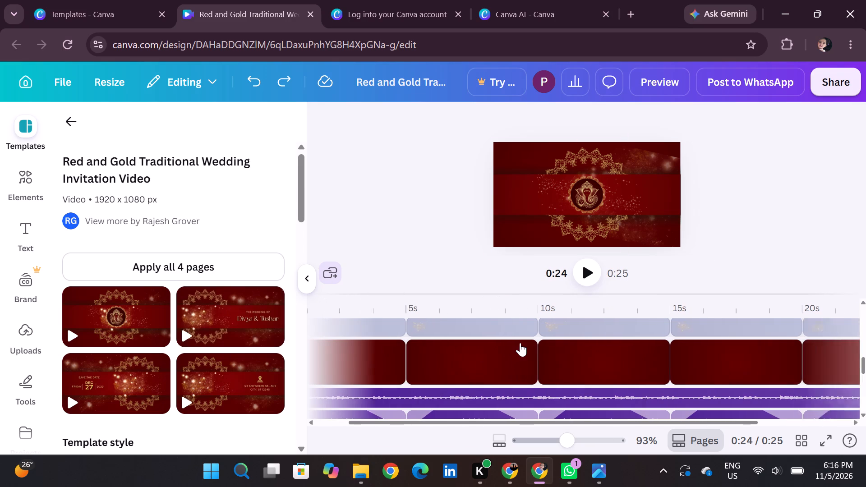
{"action": "scroll", "coordinate": [520, 343], "scroll_direction": "right", "scroll_amount": 1}
{"action": "left_click", "coordinate": [463, 362]}
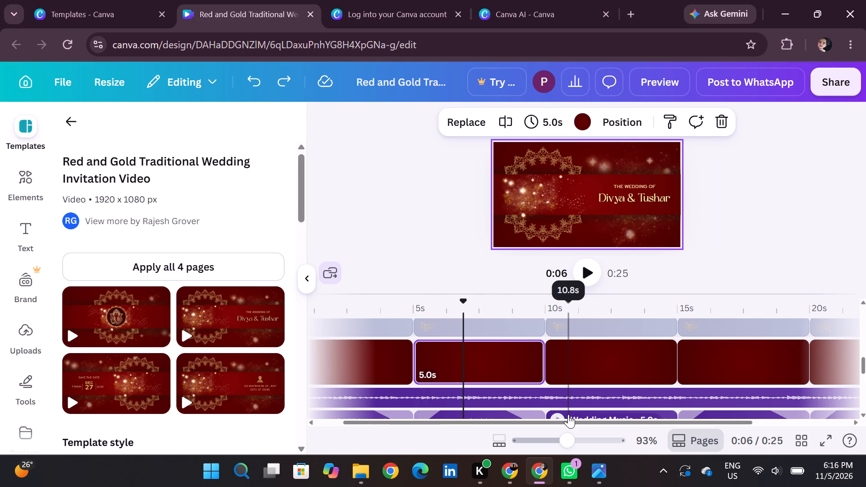
{"action": "scroll", "coordinate": [568, 414], "scroll_direction": "right", "scroll_amount": 6}
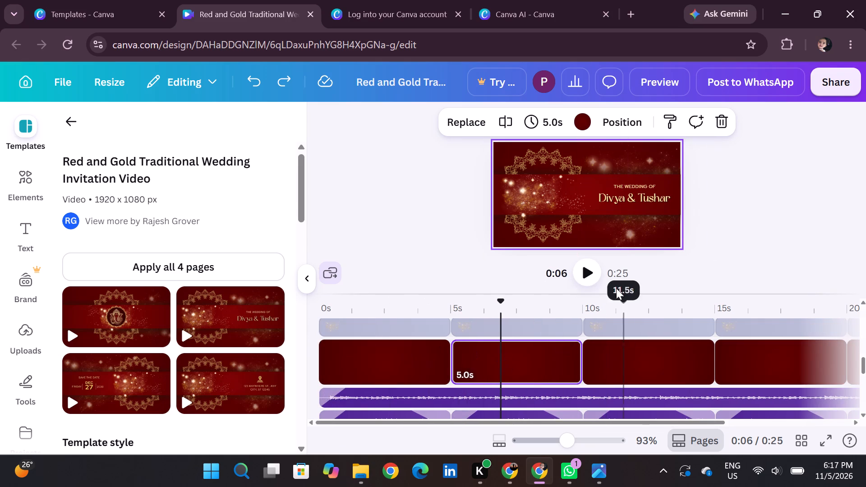
{"action": "scroll", "coordinate": [589, 369], "scroll_direction": "up", "scroll_amount": 7}
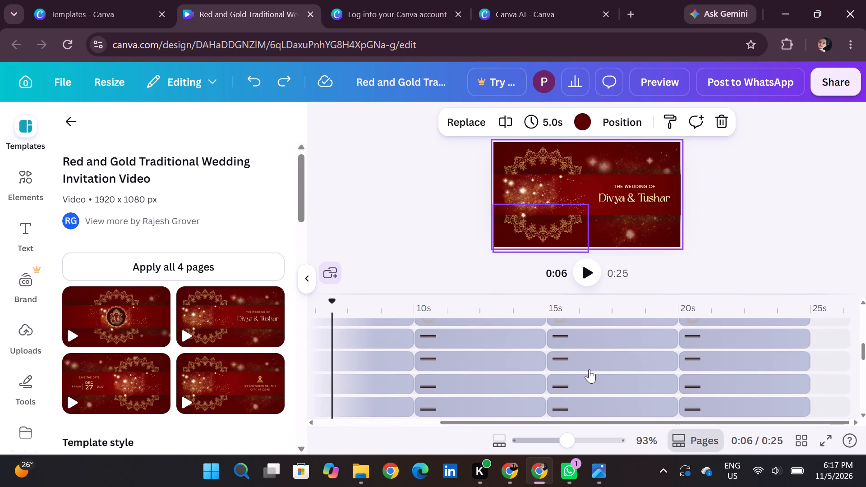
{"action": "scroll", "coordinate": [589, 369], "scroll_direction": "up", "scroll_amount": 4}
{"action": "scroll", "coordinate": [589, 369], "scroll_direction": "left", "scroll_amount": 8}
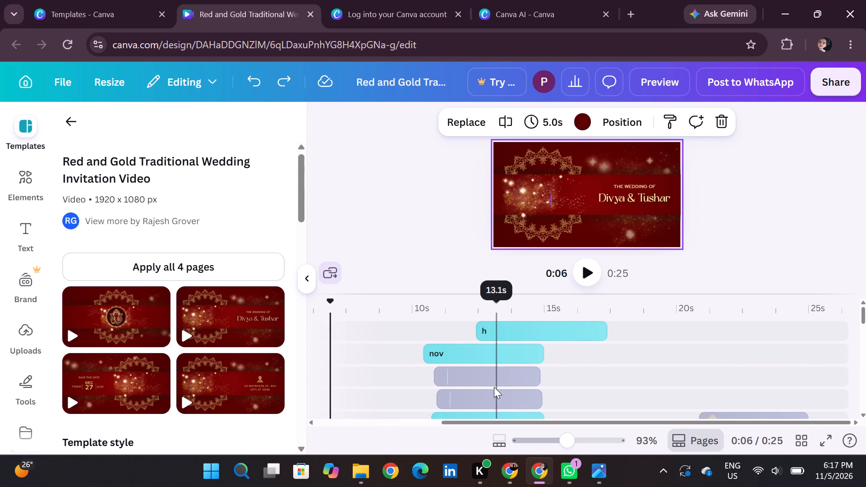
Delete the stray "h" text element from the save-the-date page's timeline.
{"action": "scroll", "coordinate": [494, 387], "scroll_direction": "left", "scroll_amount": 2}
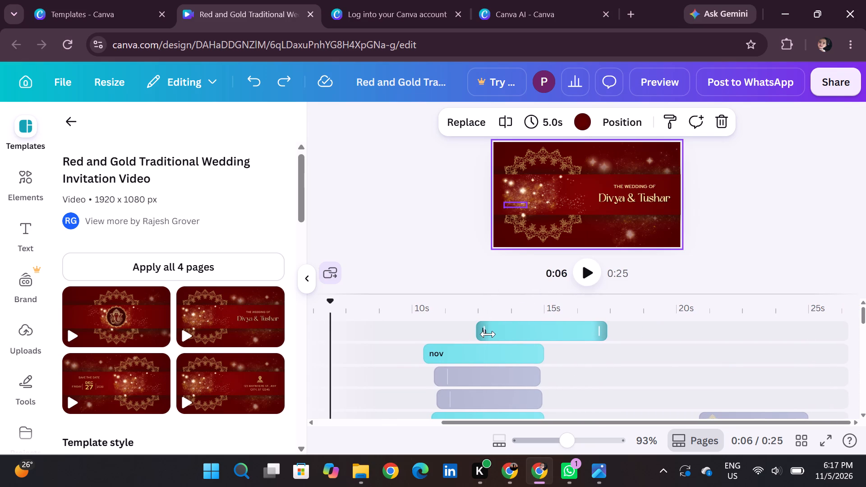
{"action": "left_click", "coordinate": [488, 334]}
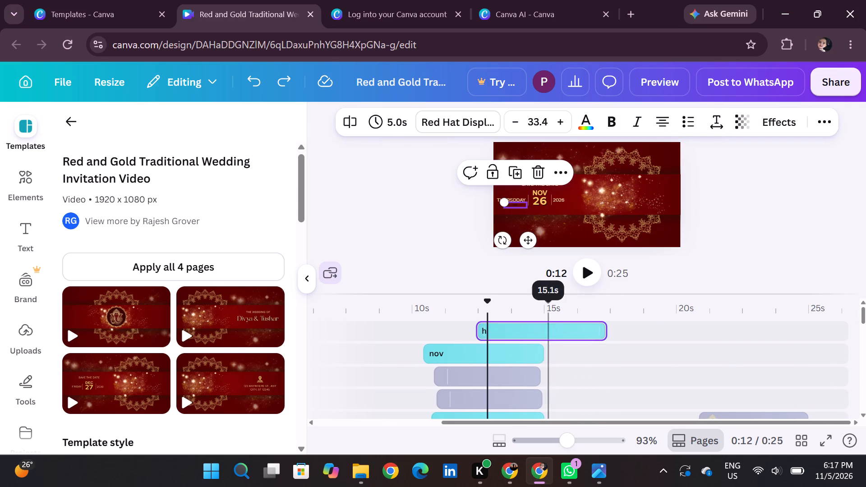
{"action": "left_click", "coordinate": [536, 173]}
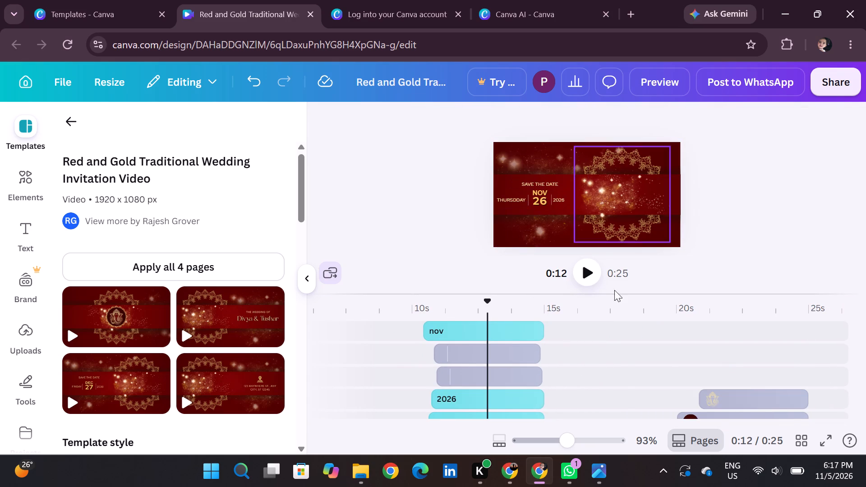
Move the Ganesha emblem page from the end of the timeline to the very start of the video.
{"action": "scroll", "coordinate": [627, 370], "scroll_direction": "left", "scroll_amount": 5}
{"action": "scroll", "coordinate": [627, 370], "scroll_direction": "right", "scroll_amount": 3}
{"action": "scroll", "coordinate": [627, 370], "scroll_direction": "left", "scroll_amount": 4}
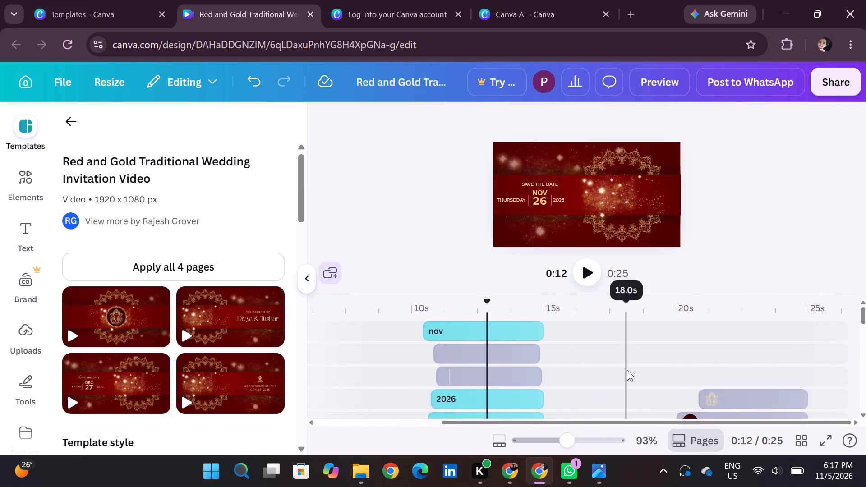
{"action": "scroll", "coordinate": [627, 370], "scroll_direction": "down", "scroll_amount": 6}
{"action": "scroll", "coordinate": [627, 370], "scroll_direction": "up", "scroll_amount": 3}
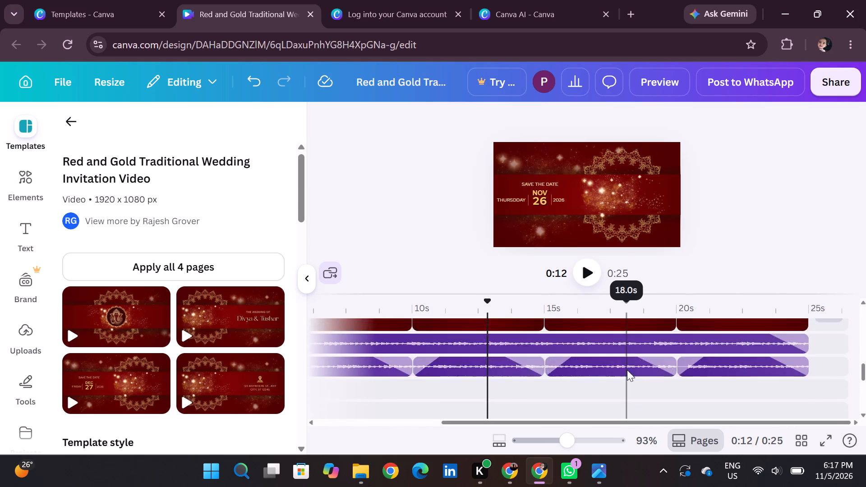
{"action": "scroll", "coordinate": [627, 370], "scroll_direction": "up", "scroll_amount": 4}
{"action": "scroll", "coordinate": [627, 370], "scroll_direction": "down", "scroll_amount": 1}
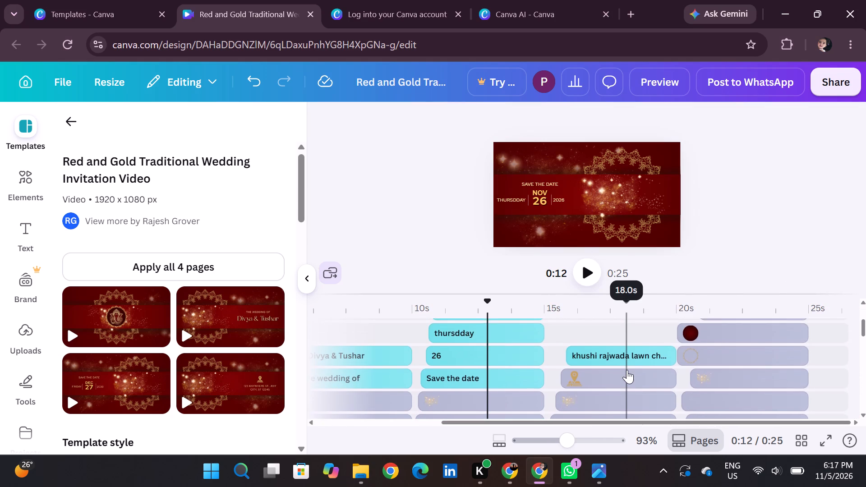
{"action": "scroll", "coordinate": [627, 370], "scroll_direction": "down", "scroll_amount": 1}
{"action": "scroll", "coordinate": [627, 370], "scroll_direction": "left", "scroll_amount": 1}
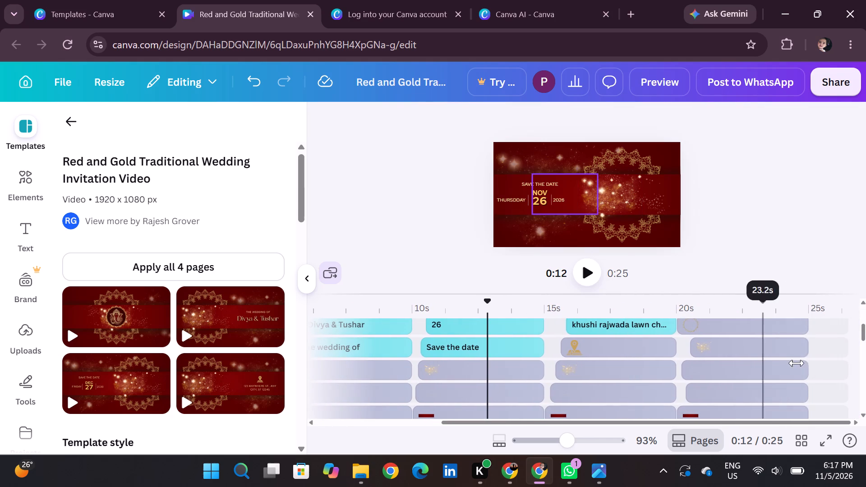
{"action": "scroll", "coordinate": [677, 368], "scroll_direction": "down", "scroll_amount": 3}
{"action": "scroll", "coordinate": [677, 368], "scroll_direction": "up", "scroll_amount": 1}
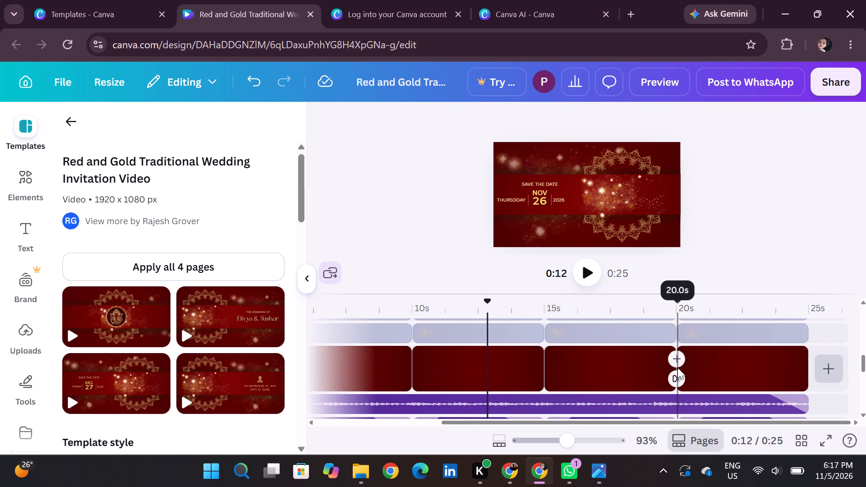
{"action": "double_click", "coordinate": [726, 368]}
{"action": "left_click", "coordinate": [726, 368]}
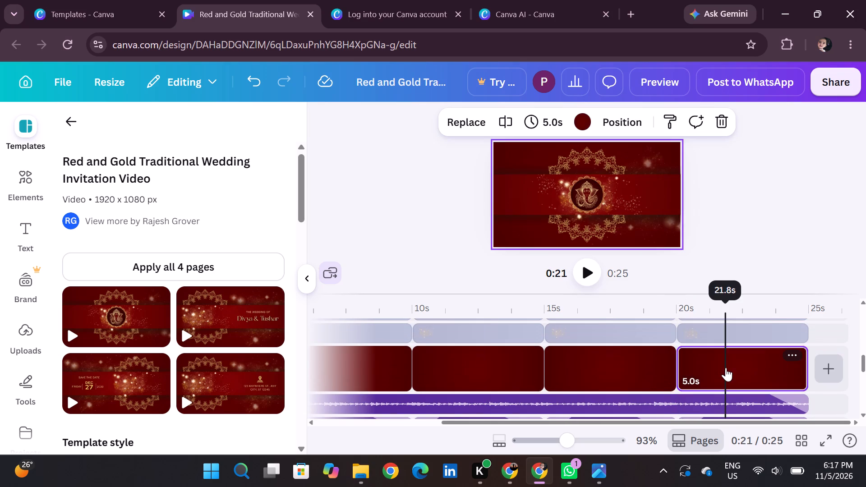
{"action": "right_click", "coordinate": [701, 363]}
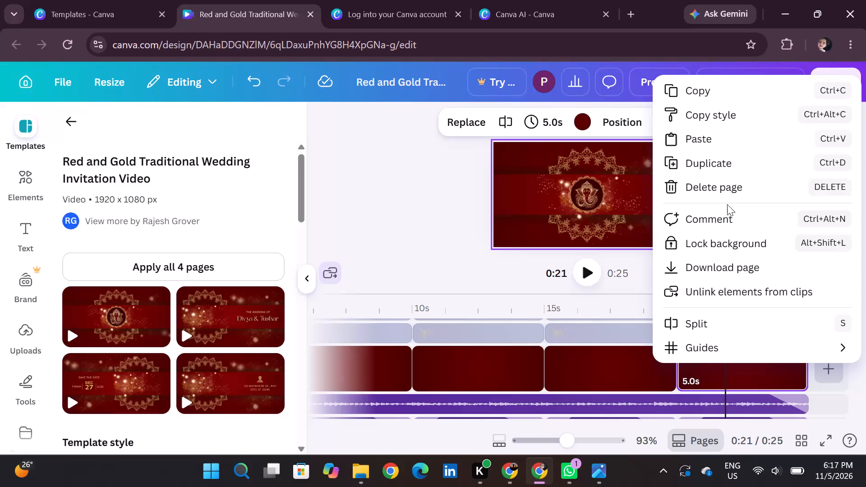
{"action": "left_click", "coordinate": [745, 377]}
{"action": "left_click_drag", "start_coordinate": [745, 377], "coordinate": [732, 377]}
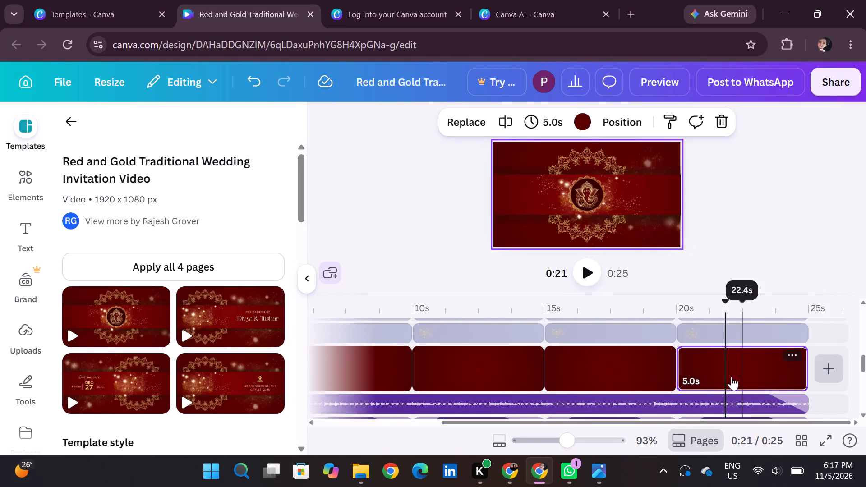
{"action": "left_click_drag", "start_coordinate": [732, 377], "coordinate": [367, 366]}
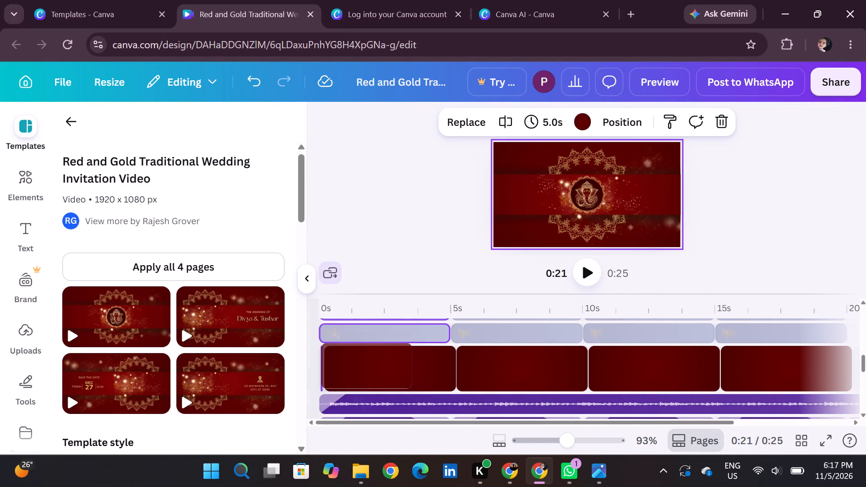
{"action": "left_click_drag", "start_coordinate": [367, 366], "coordinate": [325, 372]}
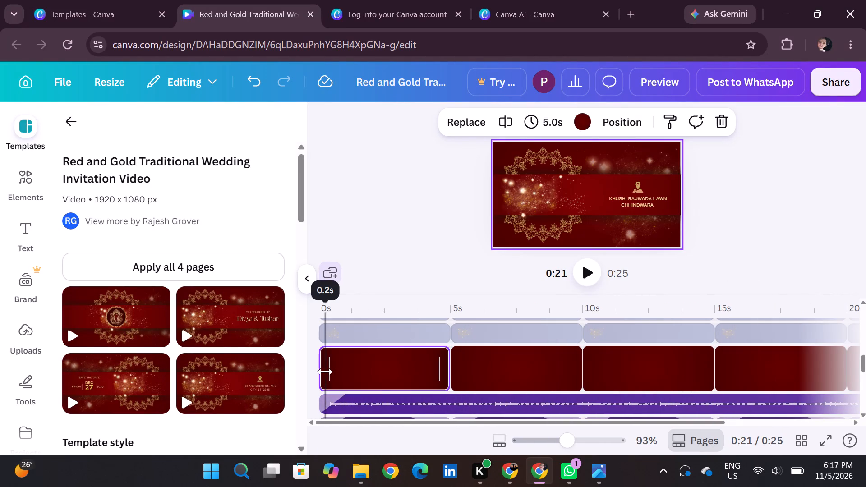
Play the video through its end and again from the start to check the new page order.
{"action": "scroll", "coordinate": [415, 370], "scroll_direction": "right", "scroll_amount": 3}
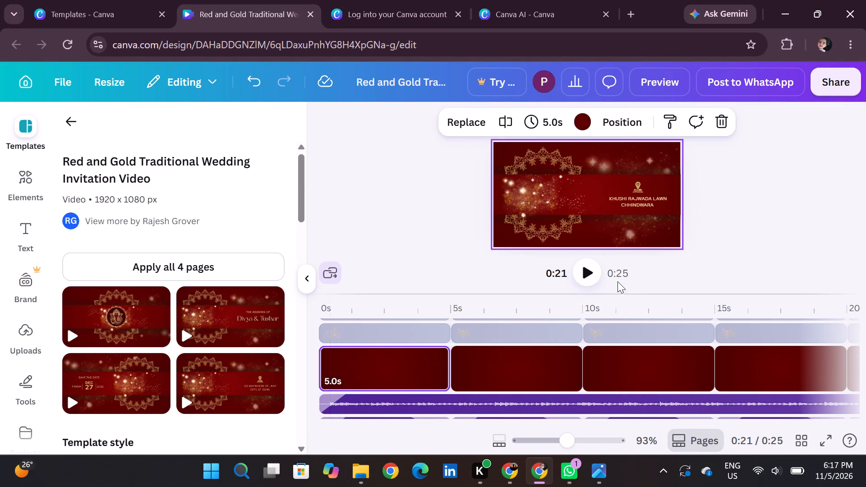
{"action": "left_click", "coordinate": [585, 265]}
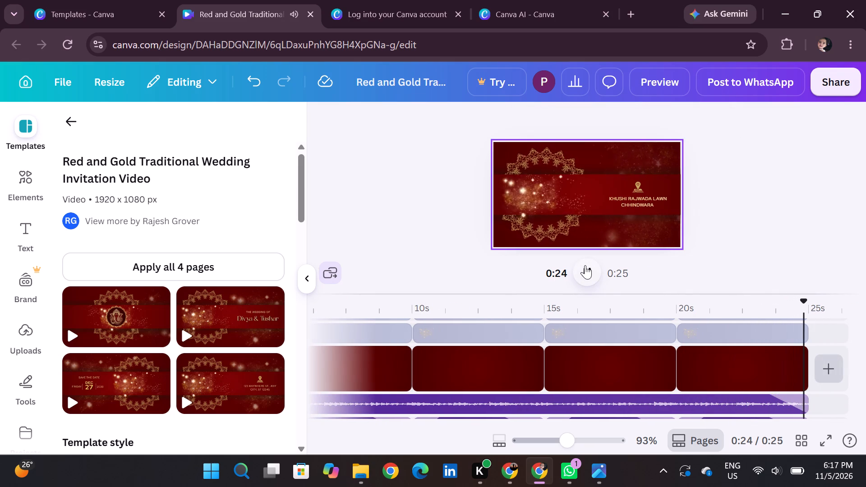
{"action": "scroll", "coordinate": [415, 376], "scroll_direction": "right", "scroll_amount": 7}
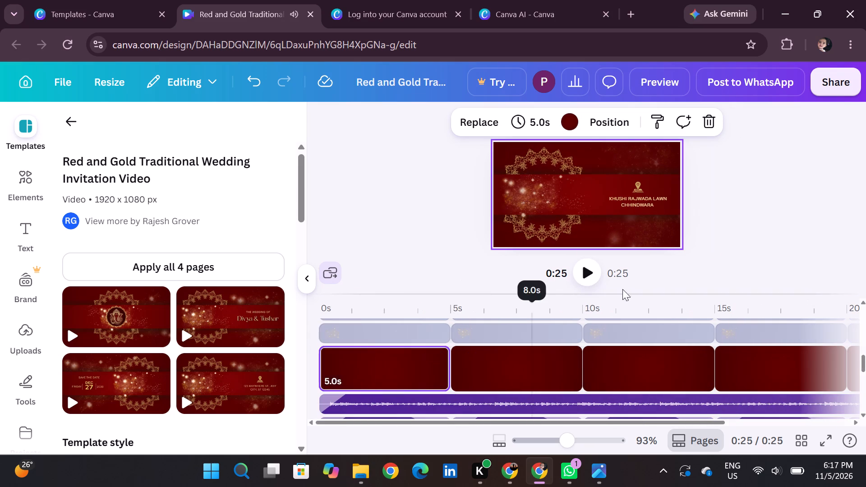
{"action": "left_click", "coordinate": [581, 285]}
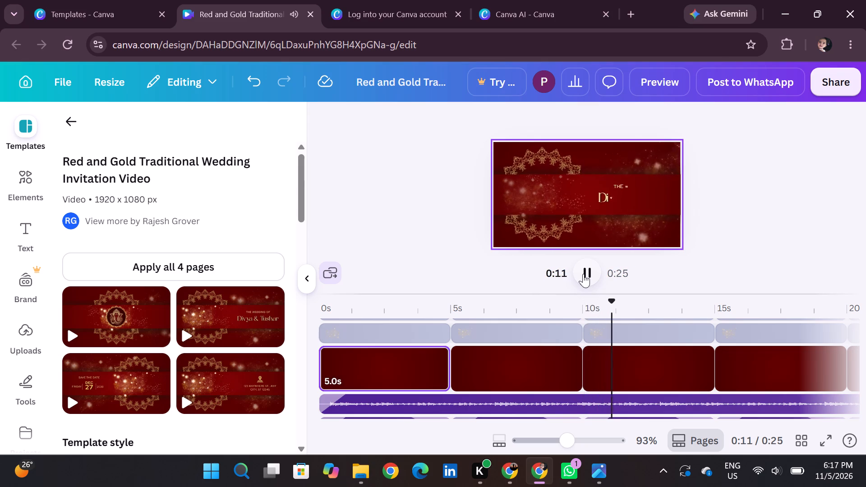
Delete the third page, at about 10 to 15 seconds, which carries the template's couple names.
{"action": "left_click", "coordinate": [631, 368]}
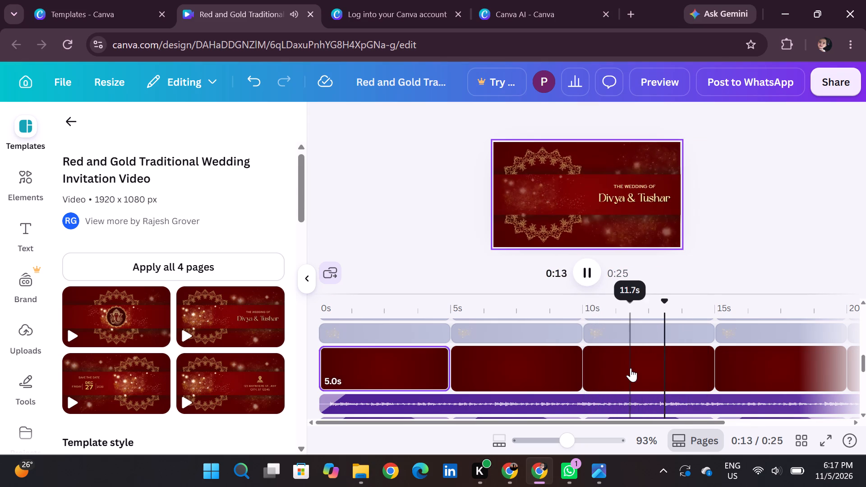
{"action": "left_click", "coordinate": [720, 121]}
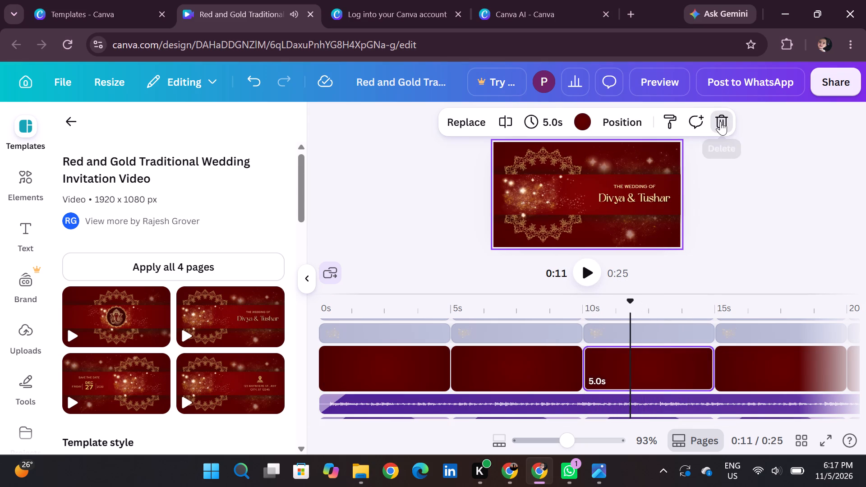
Add a text box reading "time : 8 PM" to the save-the-date page at about 12 seconds.
{"action": "left_click", "coordinate": [582, 268]}
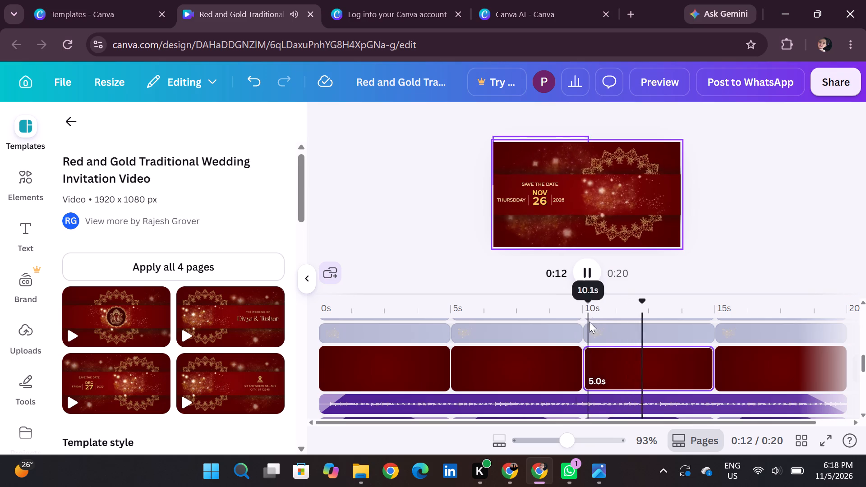
{"action": "left_click", "coordinate": [641, 387]}
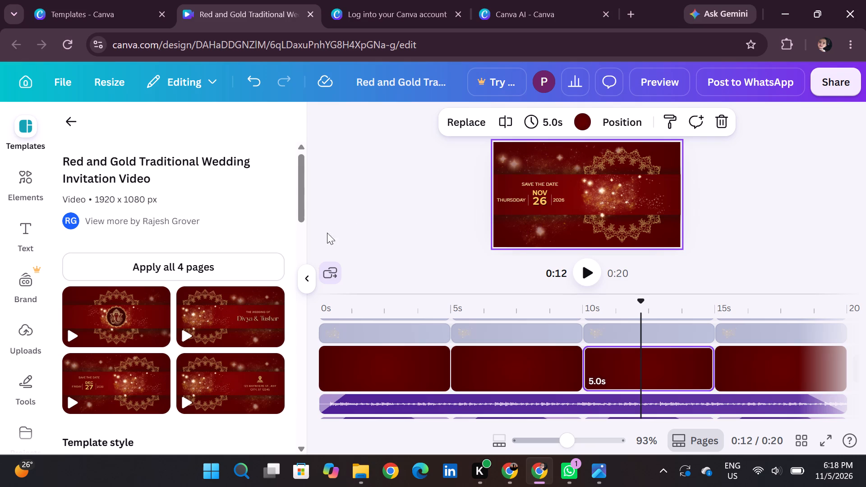
{"action": "left_click", "coordinate": [16, 236]}
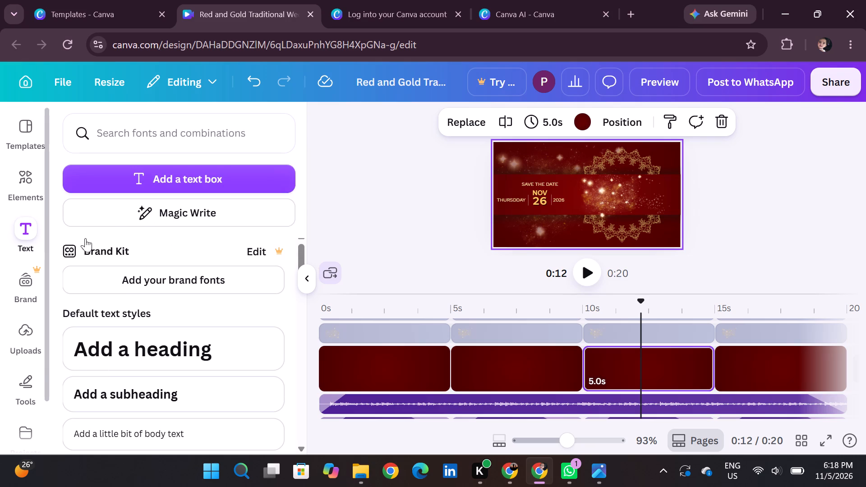
{"action": "left_click", "coordinate": [198, 185]}
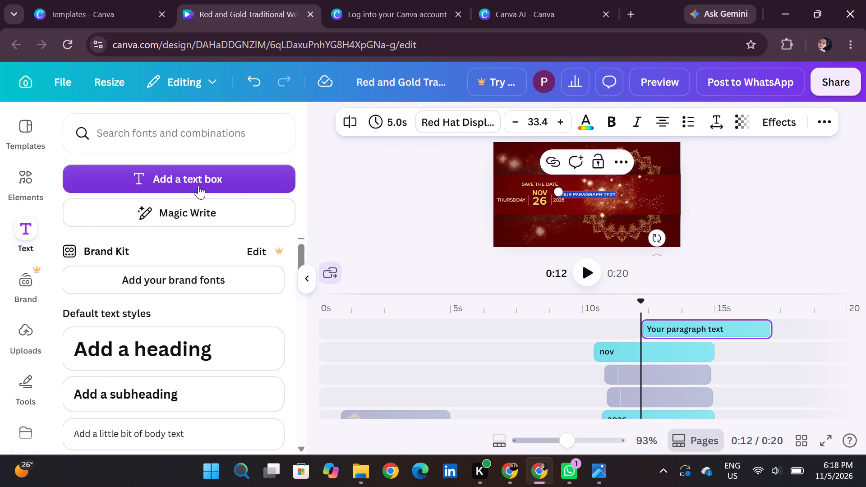
{"action": "type", "text": "tu"}
{"action": "key", "text": "BackSpace"}
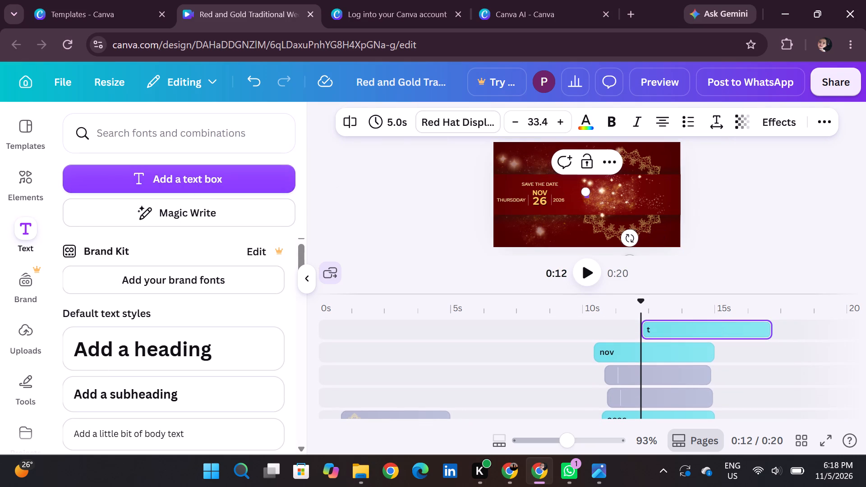
{"action": "type", "text": "ime"}
{"action": "key", "text": "space"}
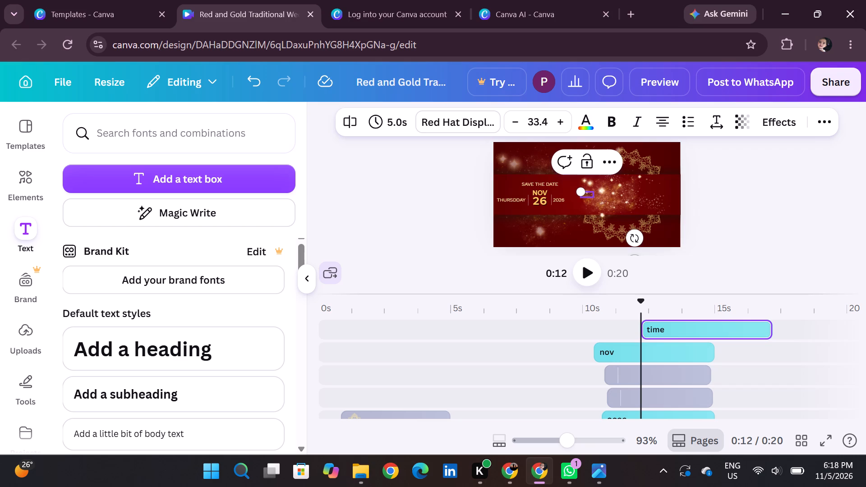
{"action": "key", "text": "space"}
{"action": "type", "text": ":"}
{"action": "key", "text": "space"}
{"action": "type", "text": "8"}
{"action": "key", "text": "space"}
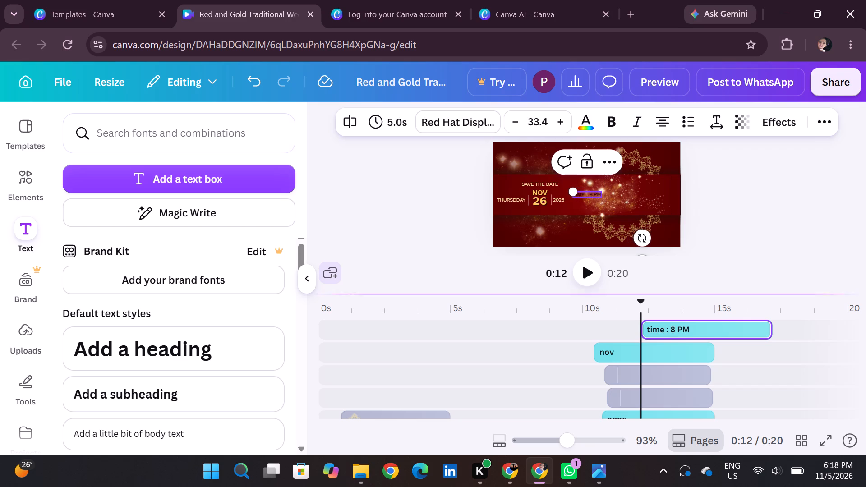
Shift the "time : 8 PM" clip earlier on the timeline so it starts together with the "nov" text clip.
{"action": "left_click_drag", "start_coordinate": [664, 330], "coordinate": [643, 333]}
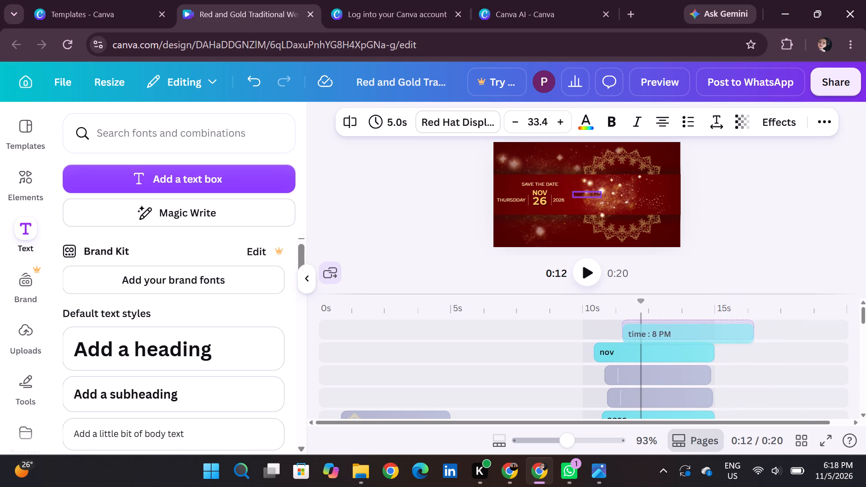
{"action": "left_click_drag", "start_coordinate": [643, 333], "coordinate": [617, 333]}
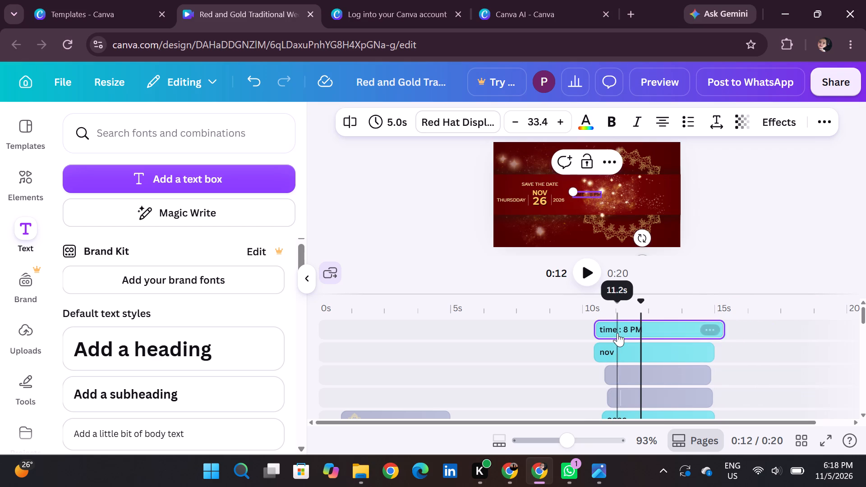
Recolour the whole "time : 8 PM" text with the design's light orange-gold text colour.
{"action": "left_click", "coordinate": [587, 119]}
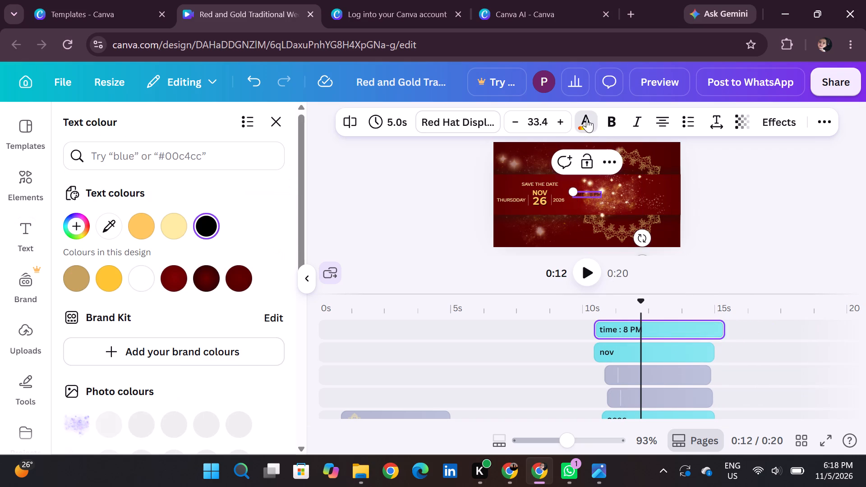
{"action": "left_click", "coordinate": [142, 226]}
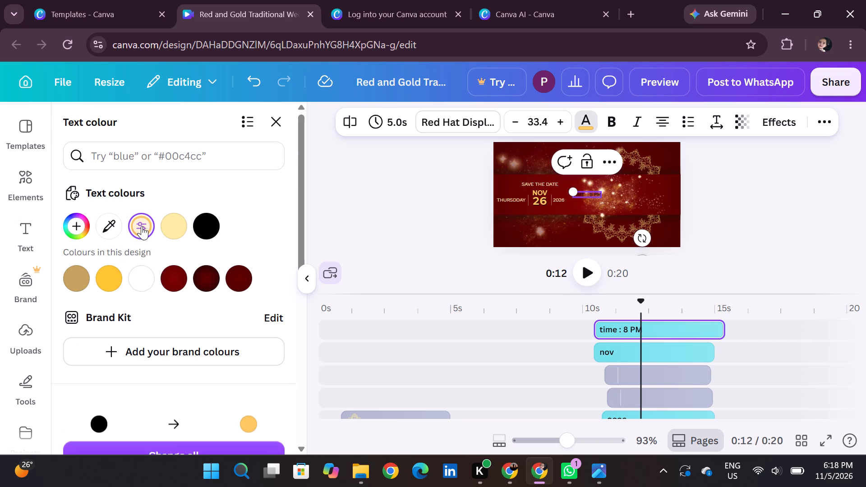
{"action": "left_click", "coordinate": [589, 196]}
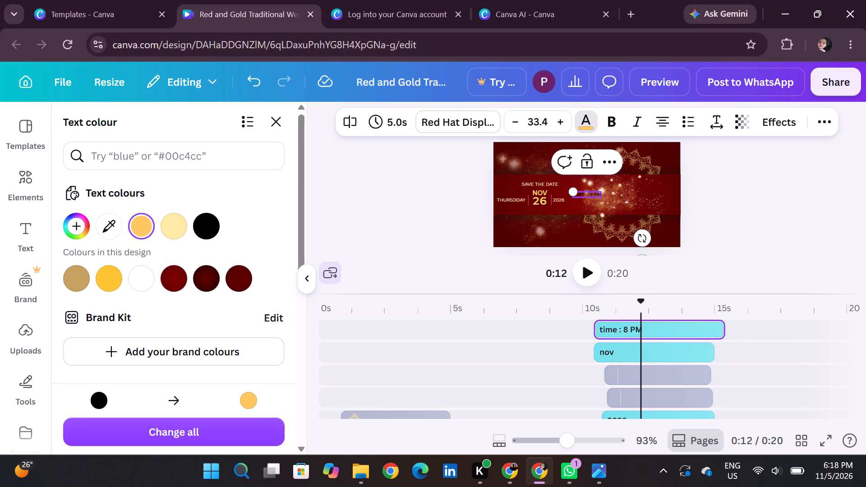
{"action": "triple_click", "coordinate": [589, 196]}
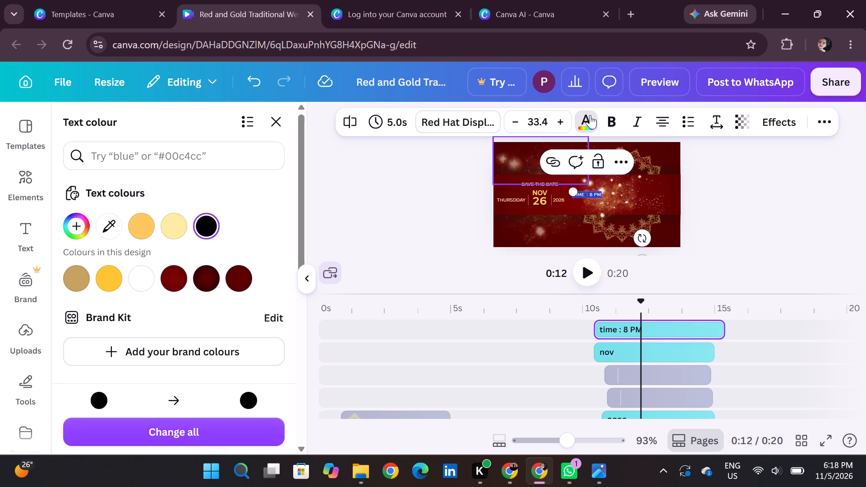
{"action": "left_click", "coordinate": [139, 216]}
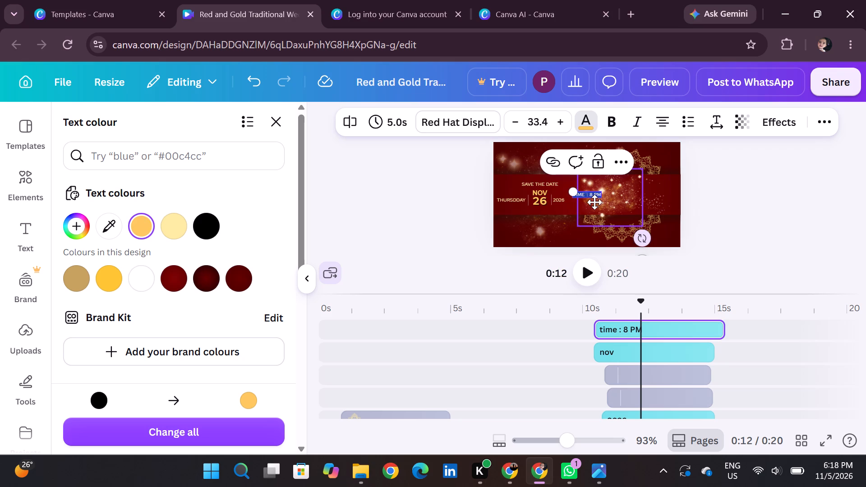
Move the "time : 8 PM" text directly beneath the date number 26 on the save-the-date page.
{"action": "left_click_drag", "start_coordinate": [592, 198], "coordinate": [544, 215]}
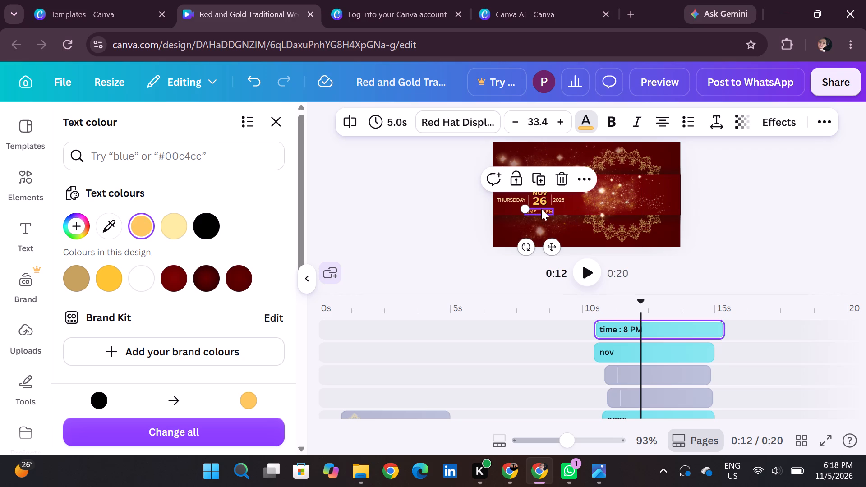
Recolour the date number 26 on the save-the-date page with the light yellow text colour #ffeaa1.
{"action": "left_click", "coordinate": [540, 199]}
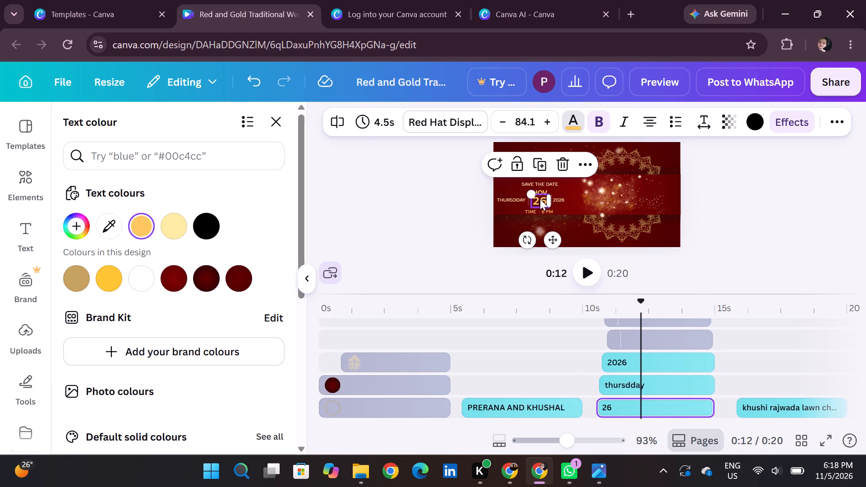
{"action": "left_click", "coordinate": [540, 199]}
{"action": "left_click", "coordinate": [568, 121]}
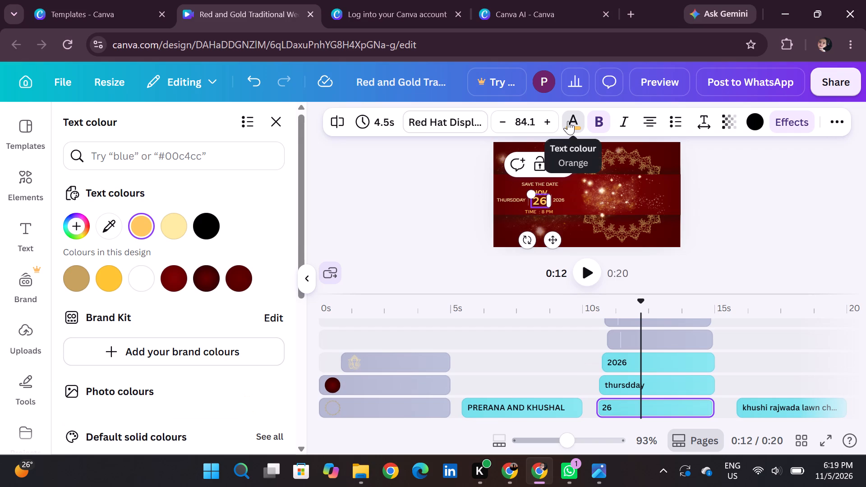
{"action": "left_click", "coordinate": [568, 121]}
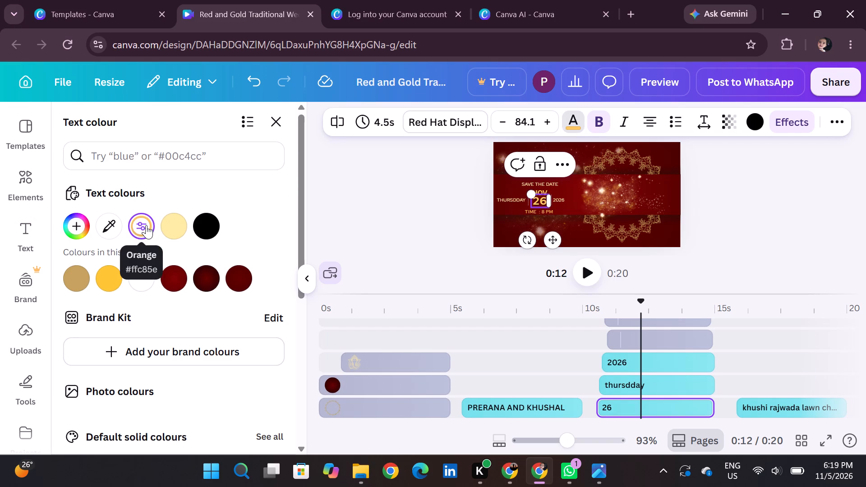
{"action": "left_click", "coordinate": [176, 229]}
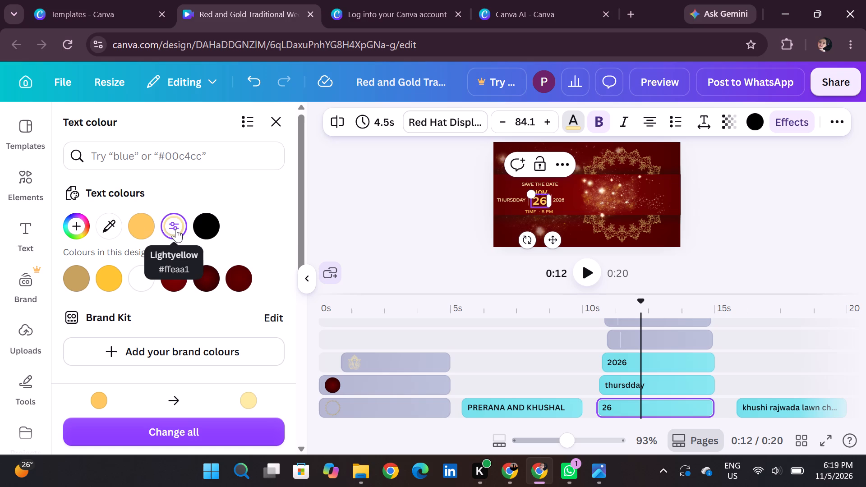
{"action": "left_click", "coordinate": [747, 210]}
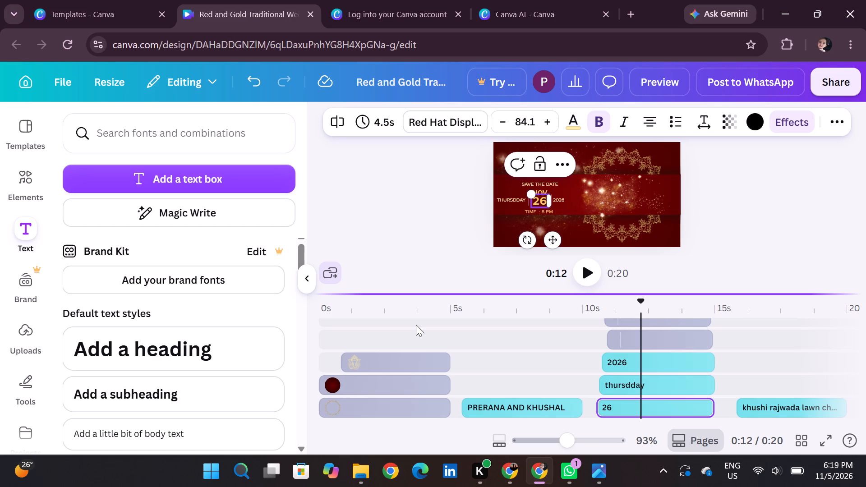
Play the video from about 12 seconds to review the save-the-date page.
{"action": "left_click", "coordinate": [585, 269]}
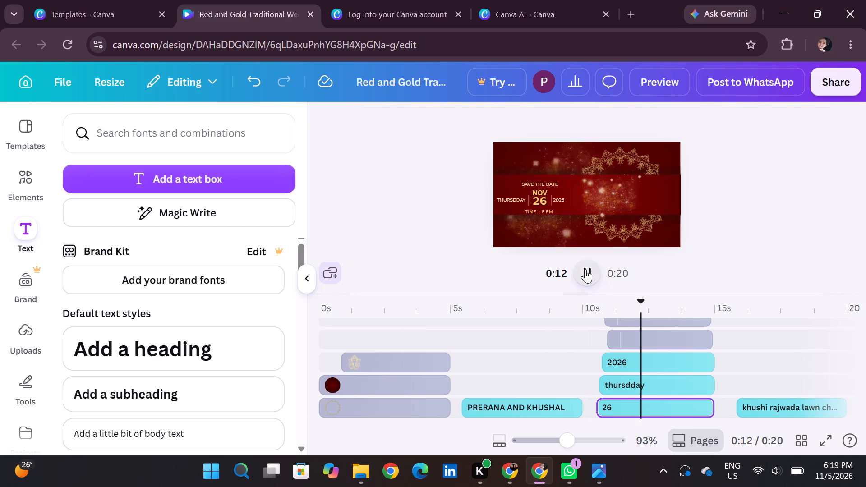
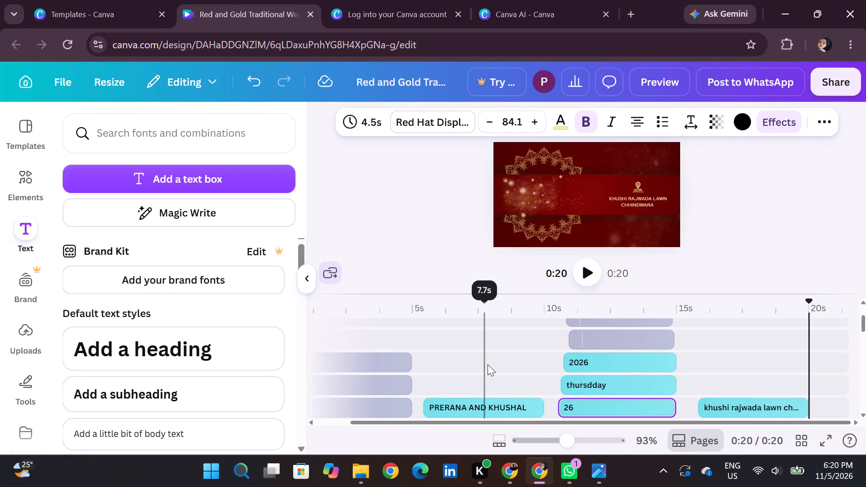
Play the whole video from the beginning to review the pages.
{"action": "scroll", "coordinate": [488, 364], "scroll_direction": "right", "scroll_amount": 8}
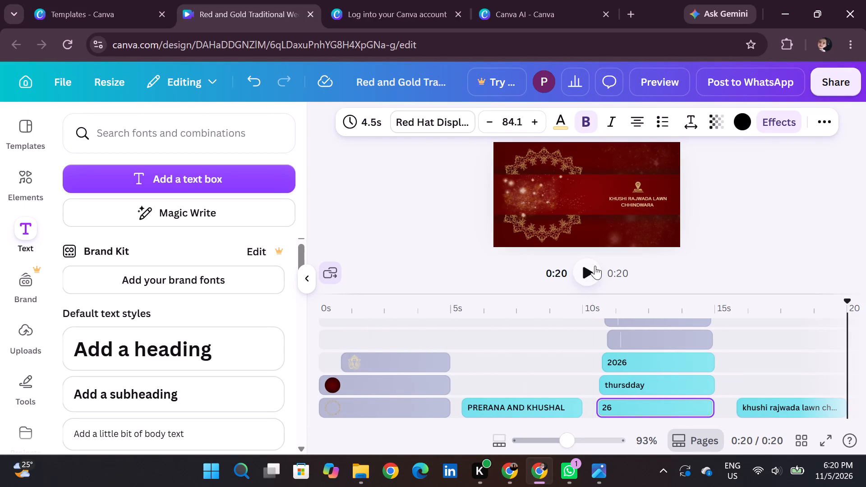
{"action": "left_click", "coordinate": [595, 266]}
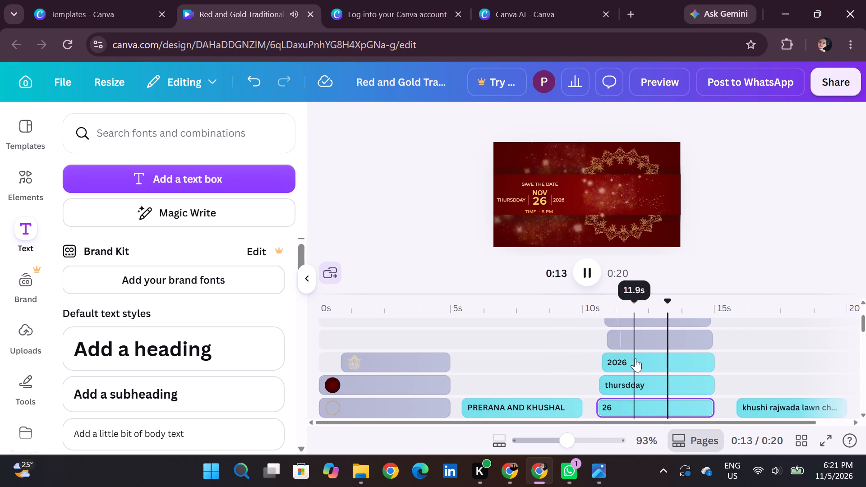
Apply the Block animation to the "time : 8 PM" text on the save-the-date page.
{"action": "scroll", "coordinate": [633, 363], "scroll_direction": "up", "scroll_amount": 2}
{"action": "left_click", "coordinate": [628, 331]}
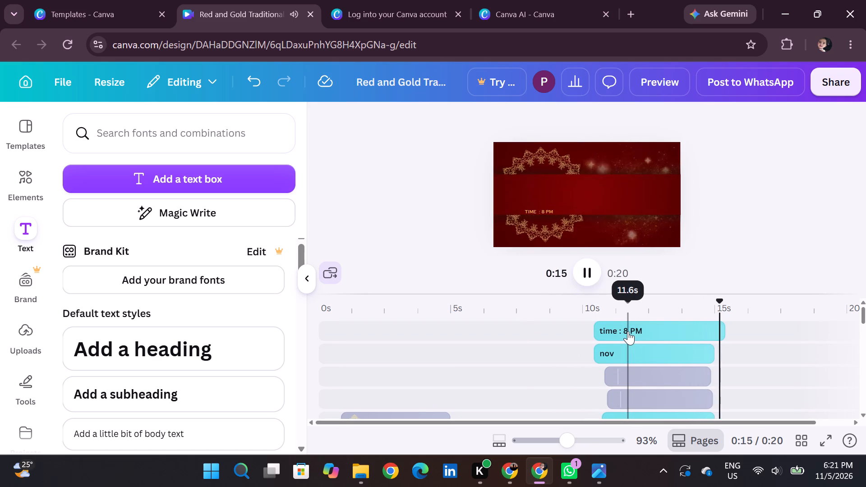
{"action": "left_click", "coordinate": [776, 124]}
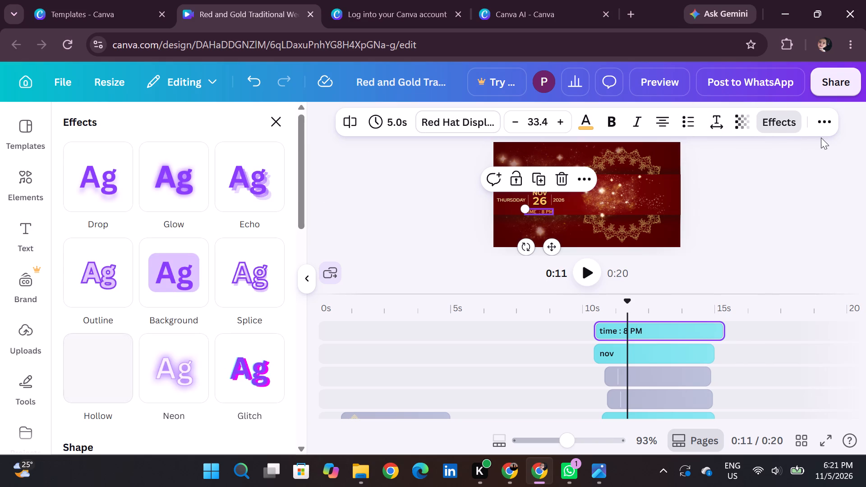
{"action": "left_click", "coordinate": [815, 112]}
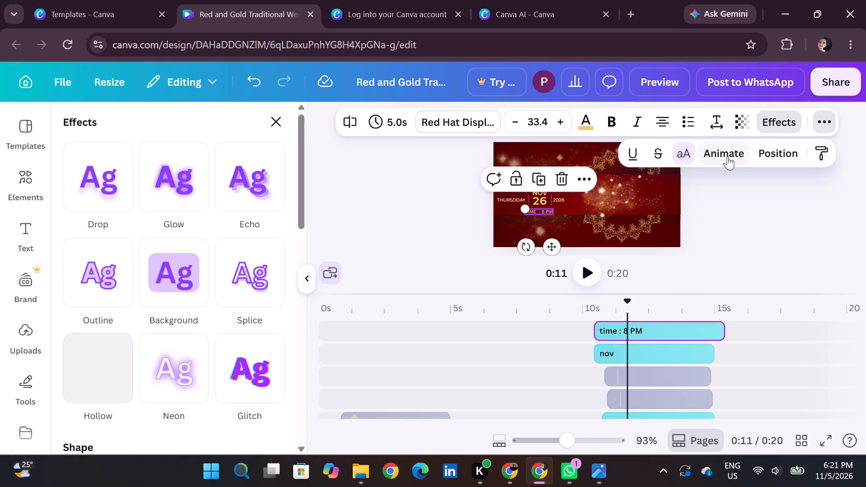
{"action": "left_click", "coordinate": [726, 156]}
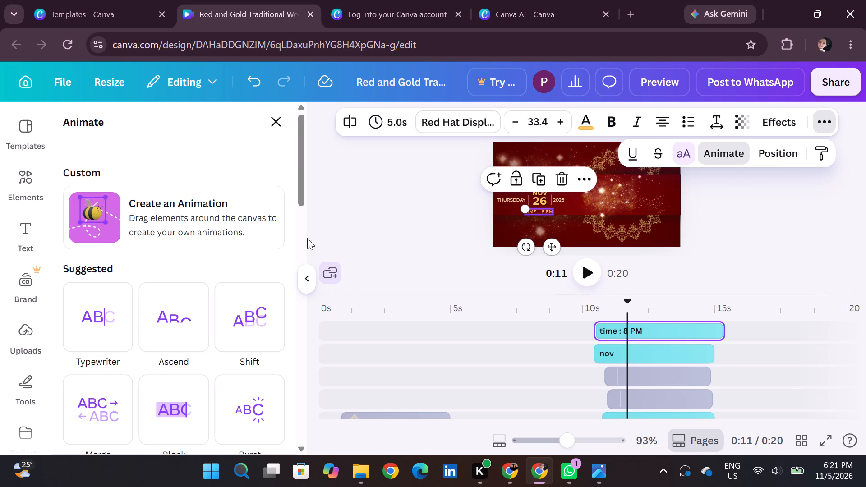
{"action": "scroll", "coordinate": [143, 366], "scroll_direction": "down", "scroll_amount": 1}
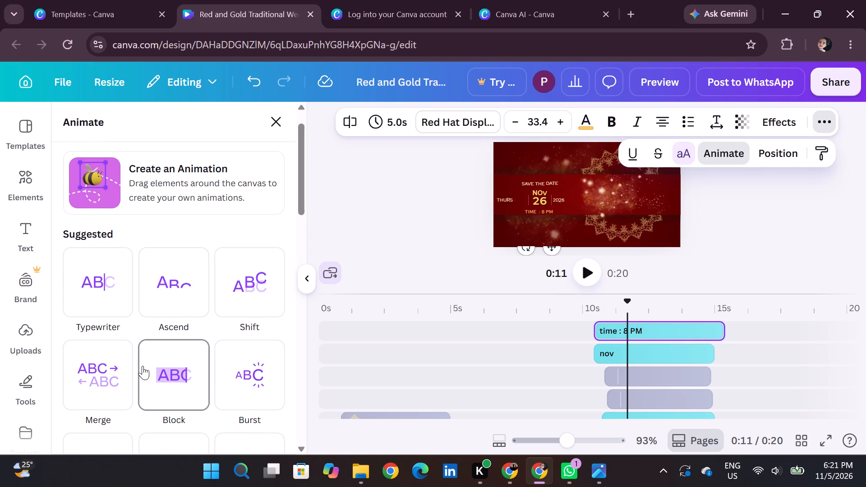
{"action": "scroll", "coordinate": [143, 366], "scroll_direction": "down", "scroll_amount": 2}
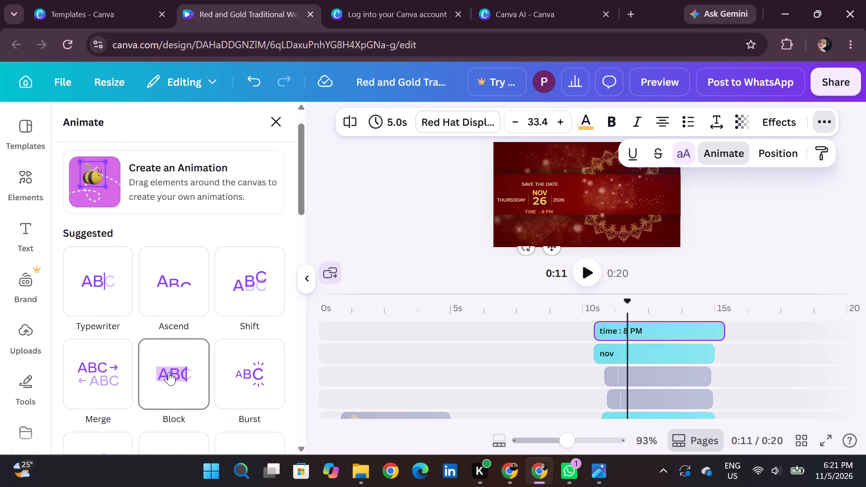
{"action": "left_click", "coordinate": [169, 372]}
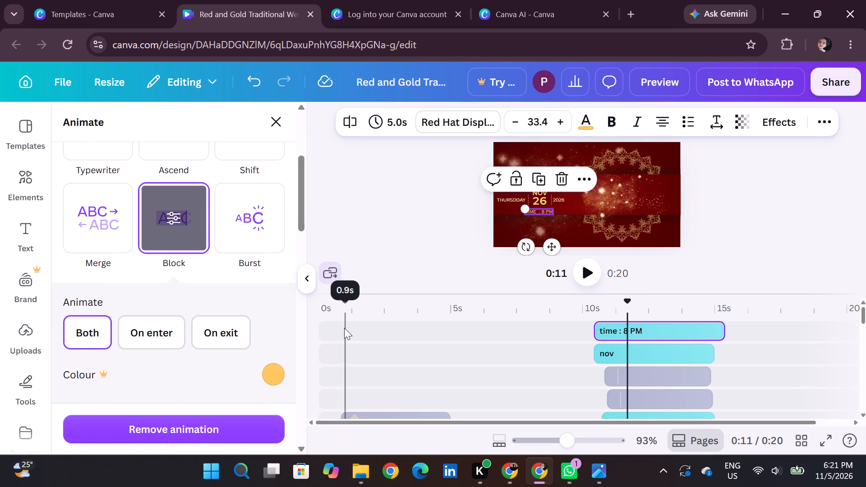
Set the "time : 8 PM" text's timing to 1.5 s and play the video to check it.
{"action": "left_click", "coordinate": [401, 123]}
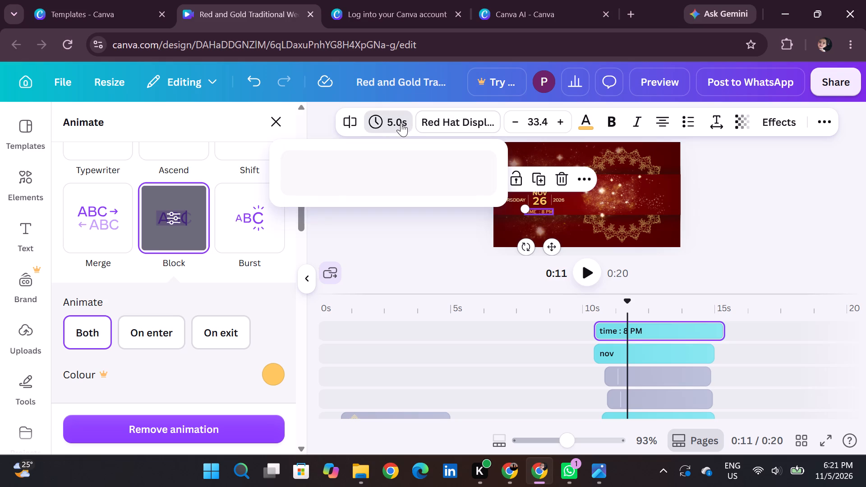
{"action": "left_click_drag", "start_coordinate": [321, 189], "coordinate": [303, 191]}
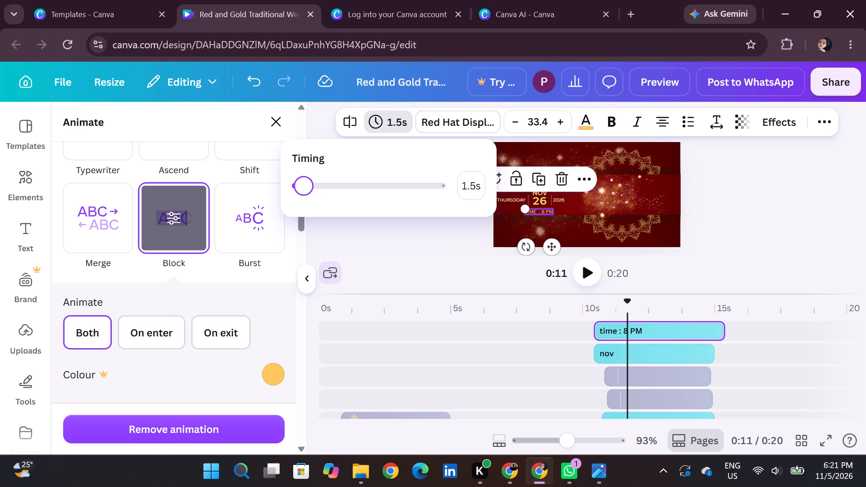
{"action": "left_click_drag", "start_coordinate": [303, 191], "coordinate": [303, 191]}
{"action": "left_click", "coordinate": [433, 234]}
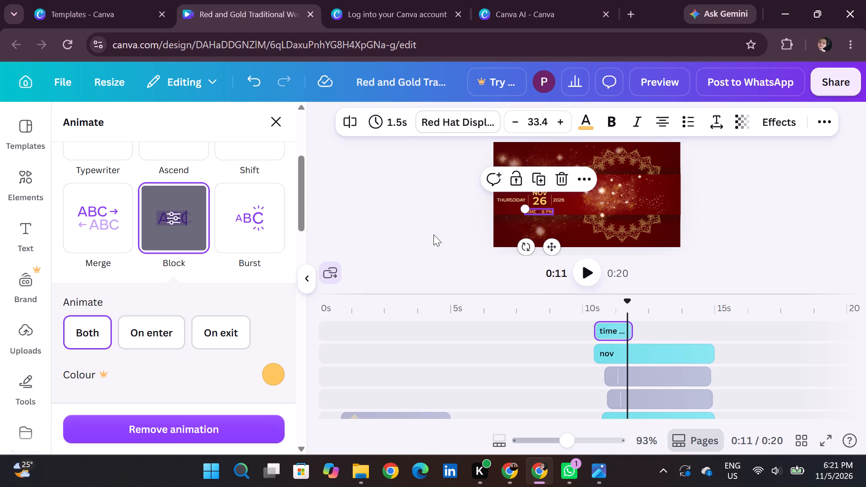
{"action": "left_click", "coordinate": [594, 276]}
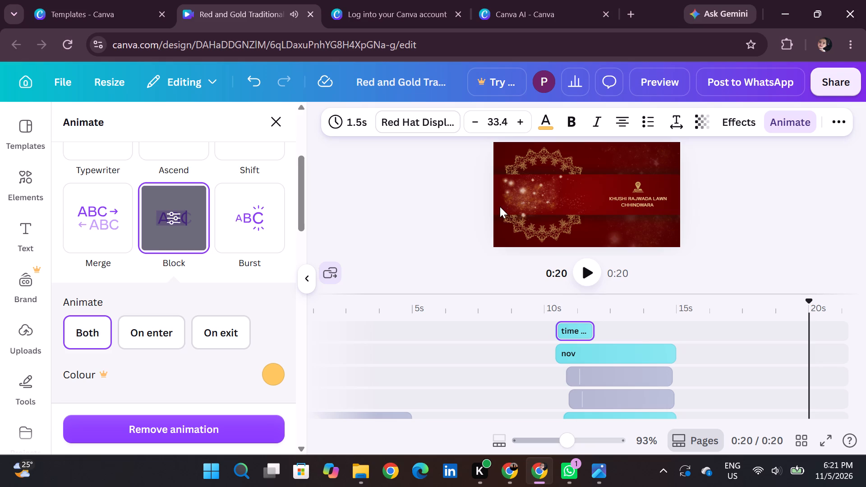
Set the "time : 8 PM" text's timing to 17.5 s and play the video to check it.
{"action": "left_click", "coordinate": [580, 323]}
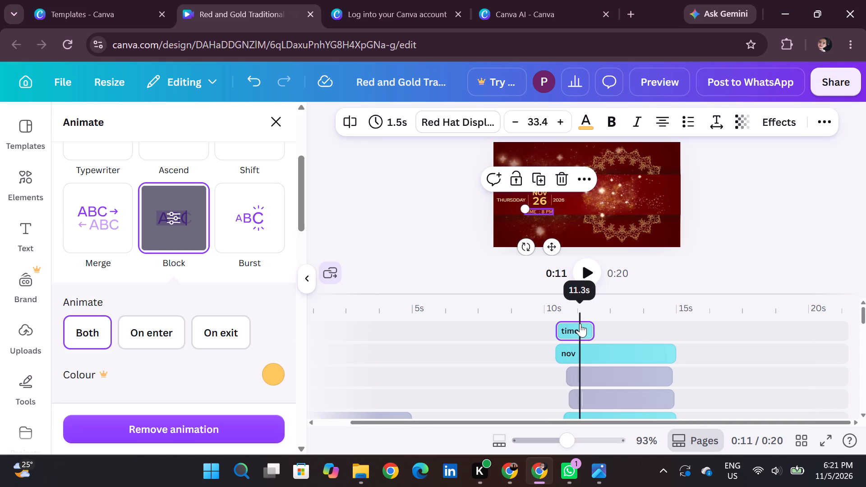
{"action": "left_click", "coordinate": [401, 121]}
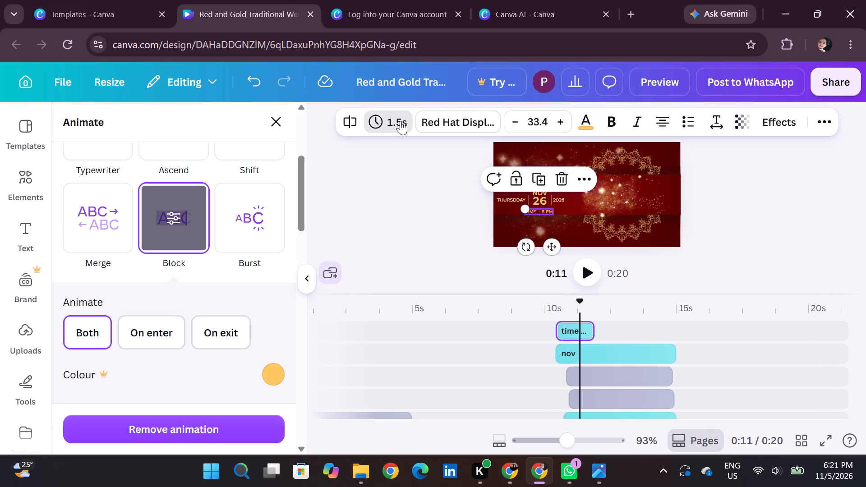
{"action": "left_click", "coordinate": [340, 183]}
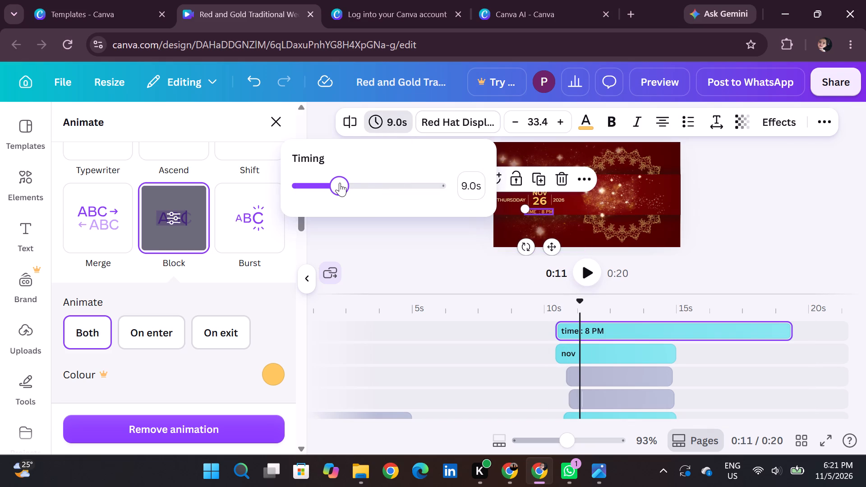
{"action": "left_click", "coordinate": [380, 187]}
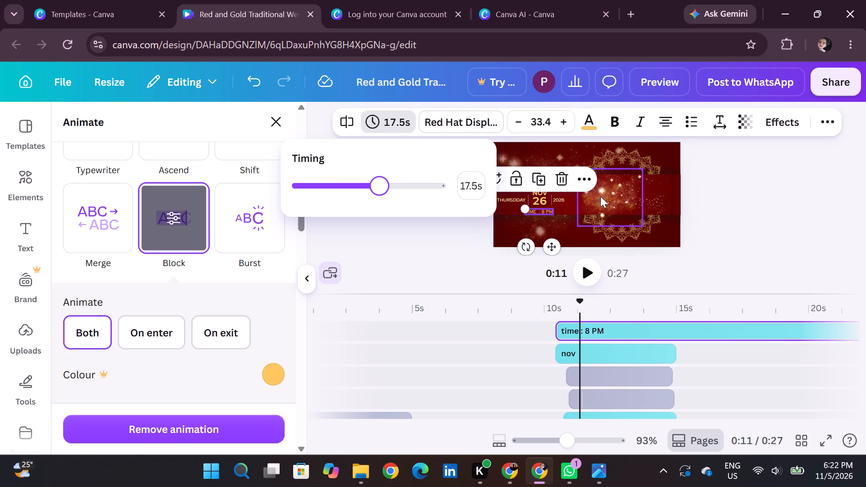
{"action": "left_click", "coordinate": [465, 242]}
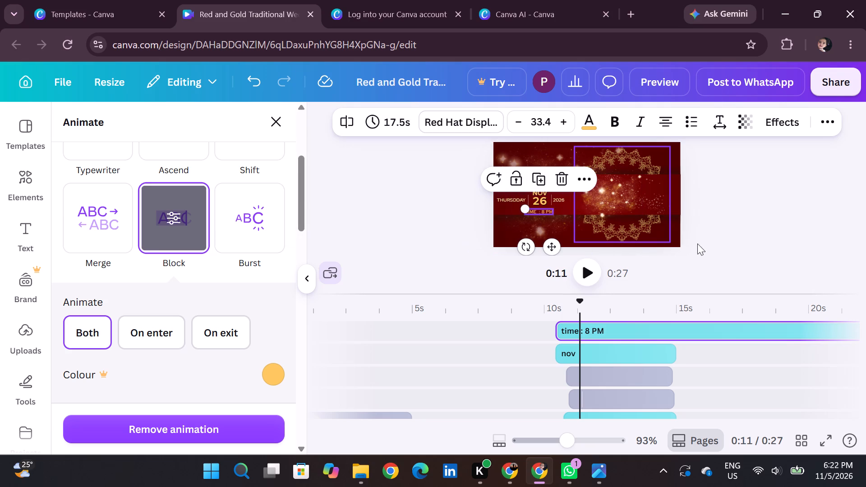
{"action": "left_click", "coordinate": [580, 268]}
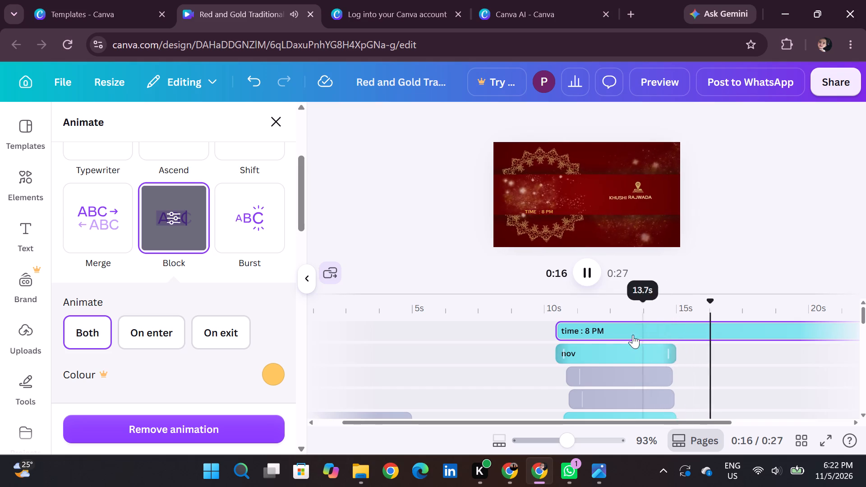
Set the "time : 8 PM" text's timing to 5.5 s.
{"action": "left_click", "coordinate": [615, 328]}
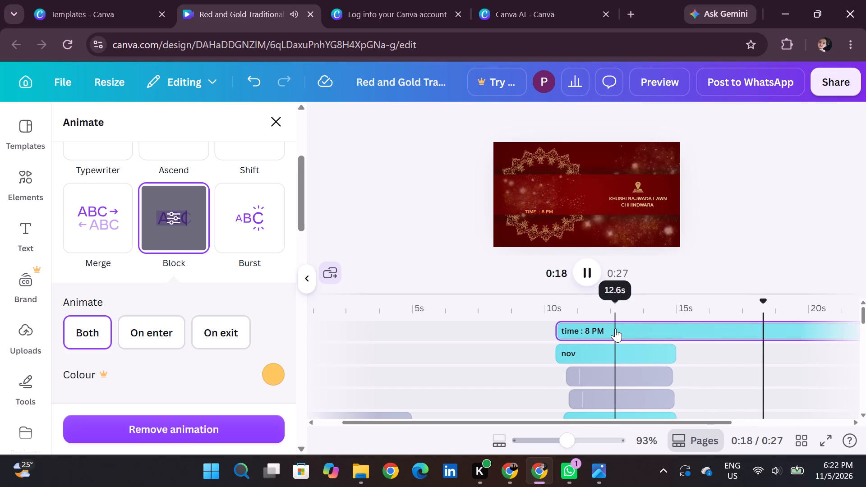
{"action": "left_click", "coordinate": [404, 124]}
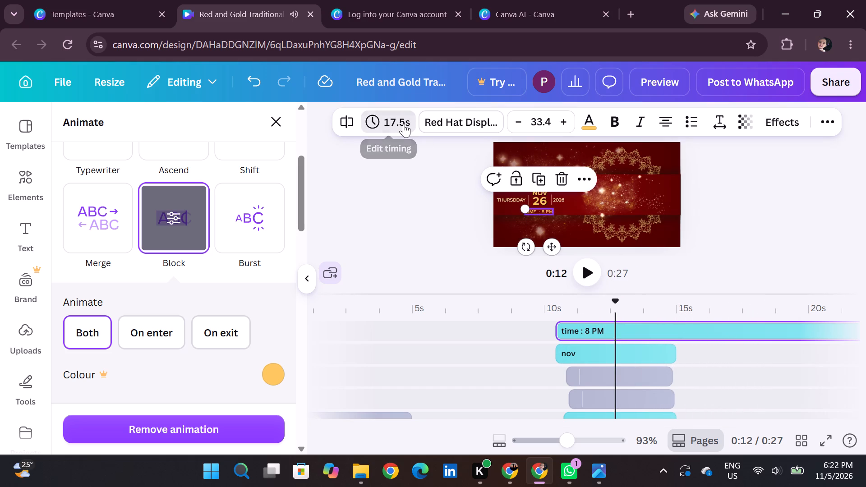
{"action": "left_click_drag", "start_coordinate": [375, 188], "coordinate": [347, 191]}
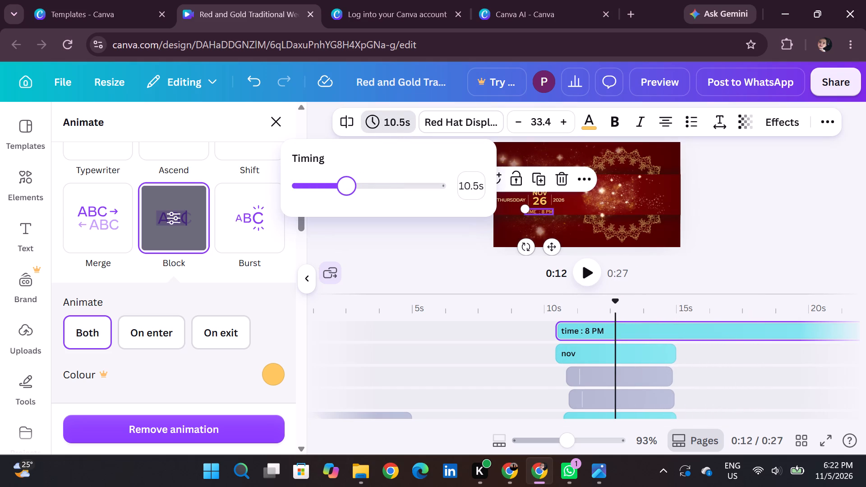
{"action": "left_click_drag", "start_coordinate": [347, 191], "coordinate": [332, 188]}
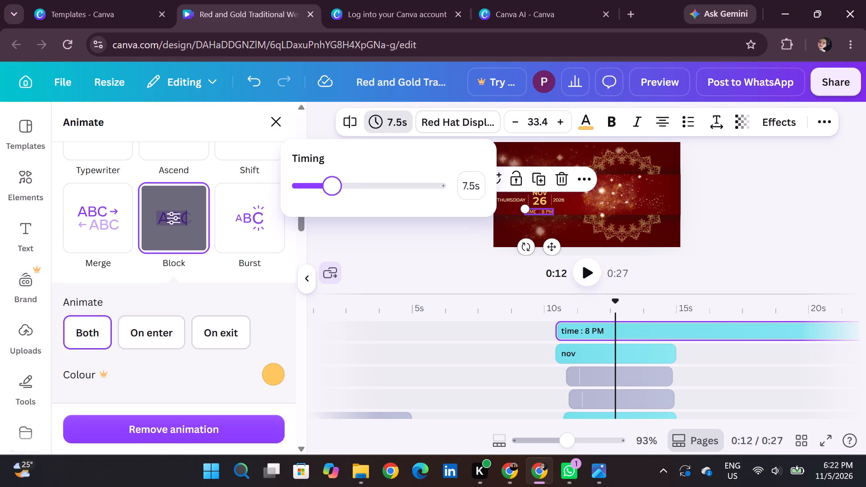
{"action": "left_click_drag", "start_coordinate": [332, 188], "coordinate": [321, 188]}
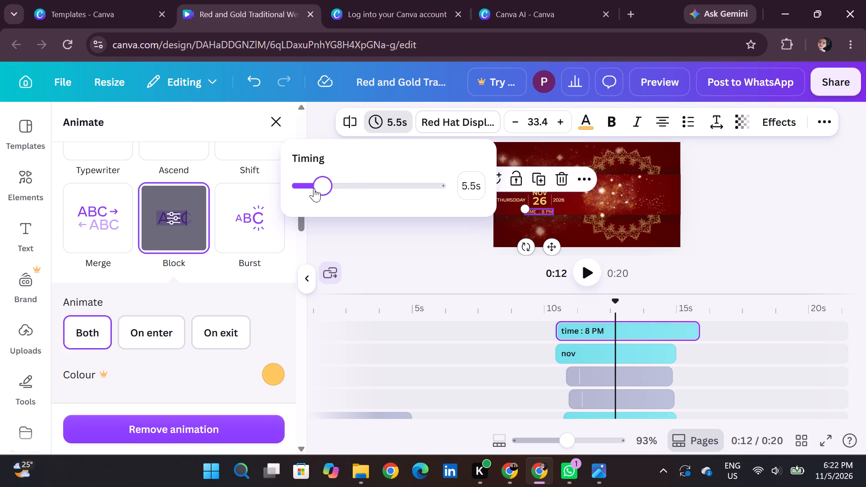
{"action": "left_click", "coordinate": [470, 235]}
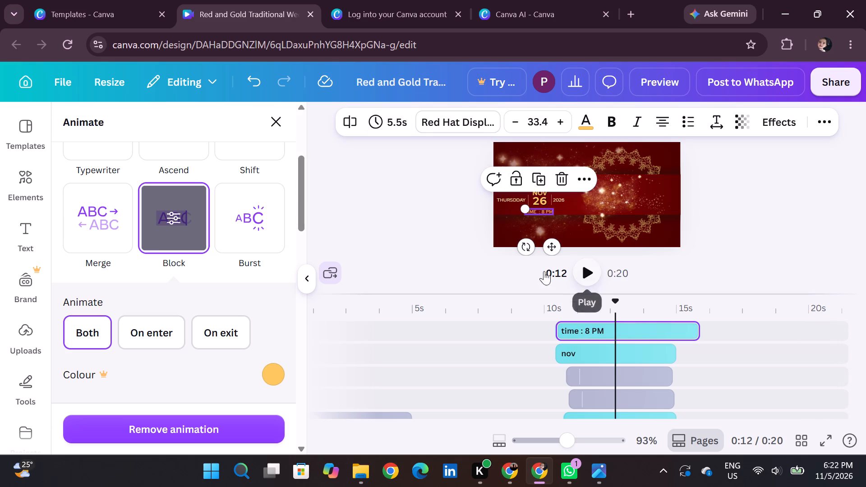
Play the save-the-date section, replaying it from about 9 seconds, to check when the time text appears and leaves.
{"action": "left_click", "coordinate": [431, 217]}
{"action": "left_click", "coordinate": [708, 207]}
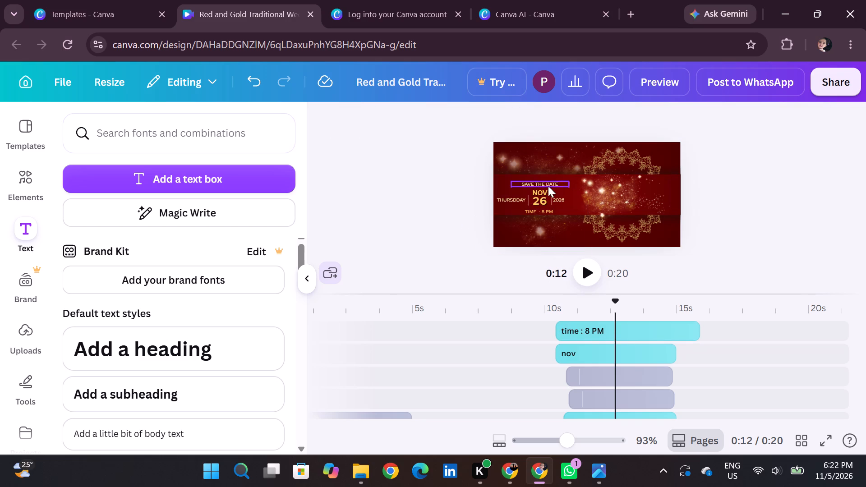
{"action": "left_click", "coordinate": [586, 266]}
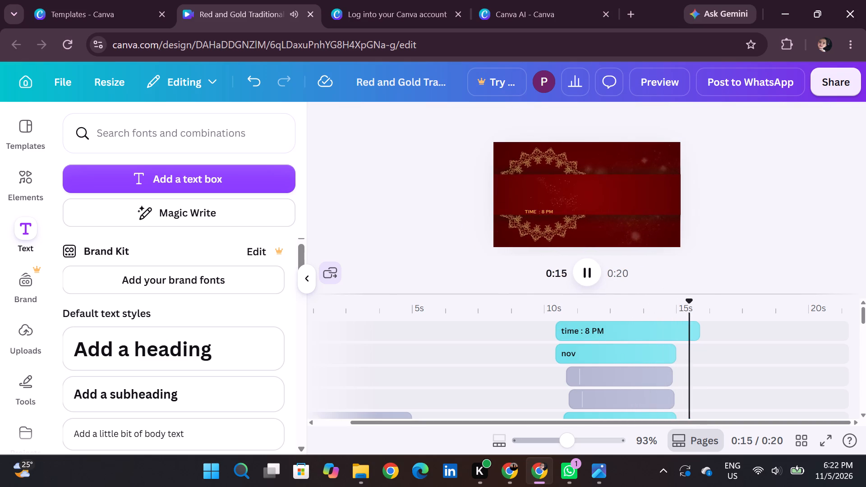
{"action": "left_click_drag", "start_coordinate": [690, 310], "coordinate": [539, 335]}
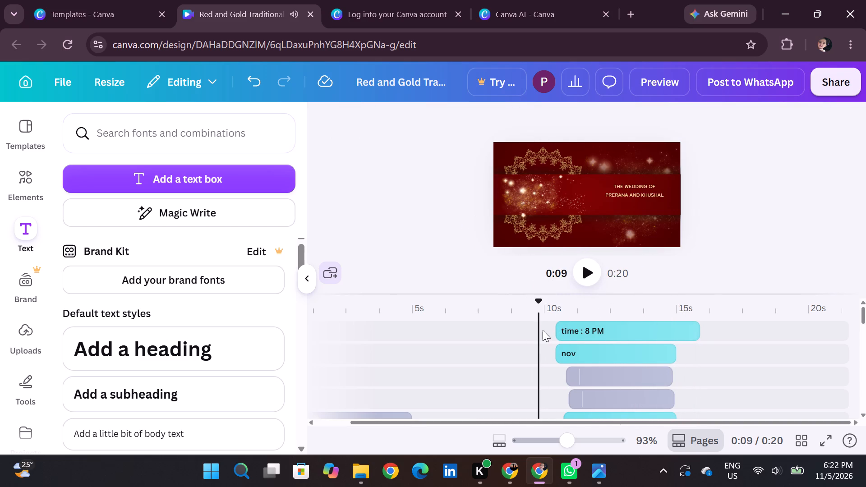
{"action": "left_click", "coordinate": [588, 271]}
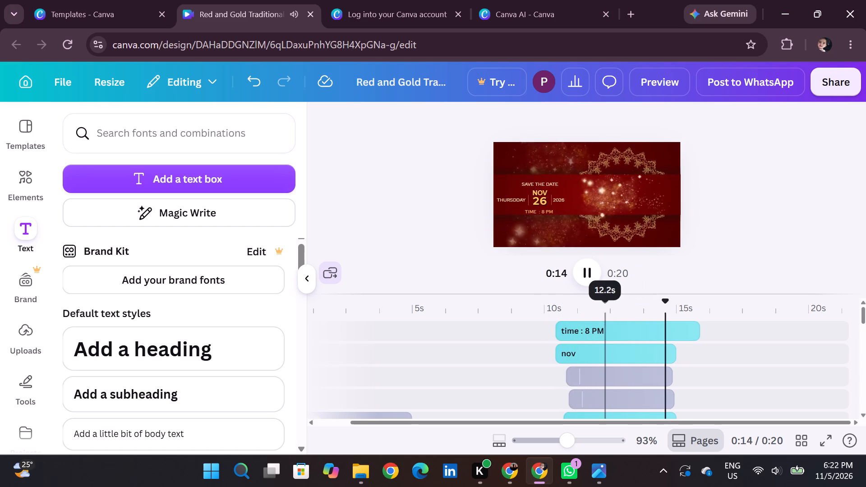
Open the "thursdday" weekday text on the save-the-date page for editing.
{"action": "scroll", "coordinate": [593, 360], "scroll_direction": "down", "scroll_amount": 2}
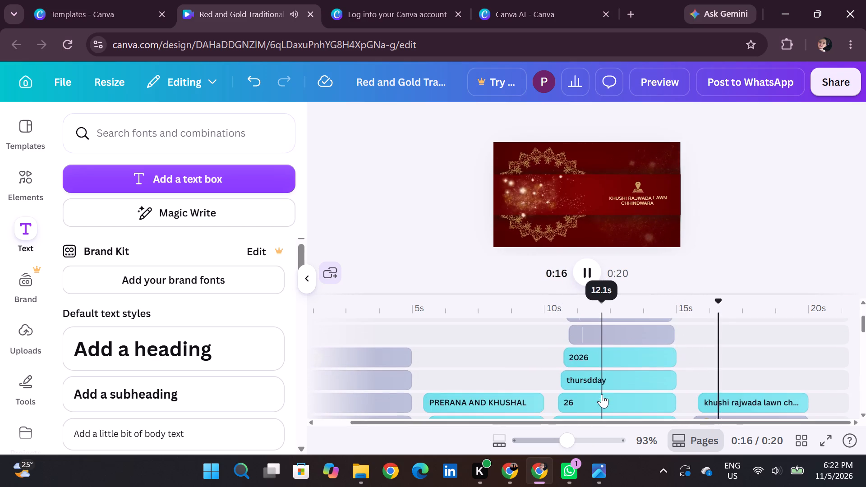
{"action": "scroll", "coordinate": [602, 394], "scroll_direction": "down", "scroll_amount": 1}
{"action": "left_click", "coordinate": [585, 381]}
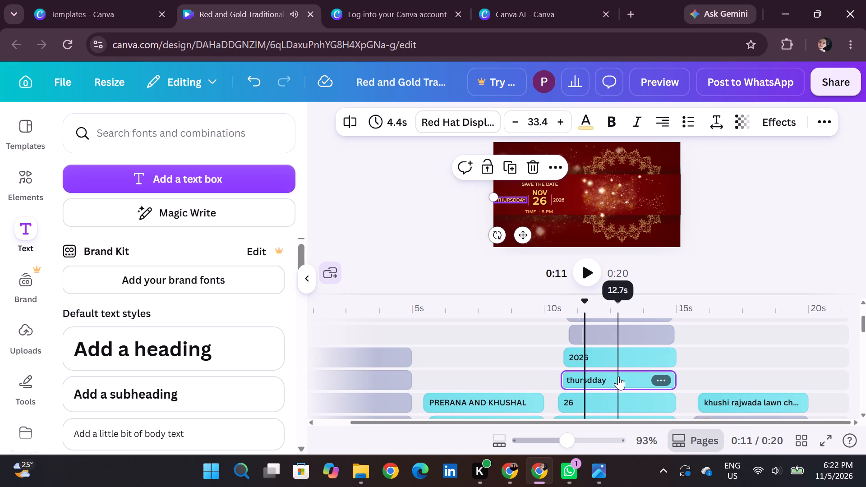
{"action": "double_click", "coordinate": [517, 199]}
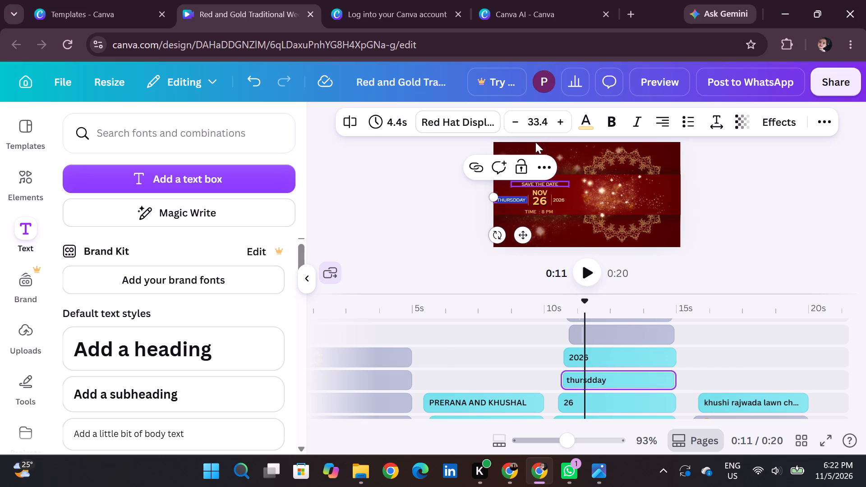
Look up the spelling of Thursday in Google's search suggestions in a new browser tab, entering THURS.
{"action": "left_click", "coordinate": [628, 14]}
{"action": "left_click", "coordinate": [377, 300]}
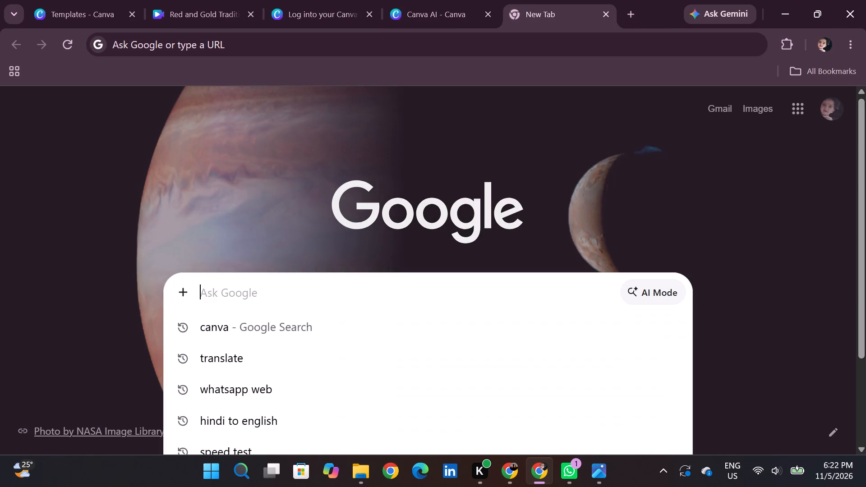
{"action": "type", "text": "THUS"}
{"action": "key", "text": "BackSpace"}
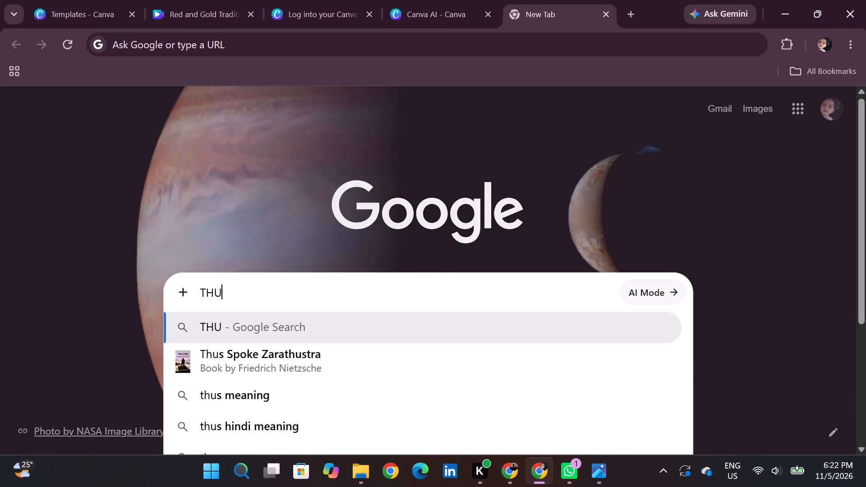
{"action": "type", "text": "RS"}
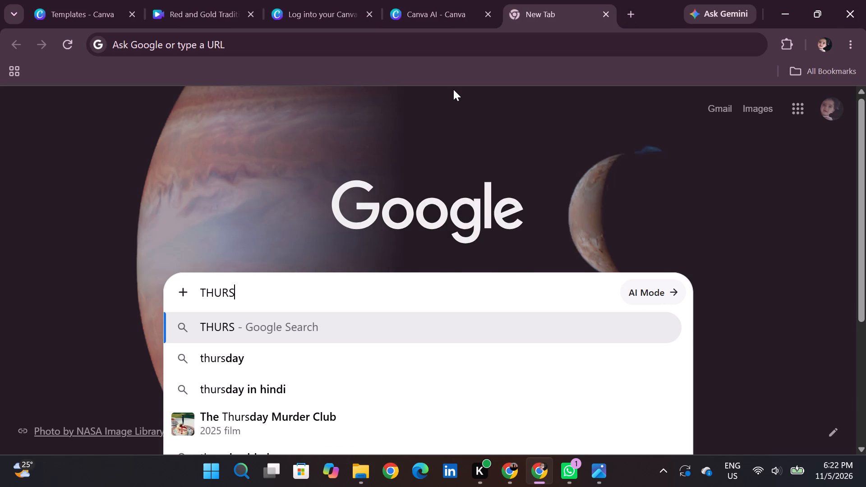
Return to the wedding invitation design and change the save-the-date page's weekday text to "thurs day".
{"action": "left_click", "coordinate": [216, 9]}
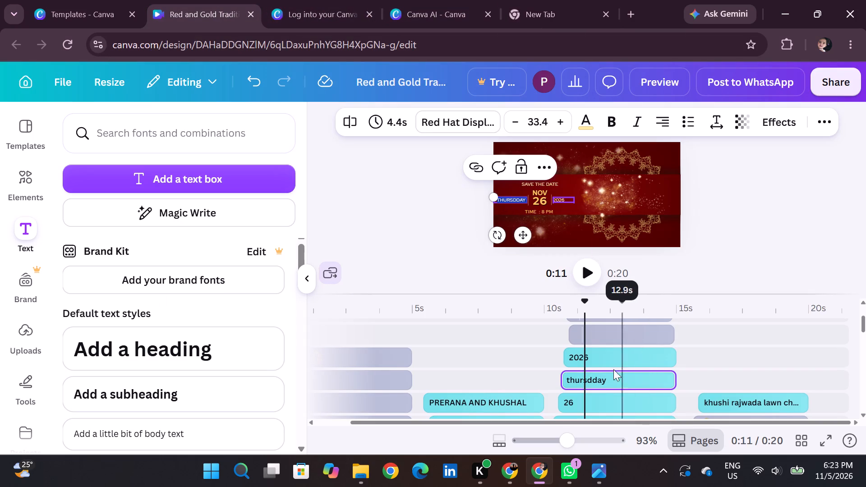
{"action": "left_click", "coordinate": [514, 200]}
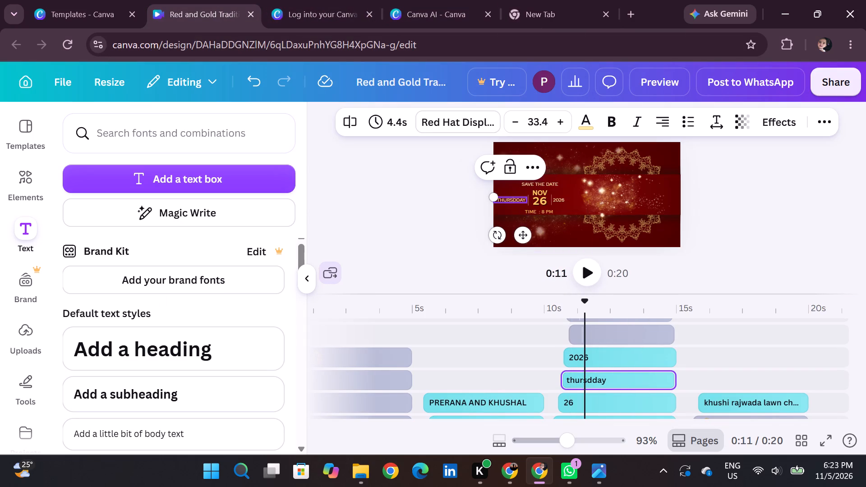
{"action": "left_click", "coordinate": [516, 201]}
{"action": "double_click", "coordinate": [516, 201]}
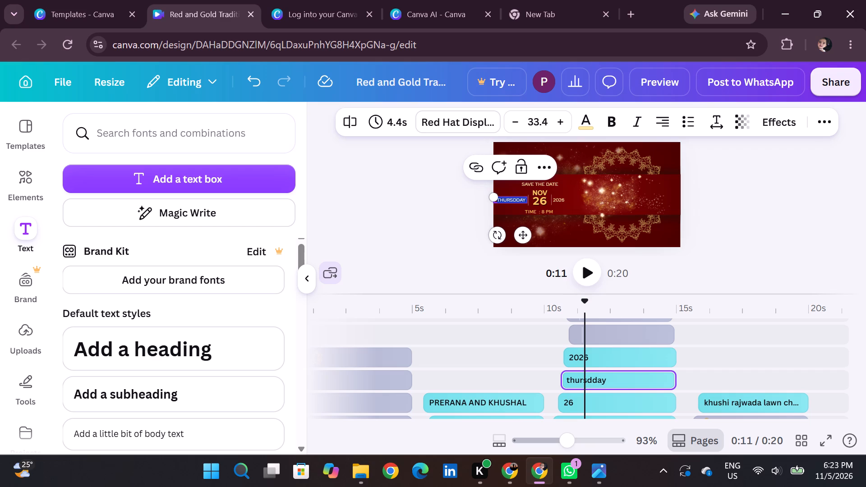
{"action": "left_click", "coordinate": [516, 201]}
{"action": "key", "text": "BackSpace"}
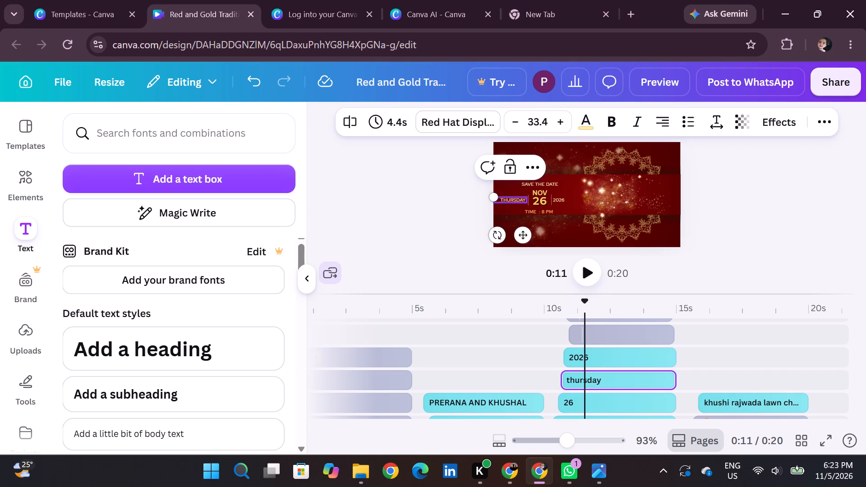
{"action": "key", "text": "space"}
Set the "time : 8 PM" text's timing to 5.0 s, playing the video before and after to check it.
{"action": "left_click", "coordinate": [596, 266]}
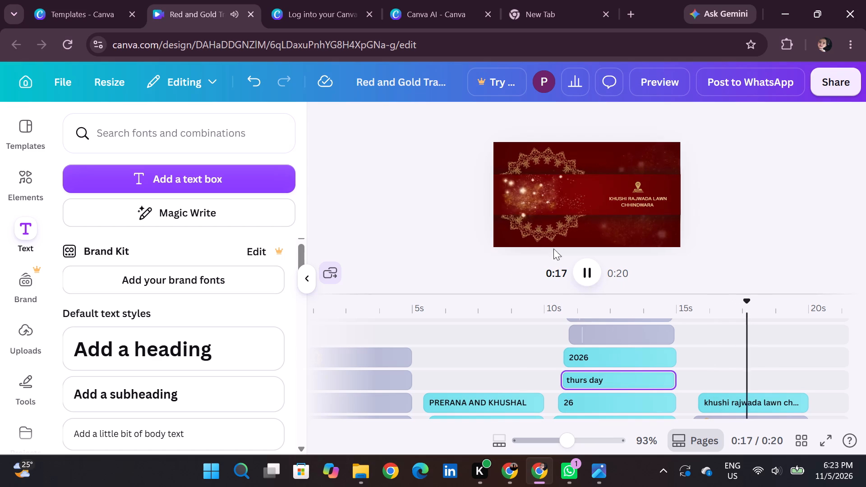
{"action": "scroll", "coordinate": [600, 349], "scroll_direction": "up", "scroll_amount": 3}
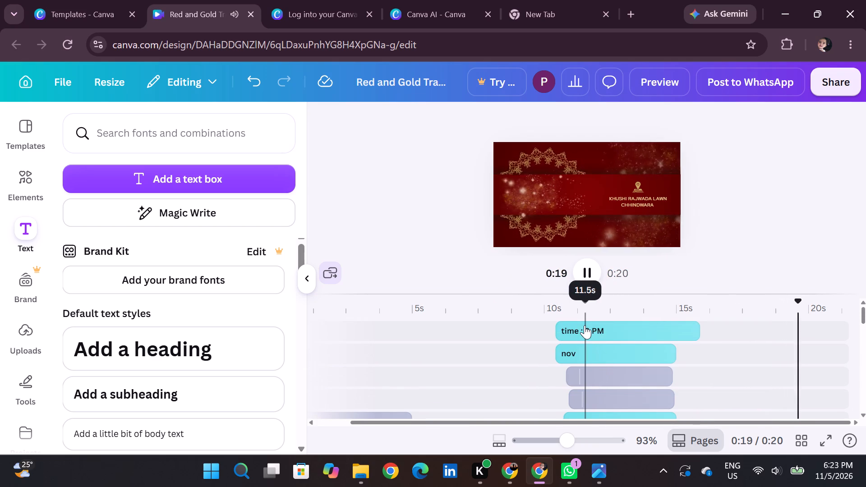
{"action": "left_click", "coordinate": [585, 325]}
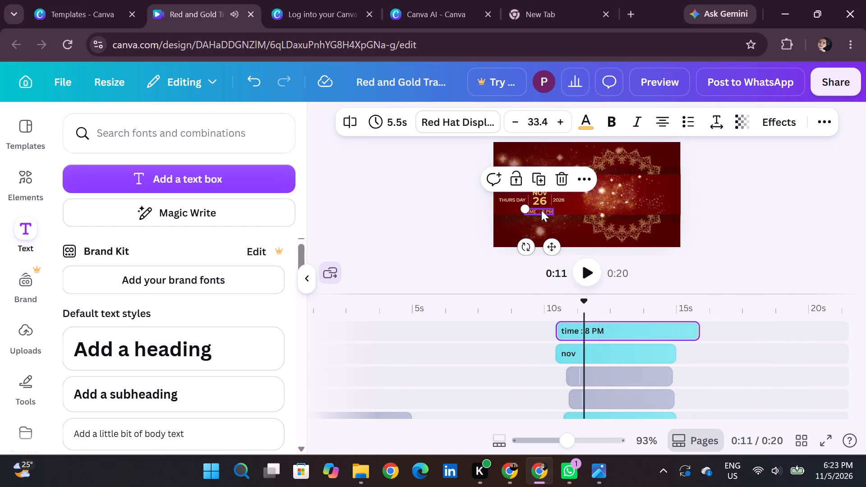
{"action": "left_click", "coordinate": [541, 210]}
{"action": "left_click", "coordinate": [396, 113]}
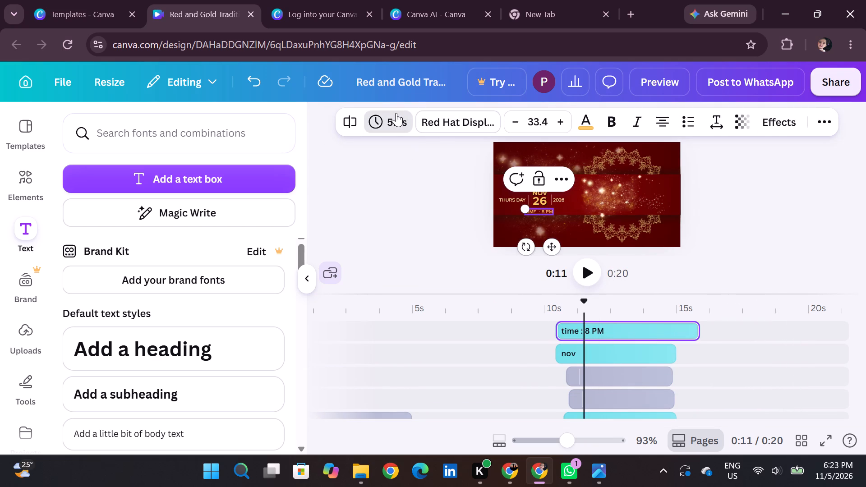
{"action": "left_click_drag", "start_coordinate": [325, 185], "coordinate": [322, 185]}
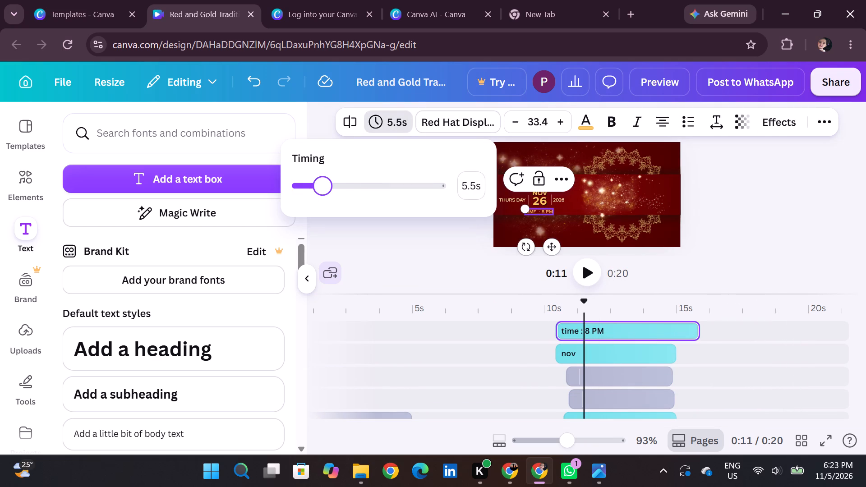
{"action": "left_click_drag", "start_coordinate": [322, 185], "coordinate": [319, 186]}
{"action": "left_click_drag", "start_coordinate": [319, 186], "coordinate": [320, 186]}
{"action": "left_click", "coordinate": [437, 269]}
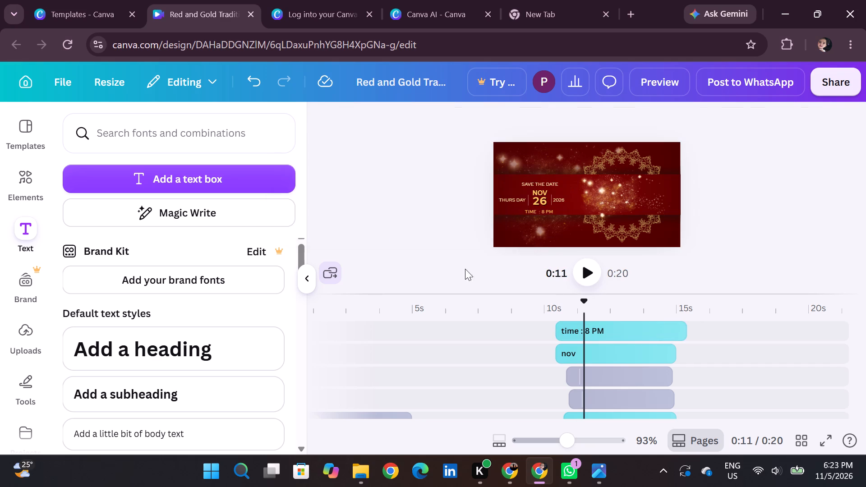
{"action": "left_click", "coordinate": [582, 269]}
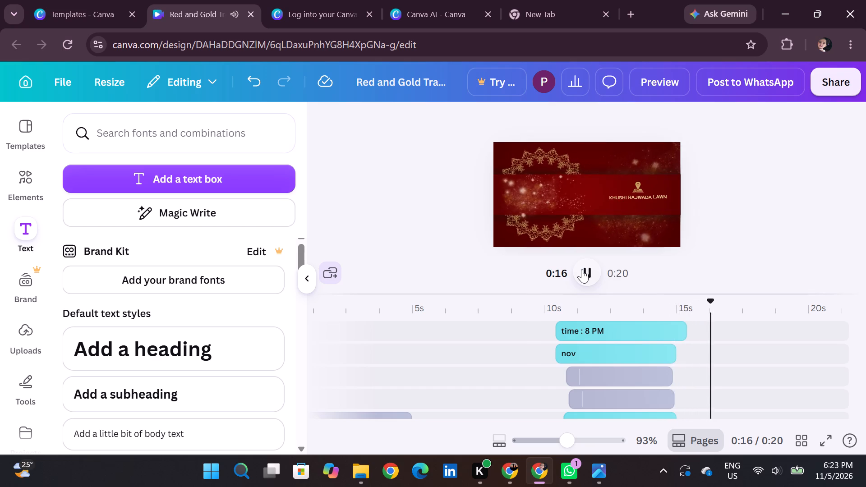
Try the Typewriter animation on the "time : 8 PM" text, settling on Ascend for both enter and exit.
{"action": "left_click", "coordinate": [617, 331]}
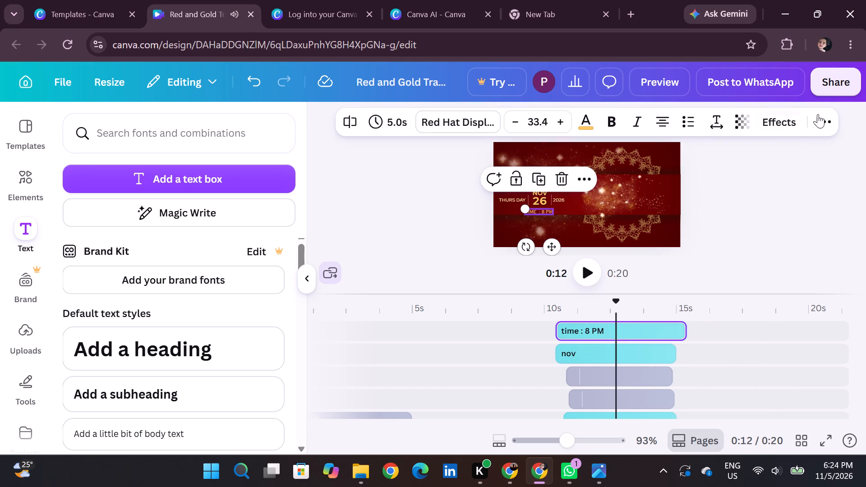
{"action": "left_click", "coordinate": [827, 112]}
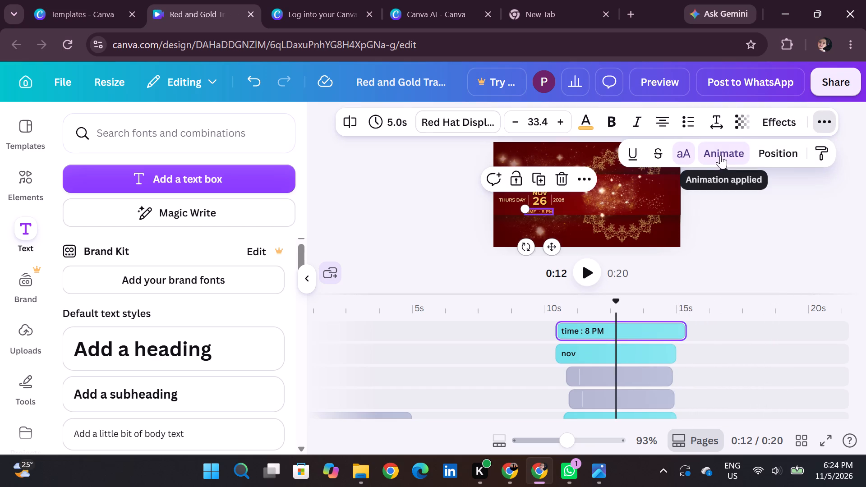
{"action": "left_click", "coordinate": [720, 155]}
{"action": "scroll", "coordinate": [135, 237], "scroll_direction": "up", "scroll_amount": 1}
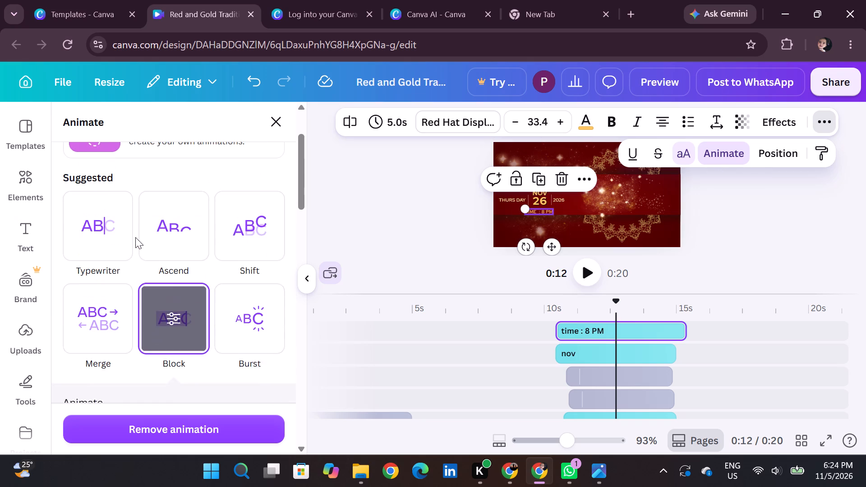
{"action": "scroll", "coordinate": [135, 237], "scroll_direction": "up", "scroll_amount": 1}
{"action": "left_click", "coordinate": [94, 213]}
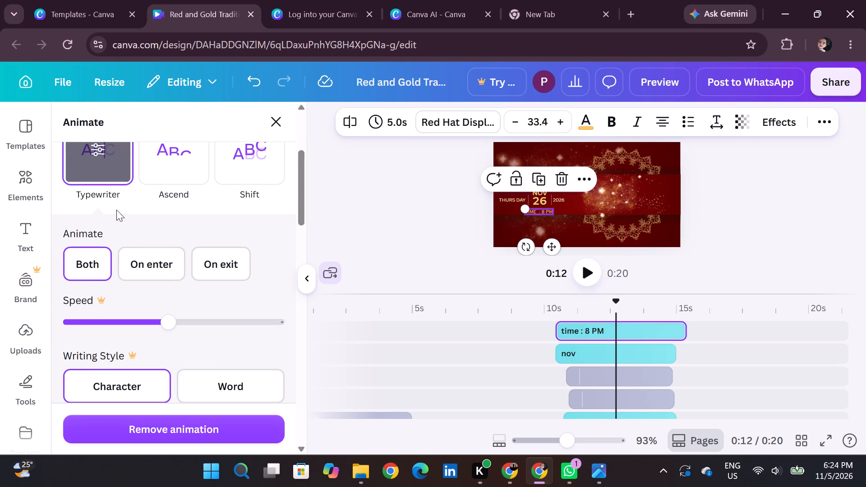
{"action": "left_click", "coordinate": [172, 158]}
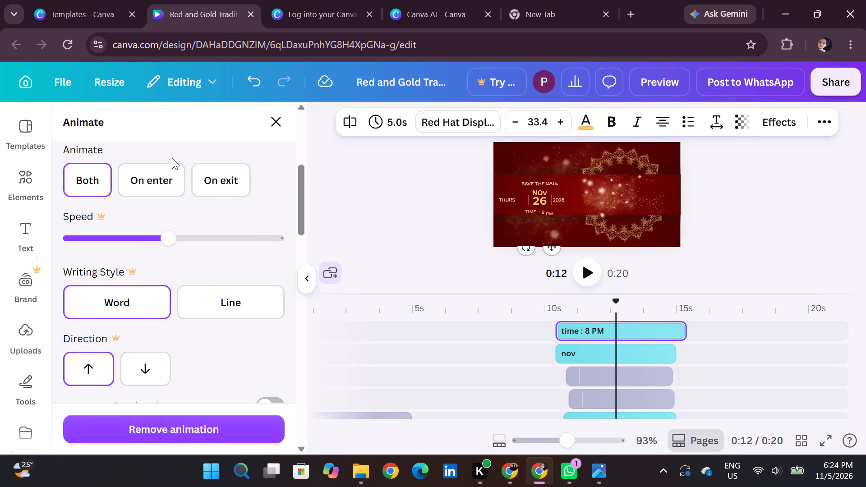
{"action": "left_click", "coordinate": [750, 223]}
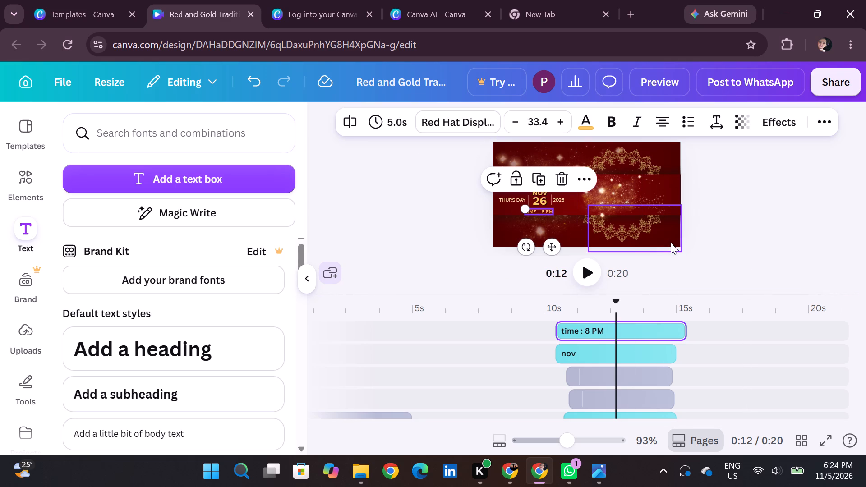
Trim the end of the "time : 8 PM" text on the timeline to a 4.7 s duration and play the section.
{"action": "left_click", "coordinate": [673, 332]}
{"action": "left_click", "coordinate": [625, 335]}
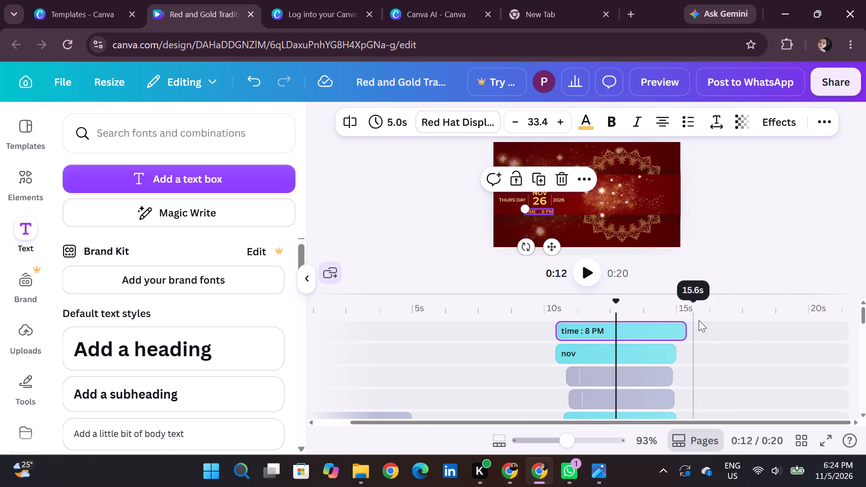
{"action": "left_click_drag", "start_coordinate": [682, 336], "coordinate": [674, 339]}
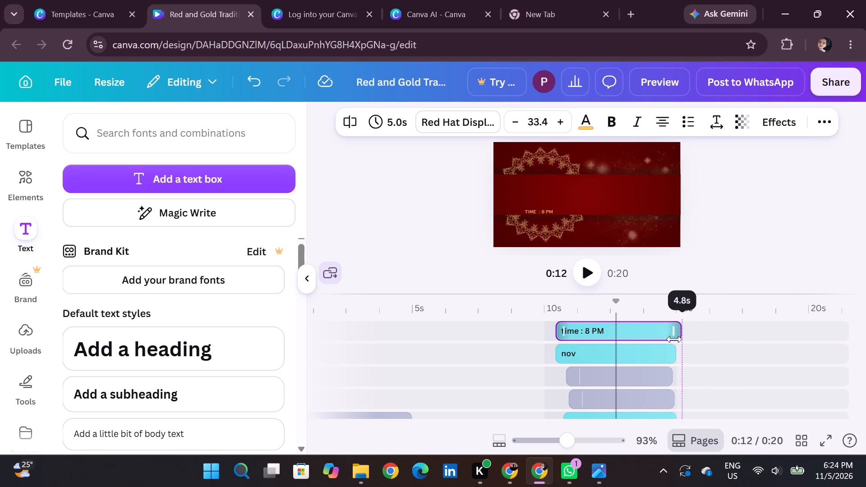
{"action": "left_click_drag", "start_coordinate": [674, 339], "coordinate": [675, 339]}
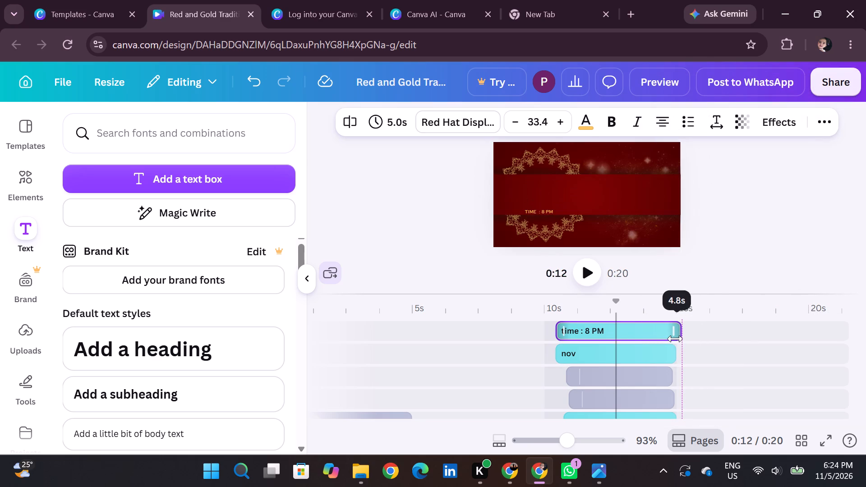
{"action": "left_click_drag", "start_coordinate": [675, 339], "coordinate": [675, 338]}
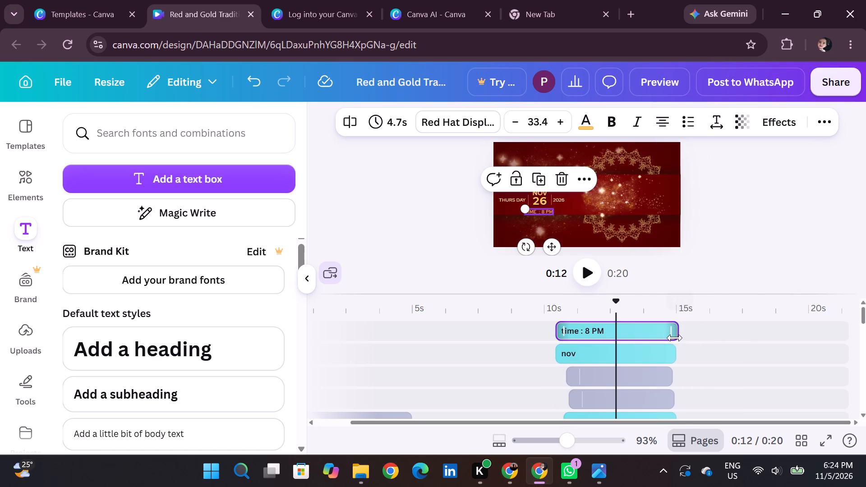
{"action": "left_click", "coordinate": [769, 196]}
{"action": "left_click", "coordinate": [579, 274]}
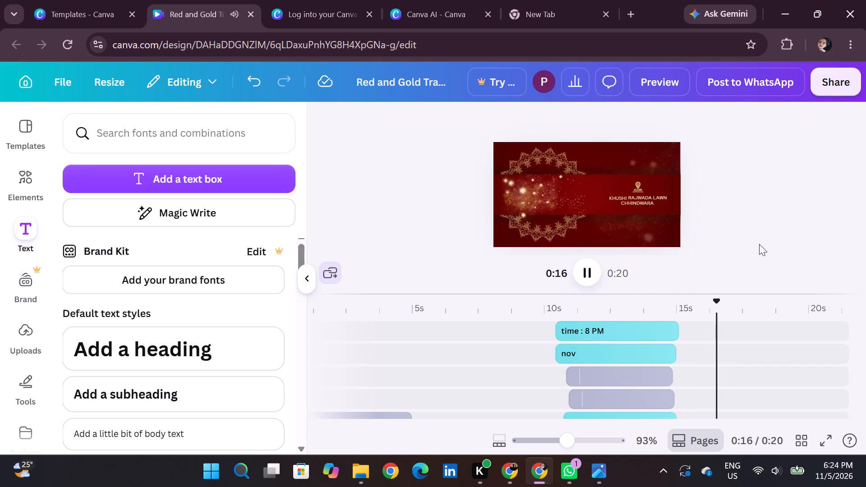
Try the Typewriter animation on the "khushi rajwada lawn chhindwara" venue text, settling on Ascend for both enter and exit.
{"action": "scroll", "coordinate": [654, 411], "scroll_direction": "left", "scroll_amount": 2}
{"action": "scroll", "coordinate": [654, 411], "scroll_direction": "down", "scroll_amount": 1}
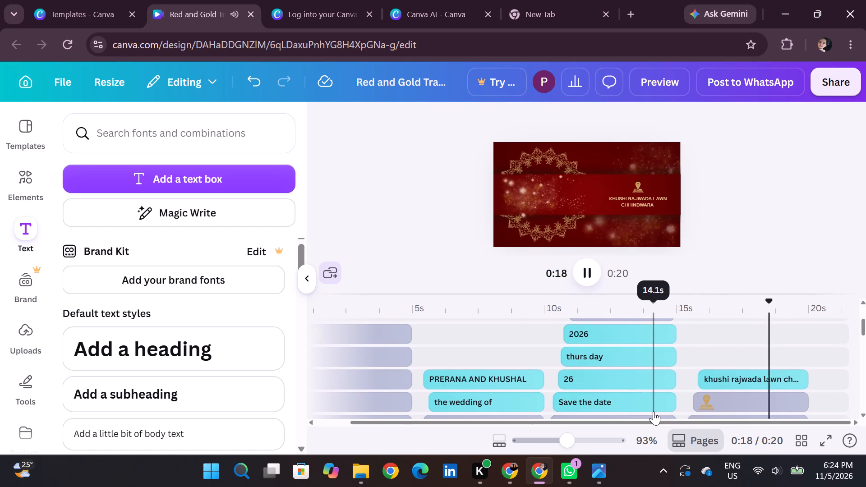
{"action": "left_click", "coordinate": [748, 372]}
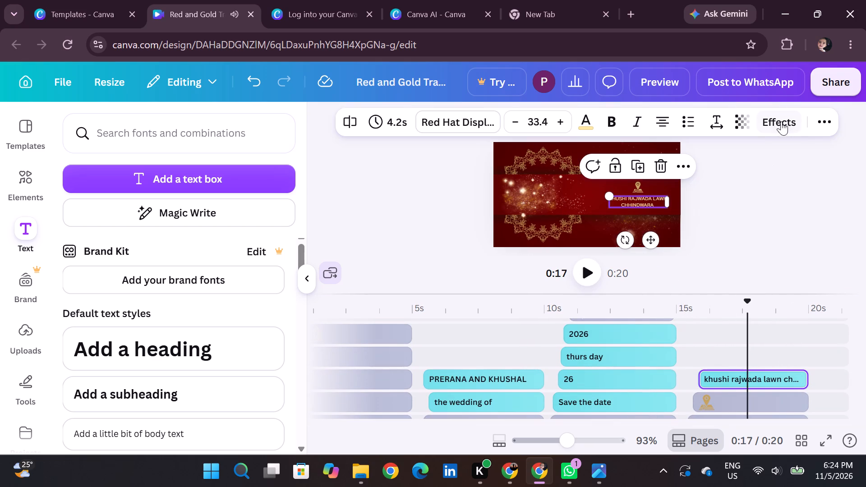
{"action": "left_click", "coordinate": [781, 121]}
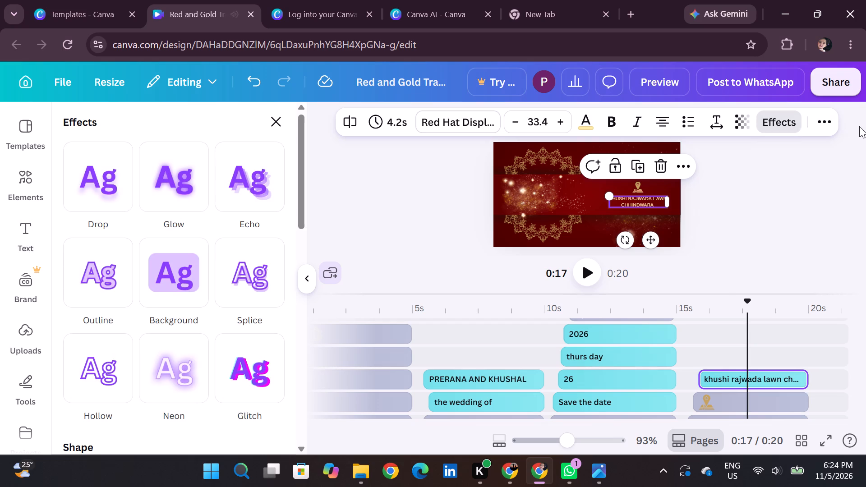
{"action": "left_click", "coordinate": [825, 122]}
{"action": "left_click", "coordinate": [732, 153]}
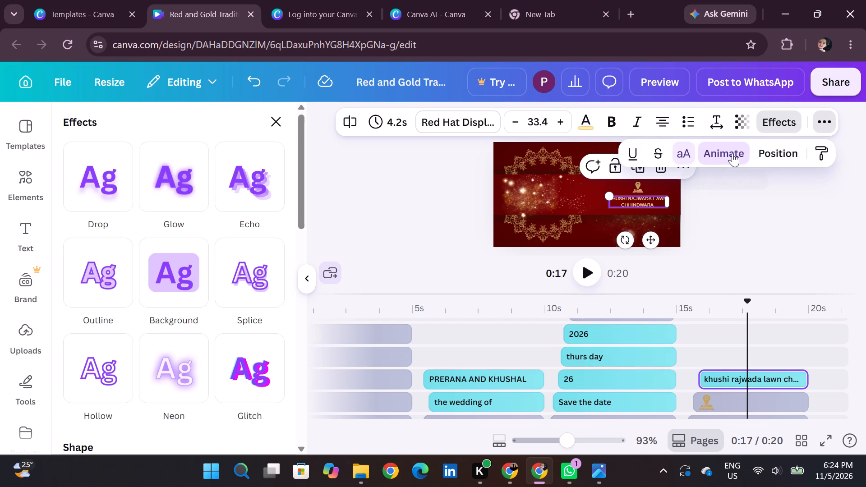
{"action": "scroll", "coordinate": [139, 249], "scroll_direction": "up", "scroll_amount": 2}
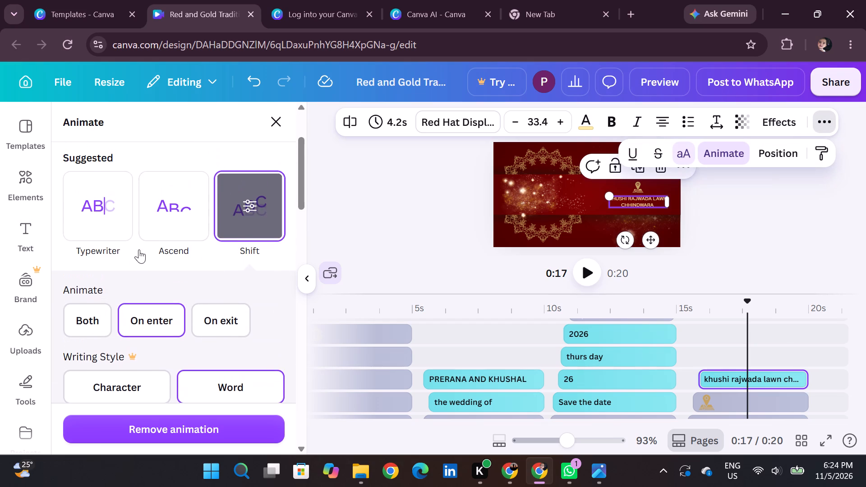
{"action": "scroll", "coordinate": [139, 249], "scroll_direction": "up", "scroll_amount": 1}
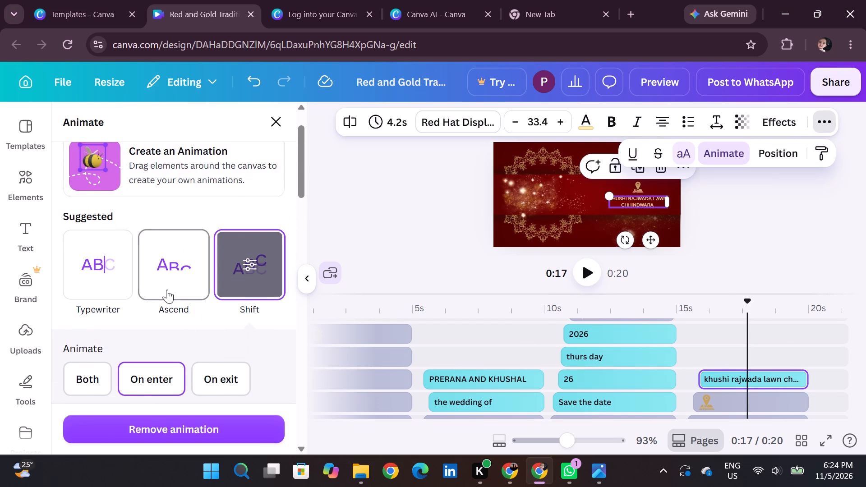
{"action": "scroll", "coordinate": [167, 289], "scroll_direction": "down", "scroll_amount": 1}
{"action": "left_click", "coordinate": [99, 223]}
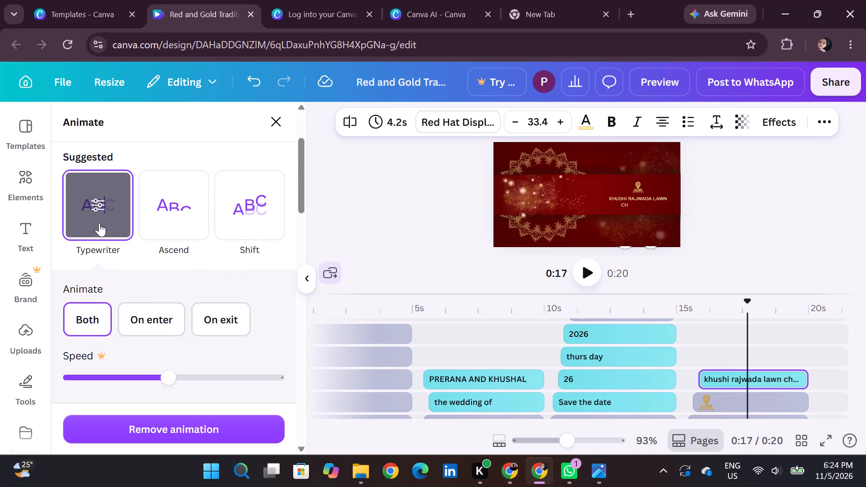
{"action": "left_click", "coordinate": [175, 216]}
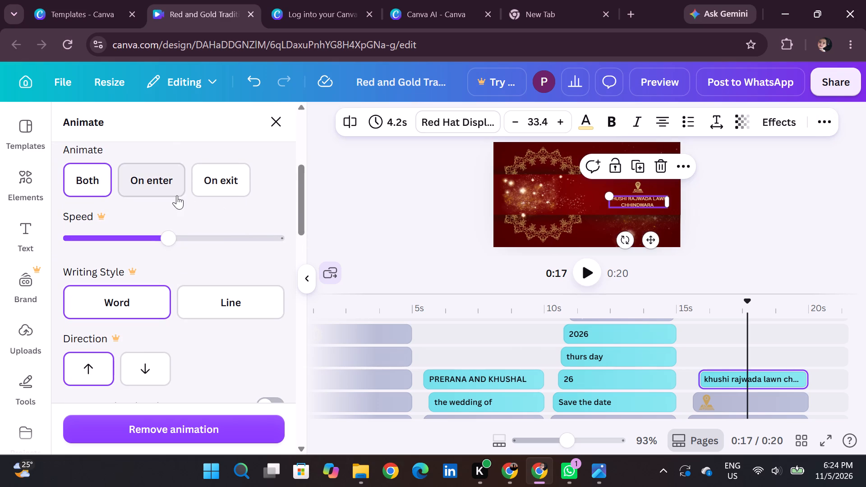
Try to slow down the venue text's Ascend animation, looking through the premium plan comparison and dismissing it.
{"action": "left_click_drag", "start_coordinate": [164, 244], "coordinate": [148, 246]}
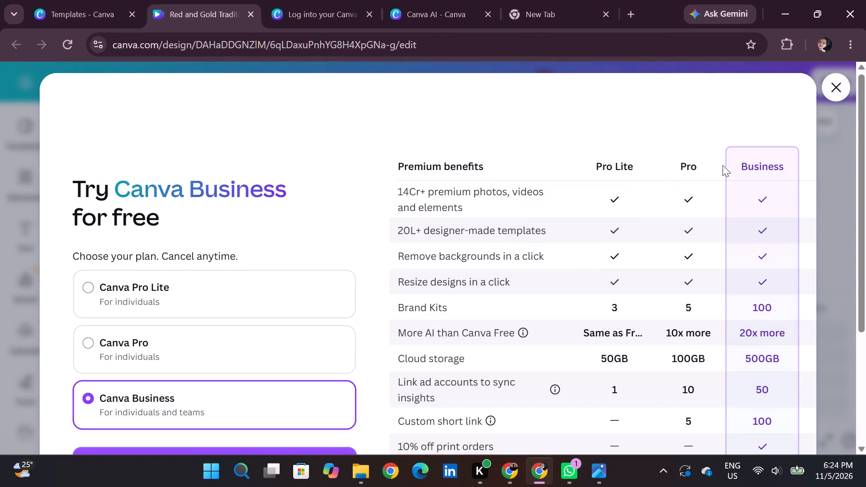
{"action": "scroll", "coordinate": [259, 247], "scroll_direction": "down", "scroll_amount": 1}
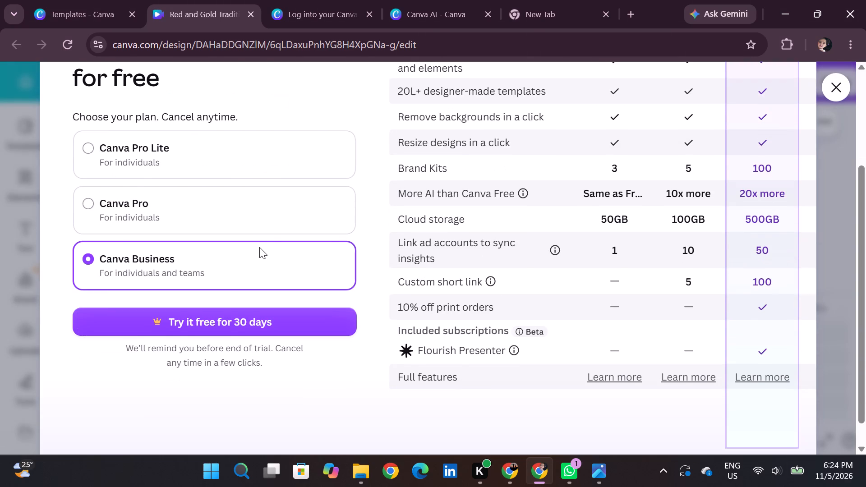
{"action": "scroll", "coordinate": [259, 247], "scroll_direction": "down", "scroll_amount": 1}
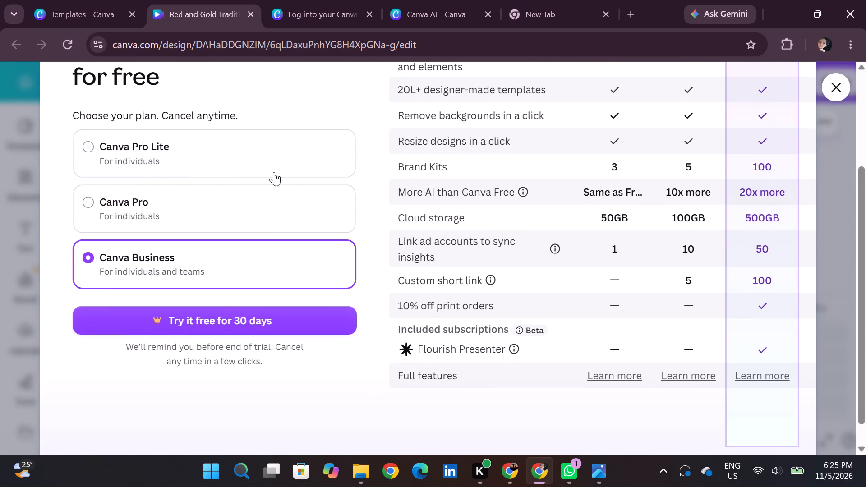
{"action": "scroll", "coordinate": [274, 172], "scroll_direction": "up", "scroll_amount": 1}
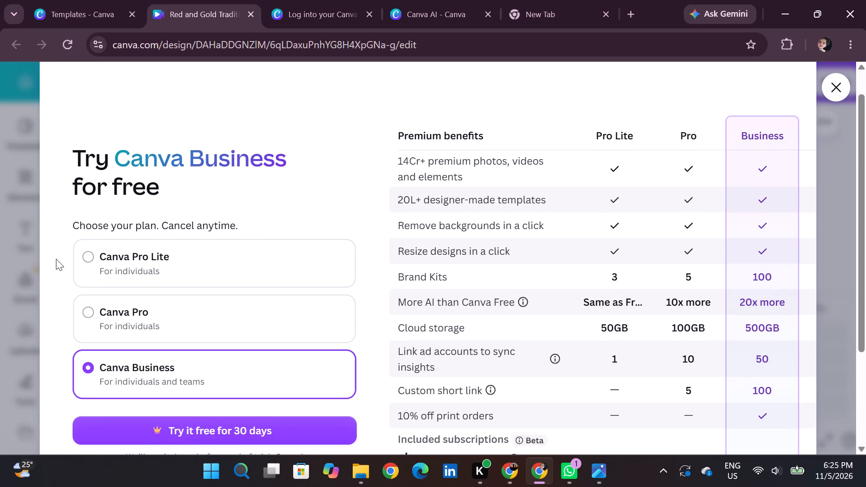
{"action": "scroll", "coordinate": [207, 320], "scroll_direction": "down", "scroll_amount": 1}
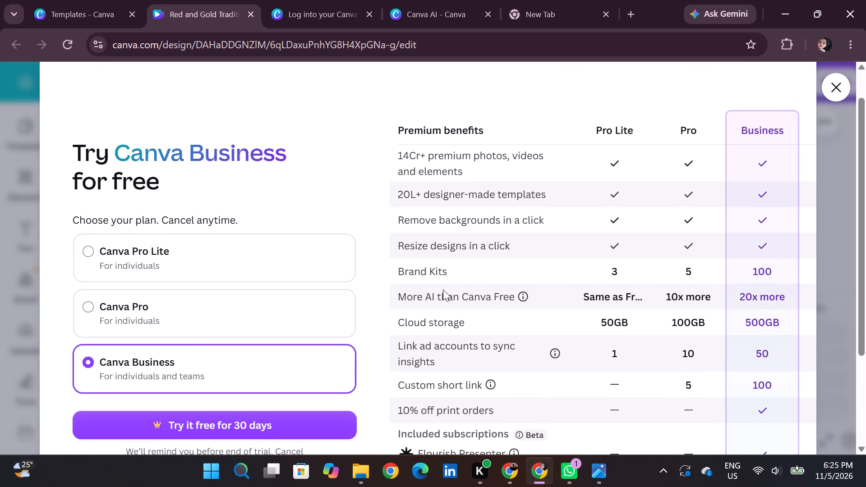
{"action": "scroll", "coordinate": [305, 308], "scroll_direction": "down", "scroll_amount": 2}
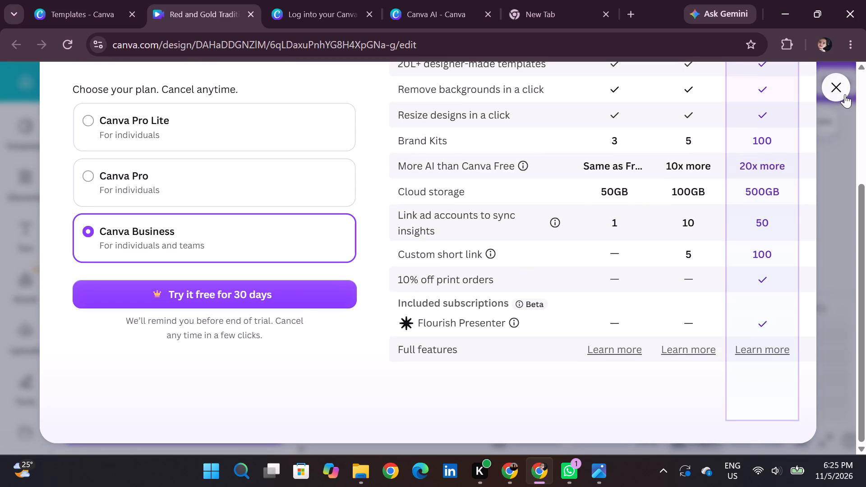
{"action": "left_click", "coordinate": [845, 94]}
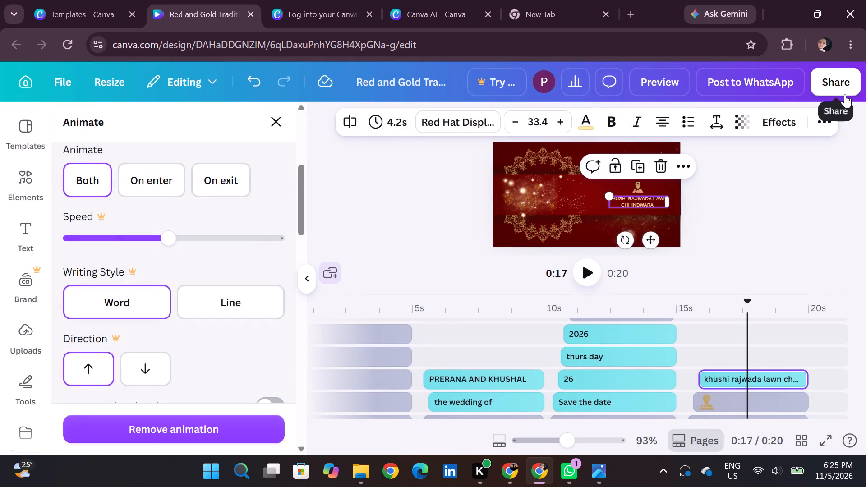
Deselect the venue text and play the last page of the video through to its end.
{"action": "left_click", "coordinate": [775, 245]}
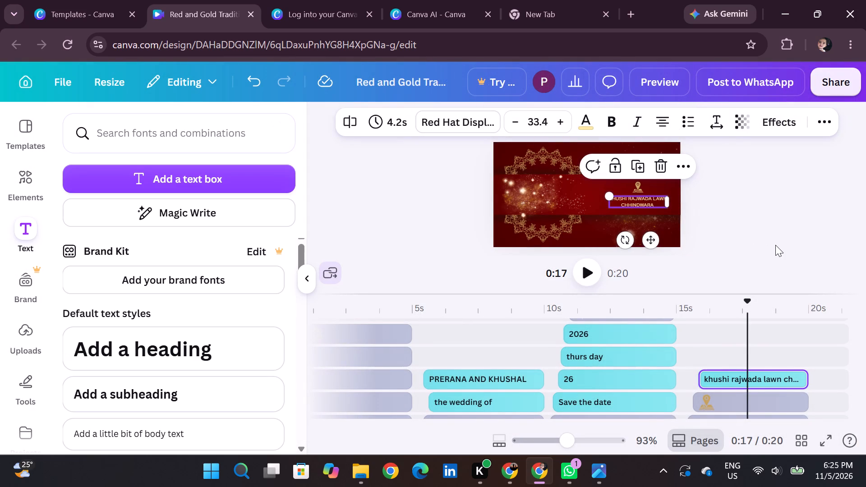
{"action": "left_click", "coordinate": [705, 234]}
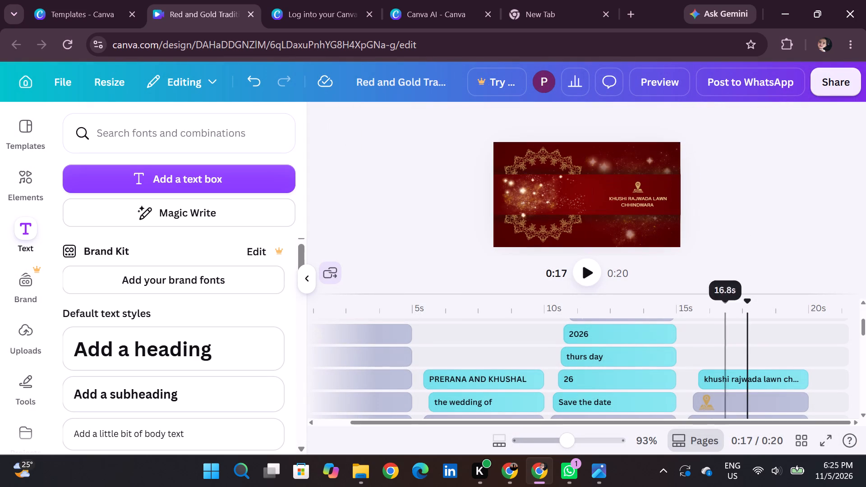
{"action": "left_click", "coordinate": [583, 269]}
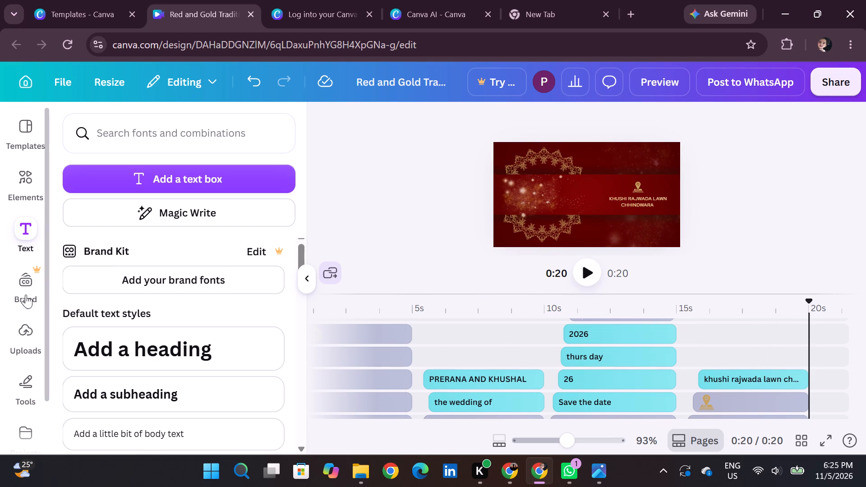
Apply the Ganesha emblem page from the Red and Gold Traditional Wedding Invitation Video template at the end of the video.
{"action": "left_click", "coordinate": [28, 145]}
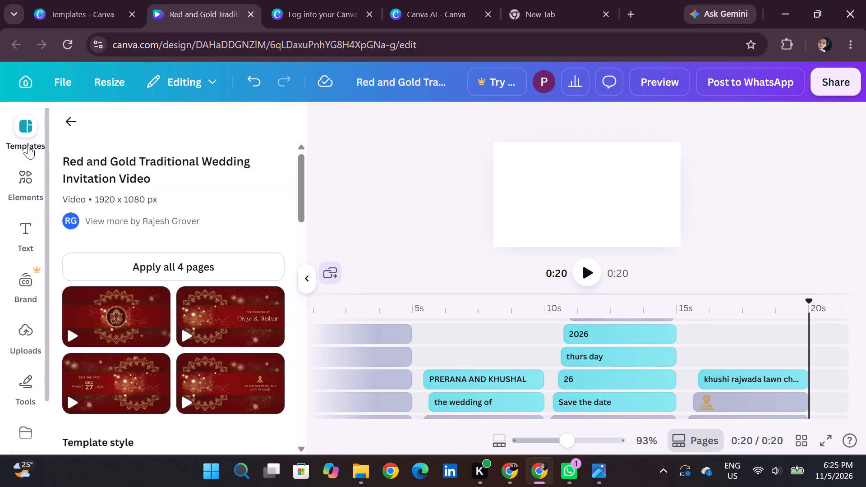
{"action": "scroll", "coordinate": [514, 421], "scroll_direction": "left", "scroll_amount": 2}
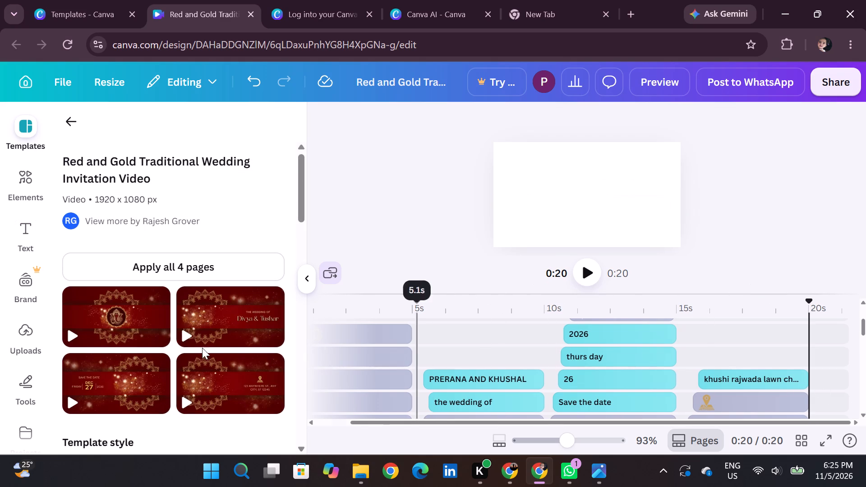
{"action": "left_click", "coordinate": [121, 315]}
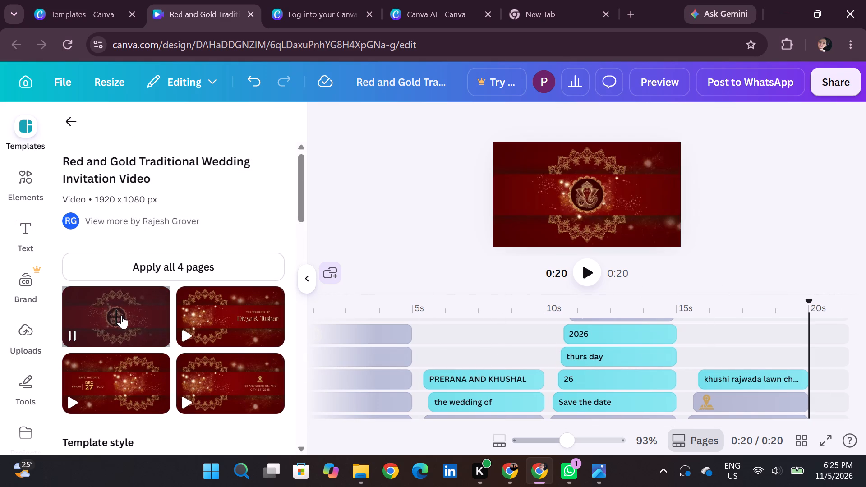
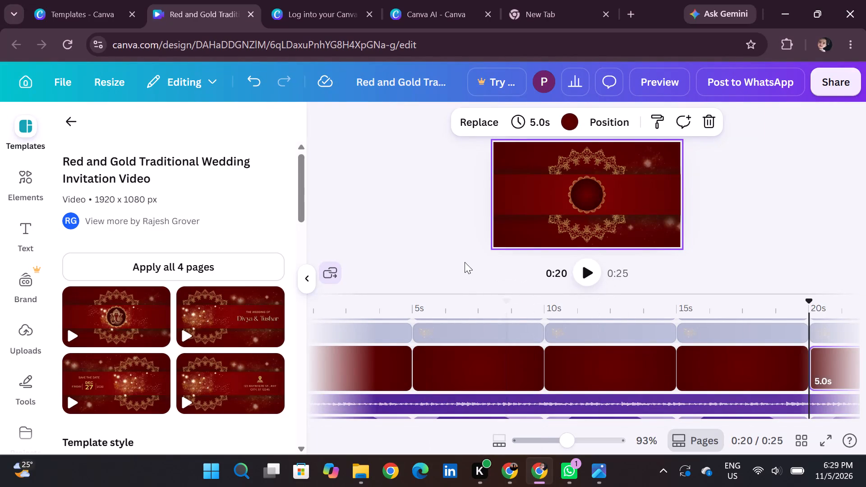
Play the newly added Ganesha emblem page at the end of the video.
{"action": "scroll", "coordinate": [465, 262], "scroll_direction": "up", "scroll_amount": 7}
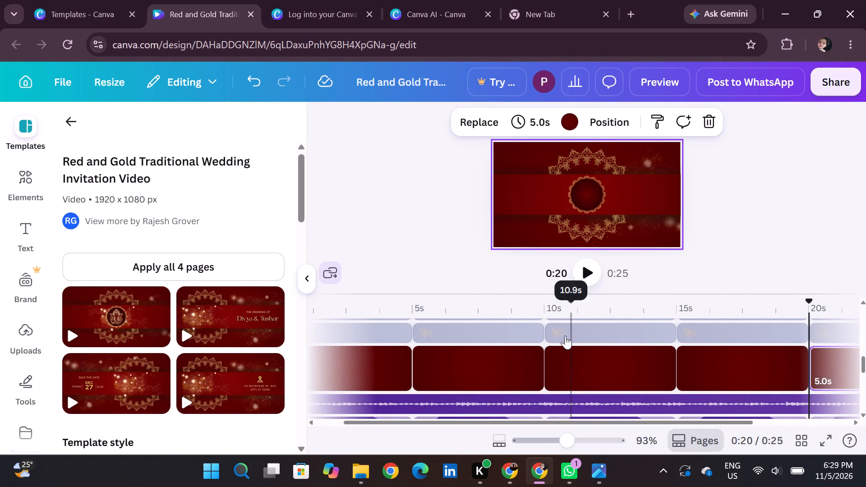
{"action": "scroll", "coordinate": [723, 335], "scroll_direction": "right", "scroll_amount": 3}
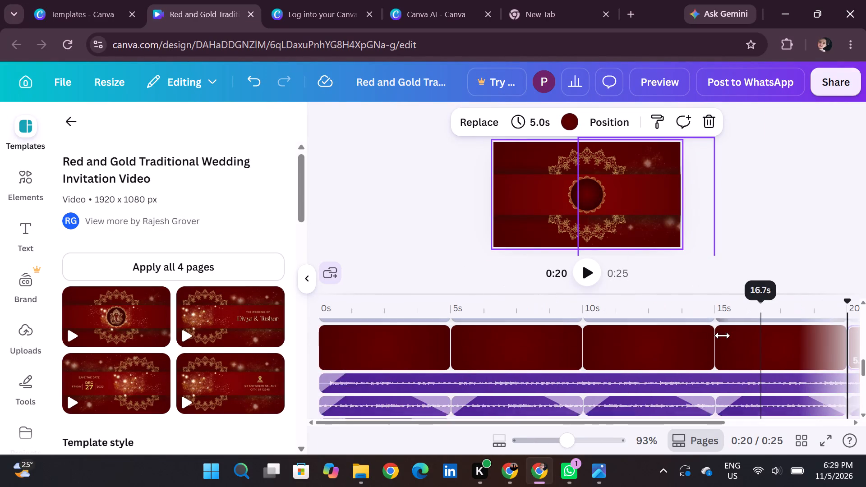
{"action": "scroll", "coordinate": [723, 335], "scroll_direction": "right", "scroll_amount": 1}
{"action": "scroll", "coordinate": [352, 364], "scroll_direction": "up", "scroll_amount": 10}
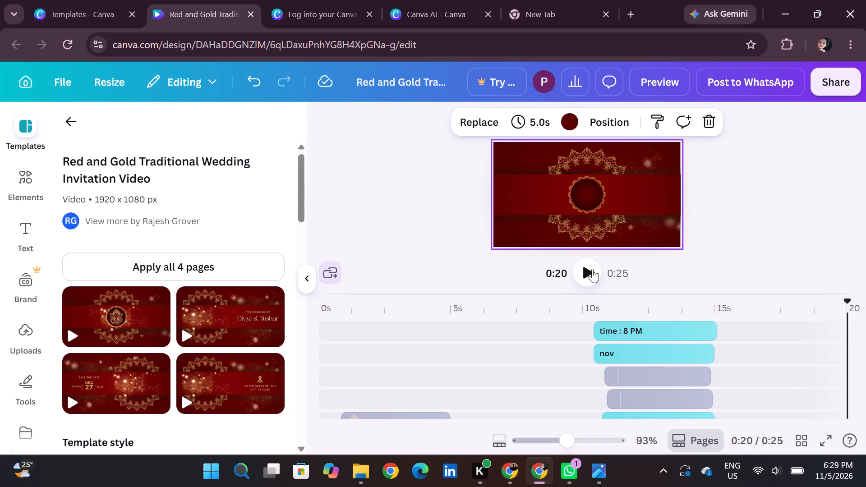
{"action": "left_click", "coordinate": [580, 271]}
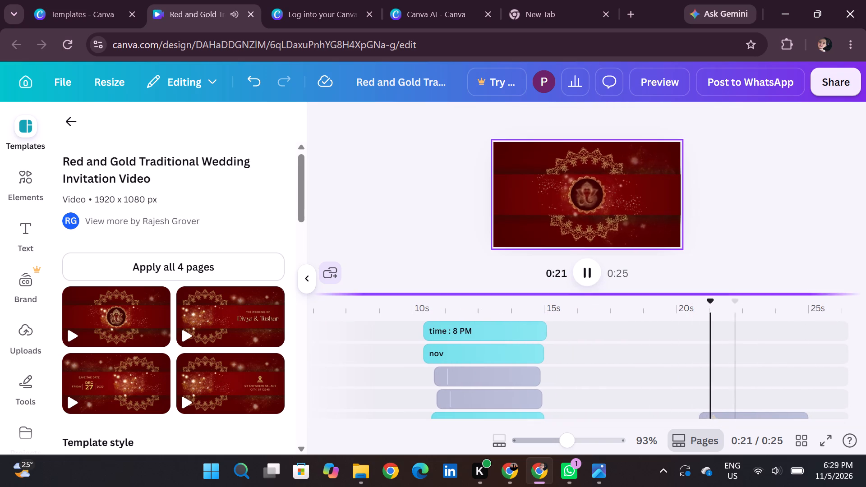
Move the playhead back to the start of the video and play it from 0:00.
{"action": "left_click_drag", "start_coordinate": [736, 305], "coordinate": [733, 306]}
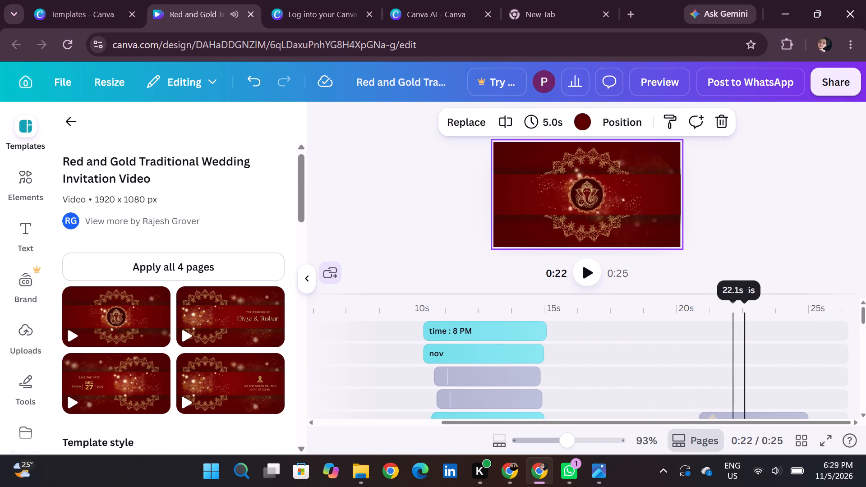
{"action": "left_click_drag", "start_coordinate": [733, 306], "coordinate": [224, 306]}
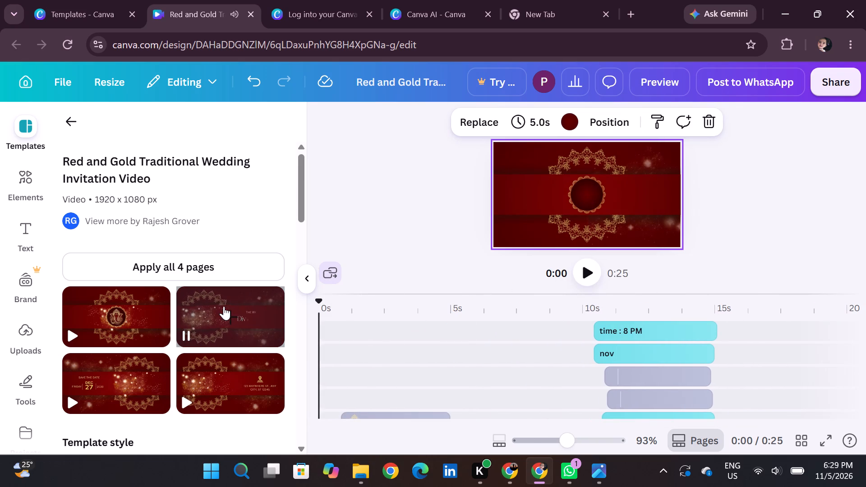
{"action": "left_click", "coordinate": [585, 278]}
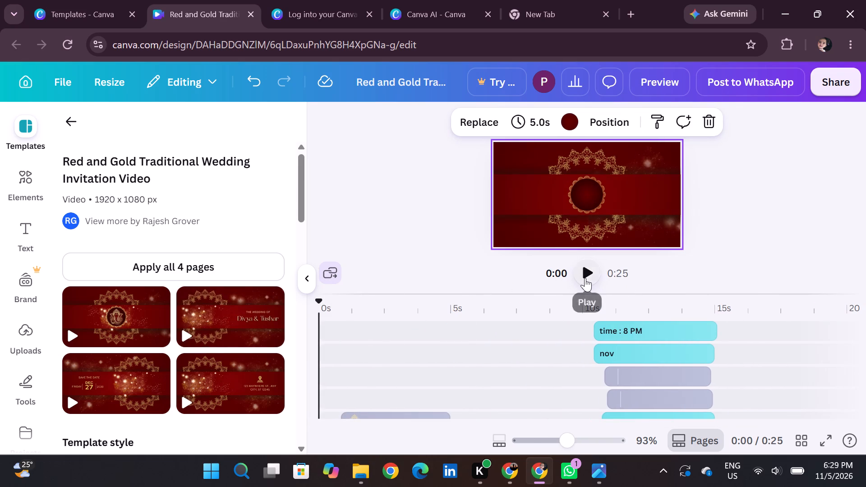
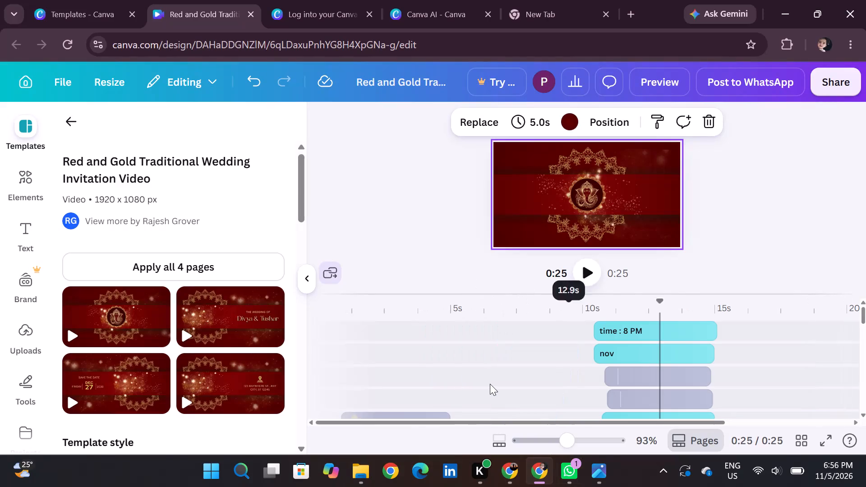
Play the whole wedding invitation video from the start through the closing Ganesha emblem page.
{"action": "scroll", "coordinate": [490, 384], "scroll_direction": "right", "scroll_amount": 6}
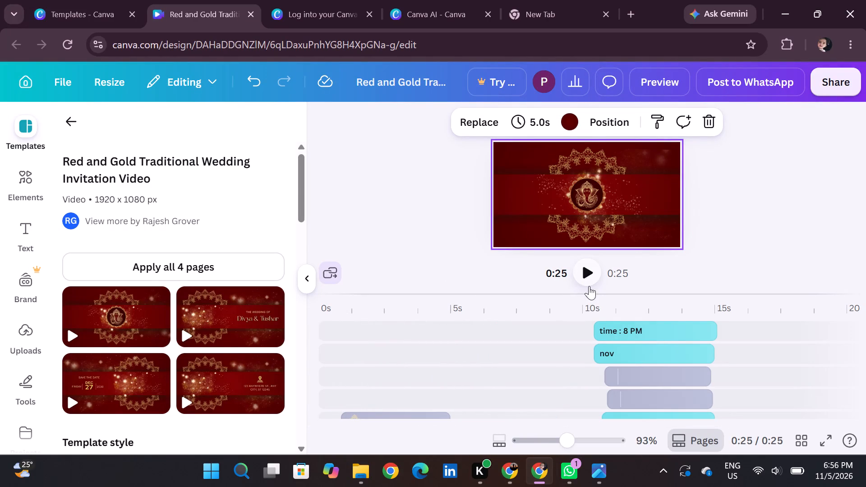
{"action": "left_click", "coordinate": [589, 283]}
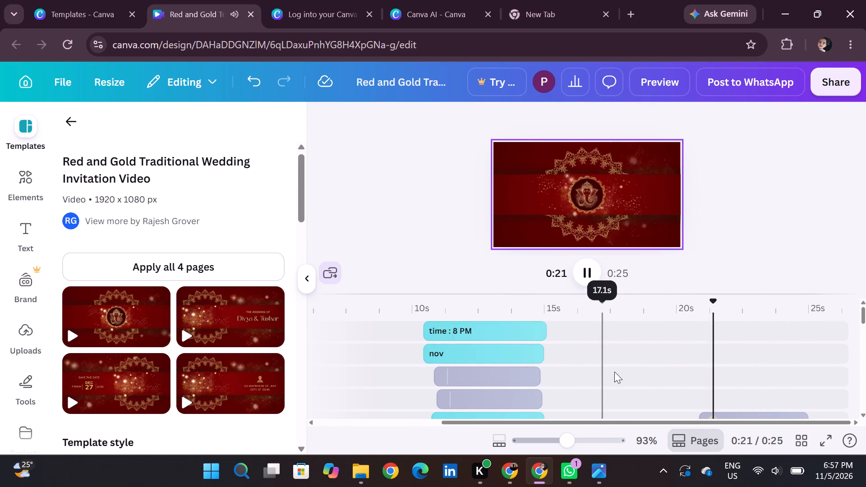
{"action": "scroll", "coordinate": [696, 377], "scroll_direction": "left", "scroll_amount": 1}
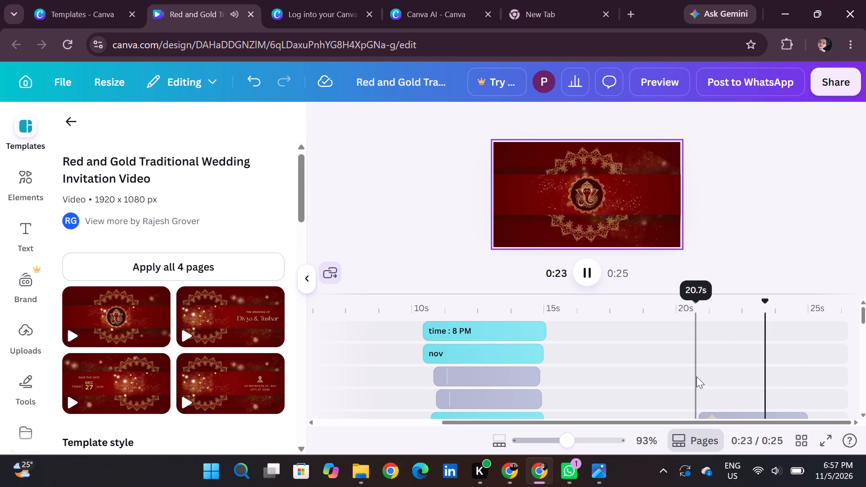
{"action": "scroll", "coordinate": [696, 377], "scroll_direction": "left", "scroll_amount": 1}
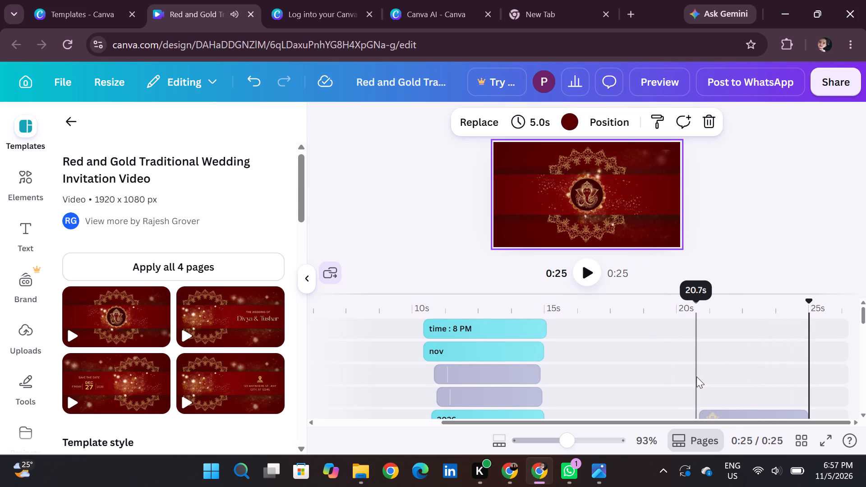
Switch to the blank New Tab page and clear the leftover text THURS from the Google search box.
{"action": "left_click", "coordinate": [536, 17]}
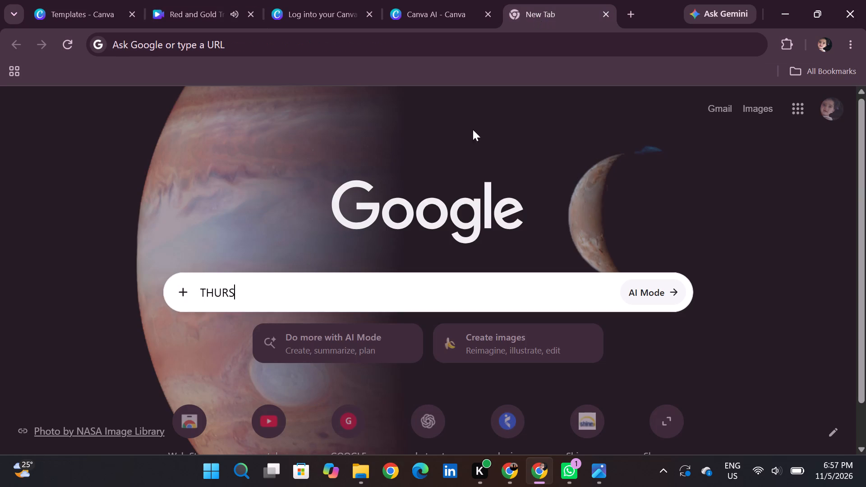
{"action": "left_click", "coordinate": [362, 285]}
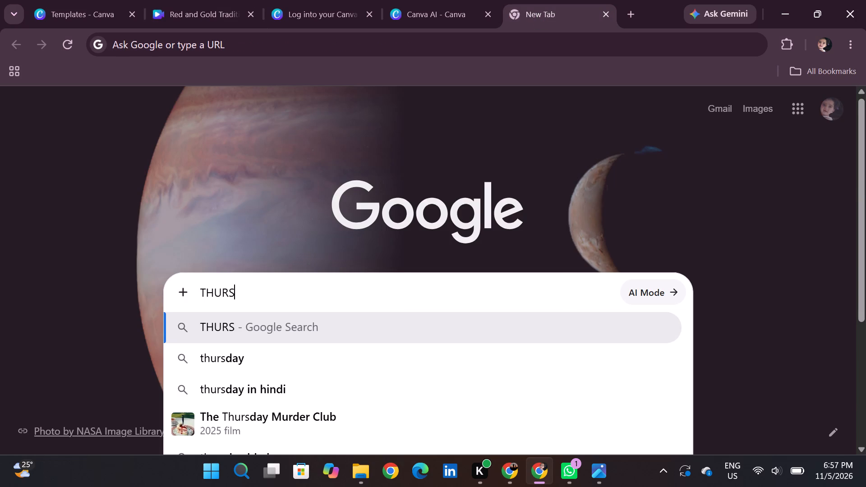
{"action": "key", "text": "BackSpace"}
{"action": "key", "text": "BackSpace"}
{"action": "key", "text": "BackSpace"}
{"action": "key", "text": "BackSpace"}
{"action": "key", "text": "BackSpace"}
{"action": "key", "text": "BackSpace"}
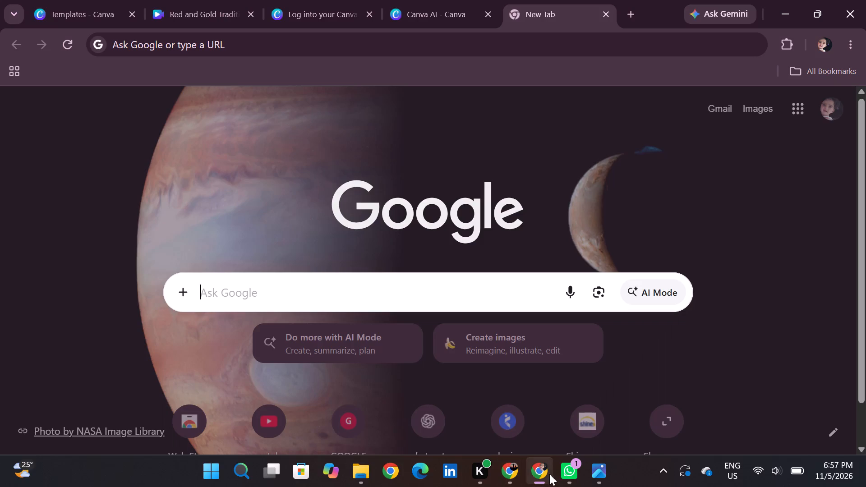
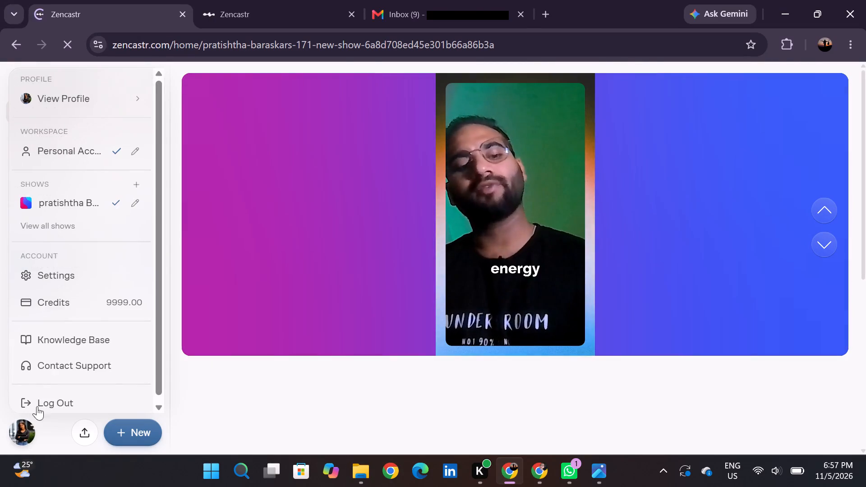
Open the account's credits option in Zencastr to view the postproduction credit packages and prices.
{"action": "scroll", "coordinate": [51, 395], "scroll_direction": "down", "scroll_amount": 1}
{"action": "left_click", "coordinate": [99, 298]}
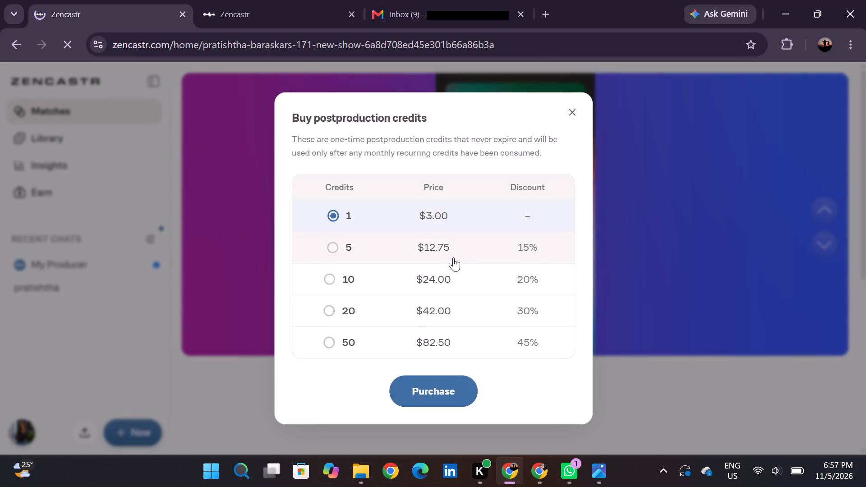
Look over the postproduction credit packages and close the purchase dialog without buying any.
{"action": "scroll", "coordinate": [453, 257], "scroll_direction": "down", "scroll_amount": 3}
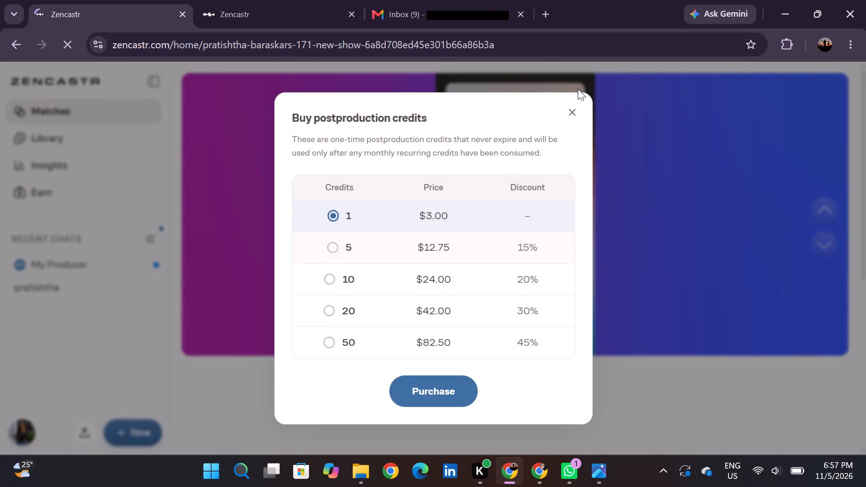
{"action": "left_click", "coordinate": [575, 108]}
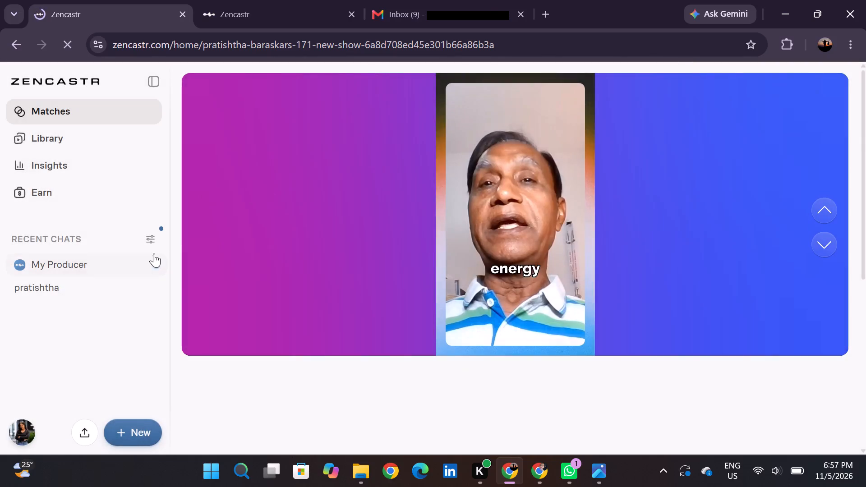
Open the Earn section and examine its offers, from the Diwali streak and identity verification down to the FAQs.
{"action": "left_click", "coordinate": [56, 198]}
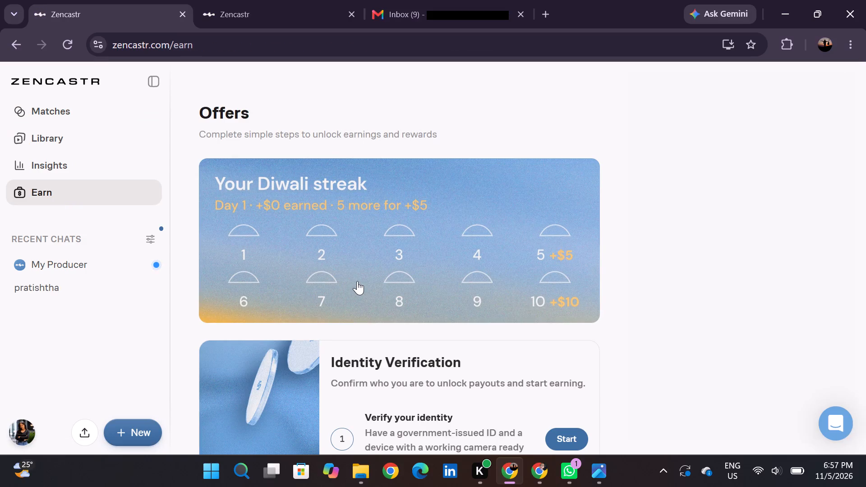
{"action": "scroll", "coordinate": [357, 281], "scroll_direction": "down", "scroll_amount": 2}
{"action": "scroll", "coordinate": [357, 281], "scroll_direction": "up", "scroll_amount": 1}
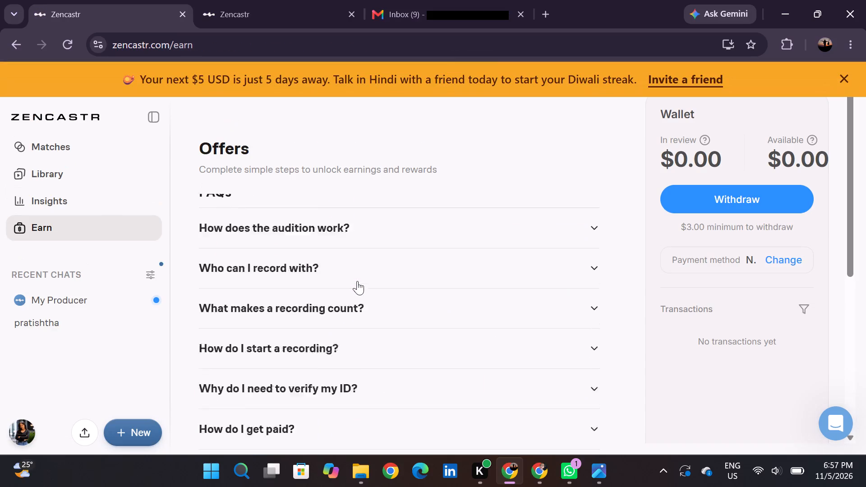
{"action": "scroll", "coordinate": [357, 281], "scroll_direction": "up", "scroll_amount": 4}
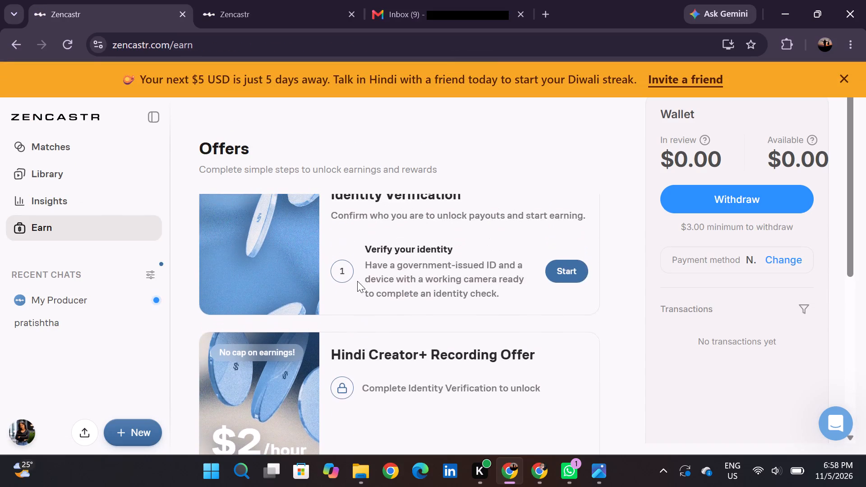
{"action": "scroll", "coordinate": [357, 281], "scroll_direction": "up", "scroll_amount": 1}
{"action": "scroll", "coordinate": [357, 281], "scroll_direction": "down", "scroll_amount": 1}
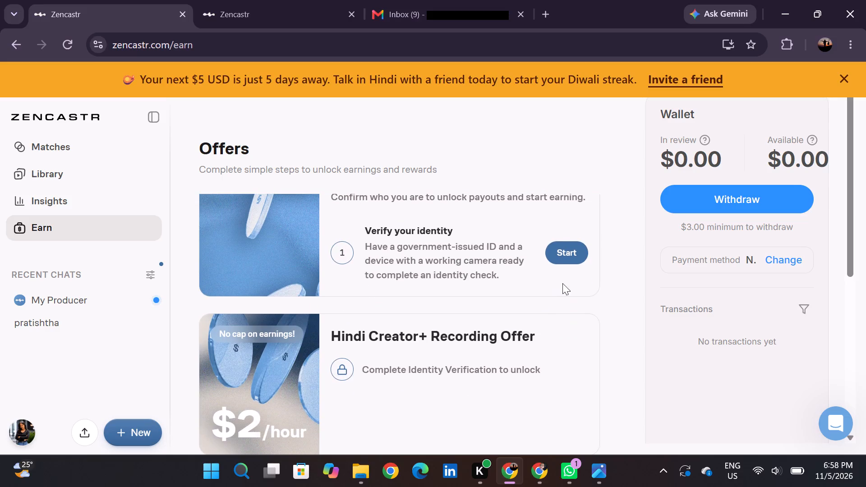
Start the identity verification offer and examine the Identity Verification section of the account settings.
{"action": "left_click", "coordinate": [568, 259]}
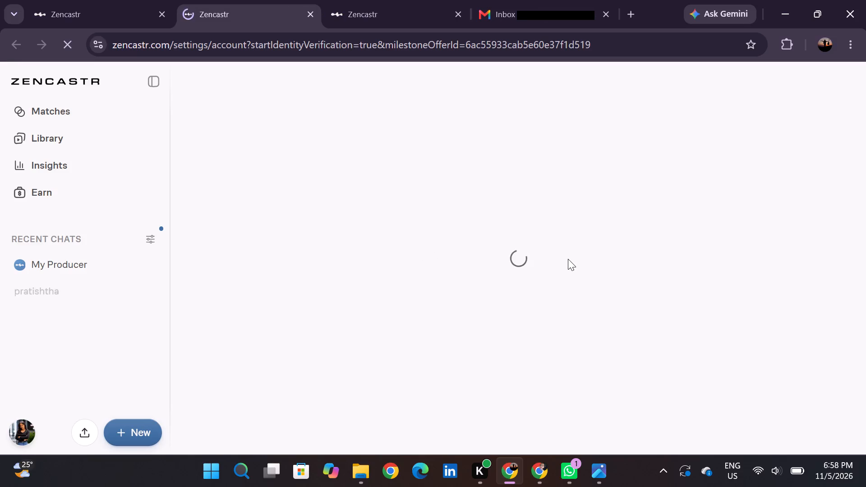
{"action": "scroll", "coordinate": [521, 318], "scroll_direction": "down", "scroll_amount": 3}
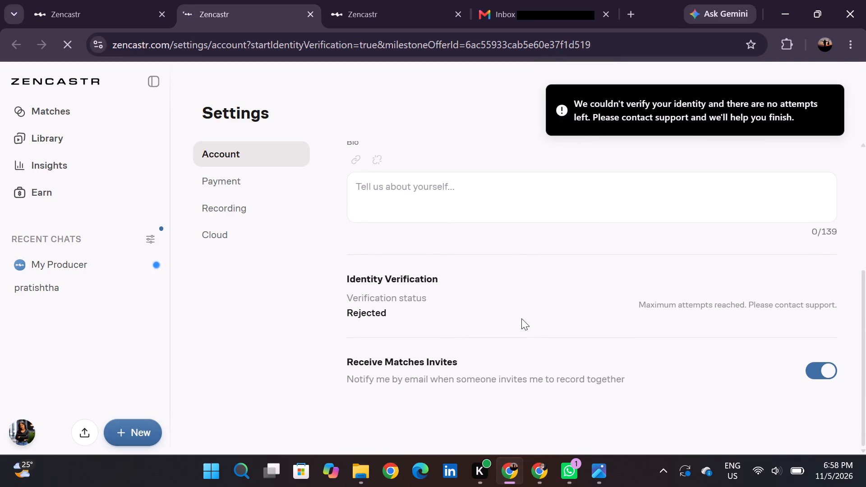
{"action": "scroll", "coordinate": [521, 318], "scroll_direction": "down", "scroll_amount": 1}
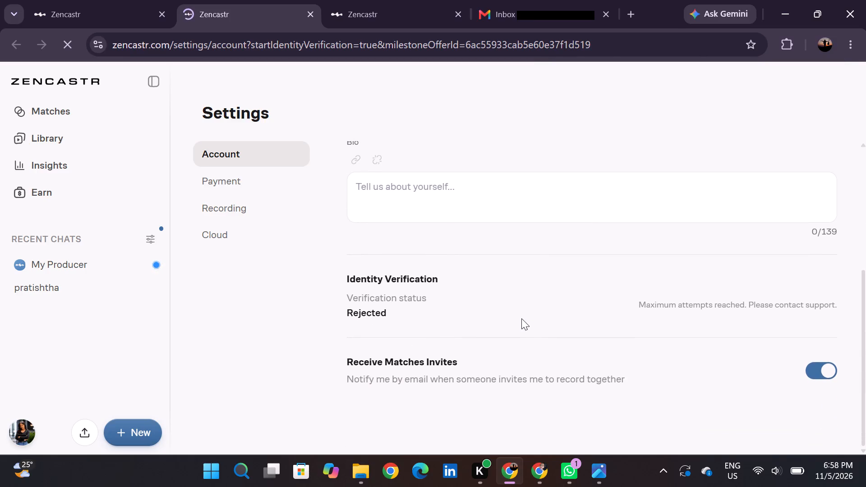
{"action": "scroll", "coordinate": [521, 318], "scroll_direction": "down", "scroll_amount": 1}
Review the Recording settings and the Payment settings, including the plan, billing status and payment source.
{"action": "left_click", "coordinate": [249, 208]}
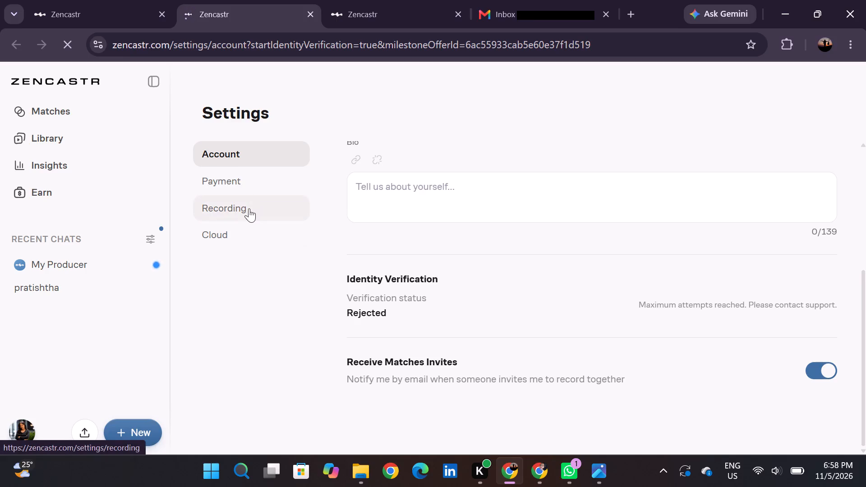
{"action": "left_click", "coordinate": [253, 181]}
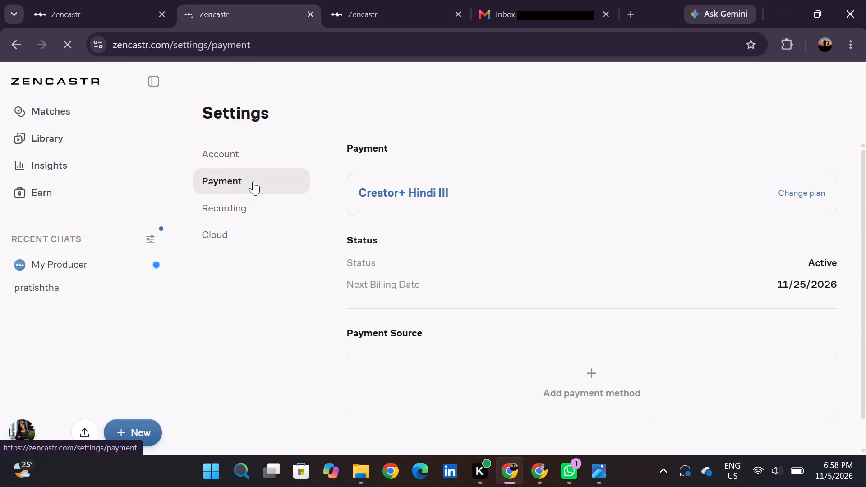
{"action": "left_click", "coordinate": [405, 192]}
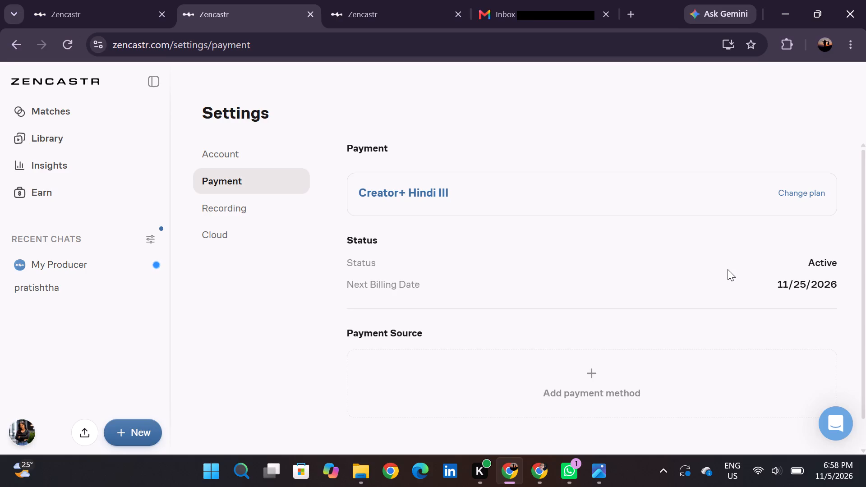
{"action": "scroll", "coordinate": [646, 296], "scroll_direction": "down", "scroll_amount": 1}
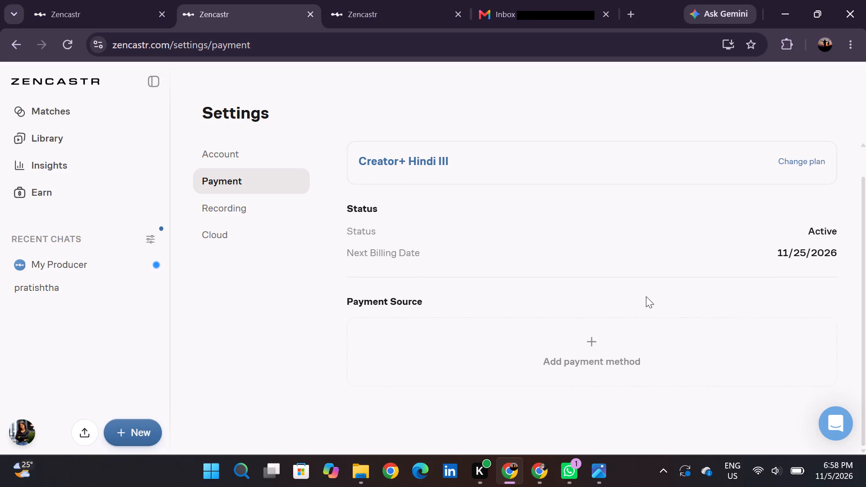
{"action": "scroll", "coordinate": [646, 296], "scroll_direction": "down", "scroll_amount": 3}
Open the My Producer chat and read its latest offer and milestones.
{"action": "left_click", "coordinate": [83, 265]}
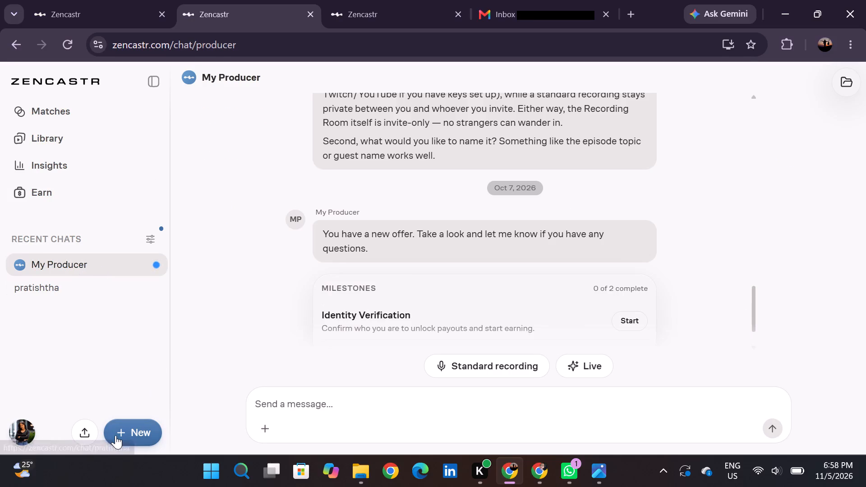
{"action": "scroll", "coordinate": [306, 337], "scroll_direction": "down", "scroll_amount": 1}
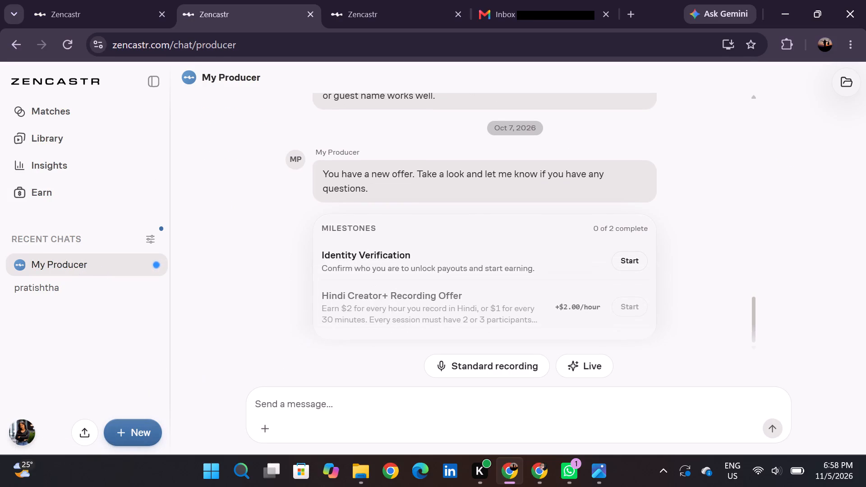
{"action": "scroll", "coordinate": [425, 261], "scroll_direction": "down", "scroll_amount": 2}
{"action": "scroll", "coordinate": [187, 277], "scroll_direction": "up", "scroll_amount": 2}
View the Matches page and check the Library for active recordings.
{"action": "left_click", "coordinate": [110, 119]}
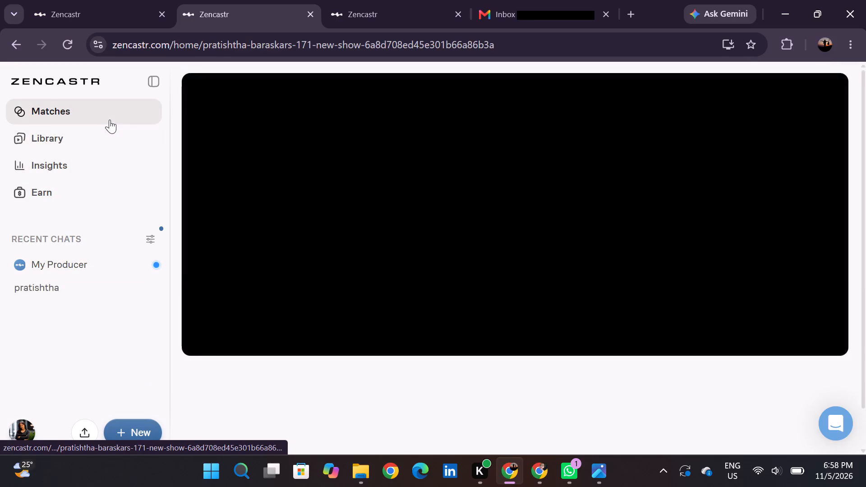
{"action": "left_click", "coordinate": [128, 144]}
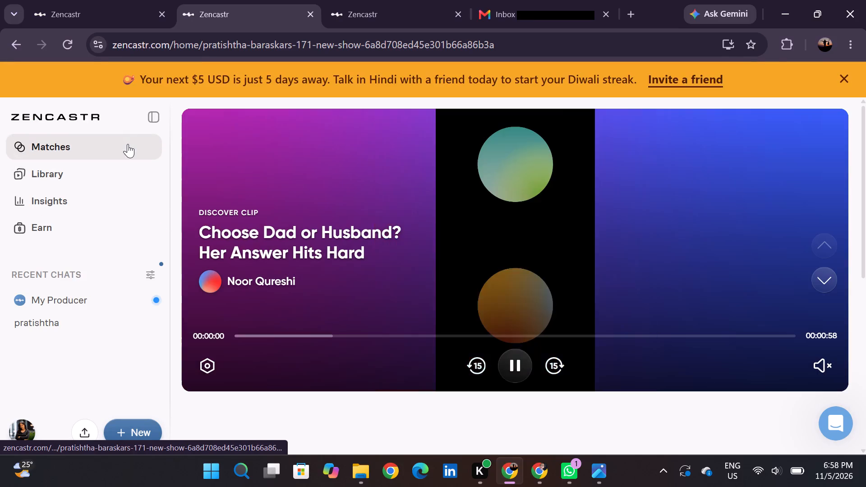
{"action": "left_click", "coordinate": [114, 174]}
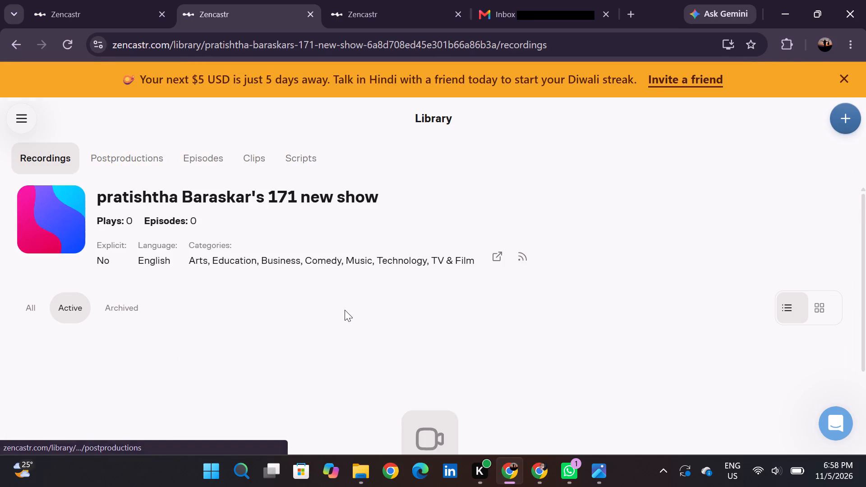
{"action": "scroll", "coordinate": [345, 310], "scroll_direction": "down", "scroll_amount": 1}
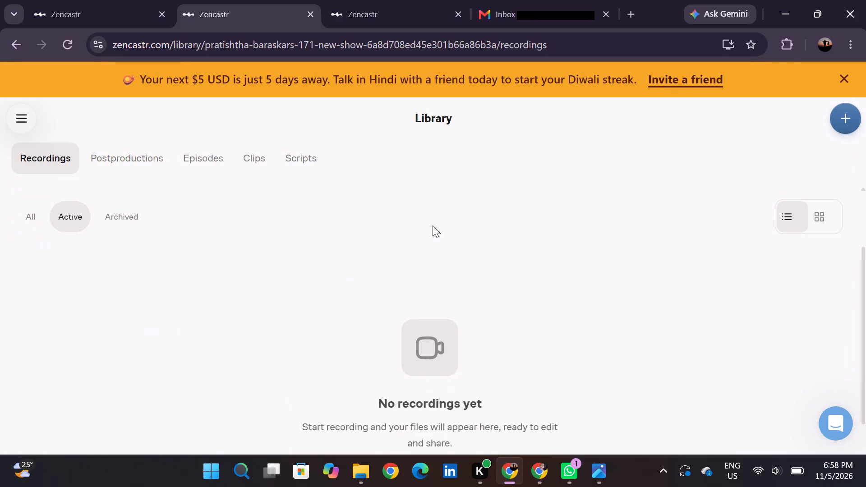
{"action": "left_click", "coordinate": [430, 358]}
{"action": "scroll", "coordinate": [538, 440], "scroll_direction": "down", "scroll_amount": 2}
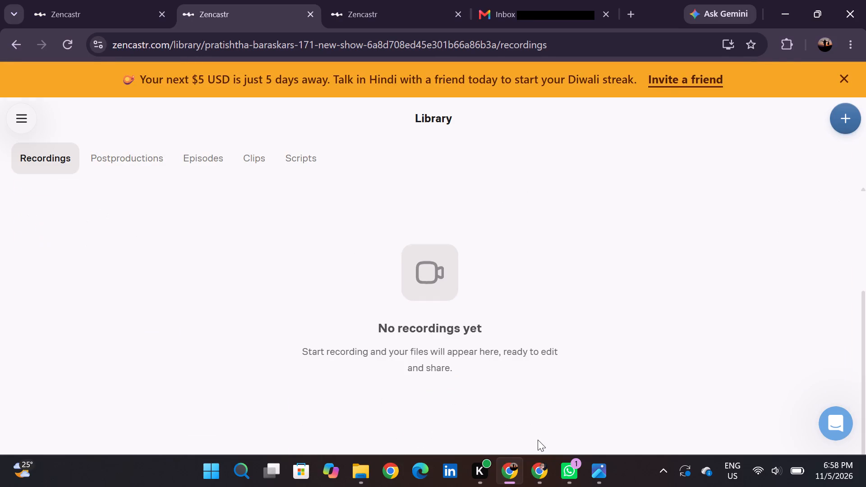
{"action": "scroll", "coordinate": [538, 440], "scroll_direction": "down", "scroll_amount": 4}
{"action": "double_click", "coordinate": [521, 273]}
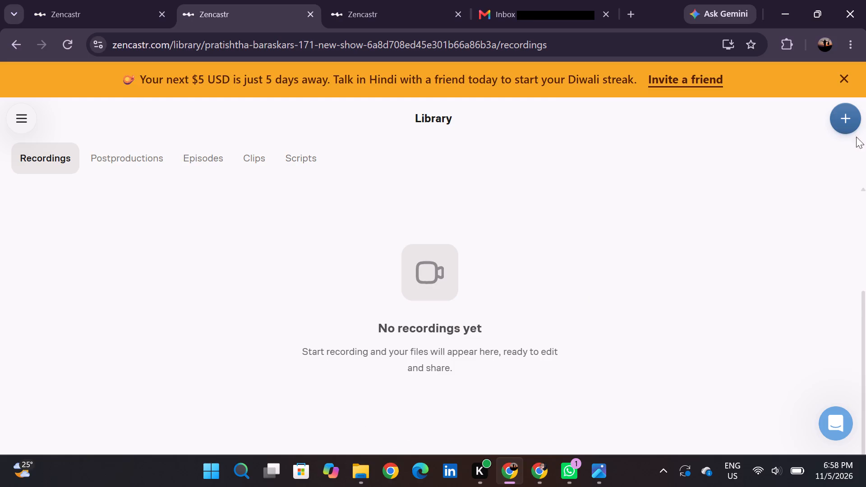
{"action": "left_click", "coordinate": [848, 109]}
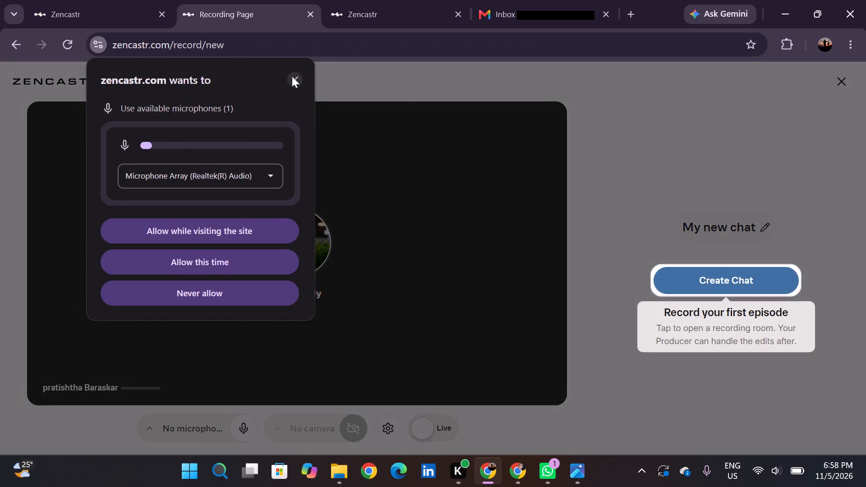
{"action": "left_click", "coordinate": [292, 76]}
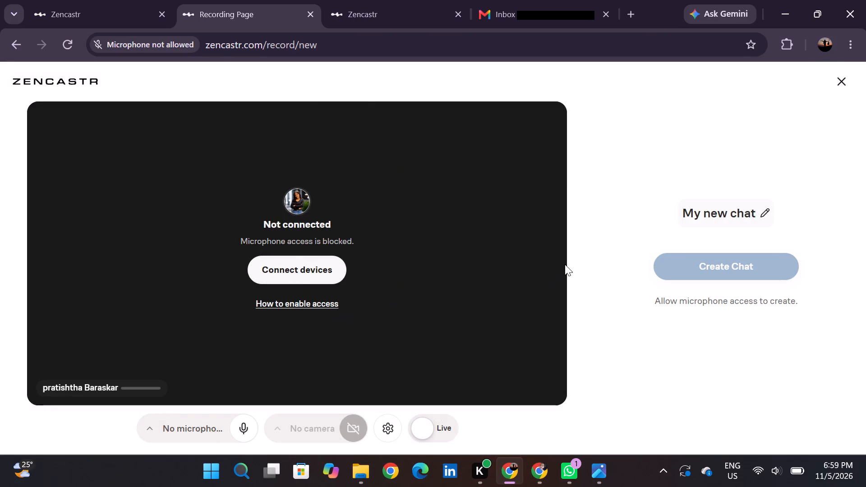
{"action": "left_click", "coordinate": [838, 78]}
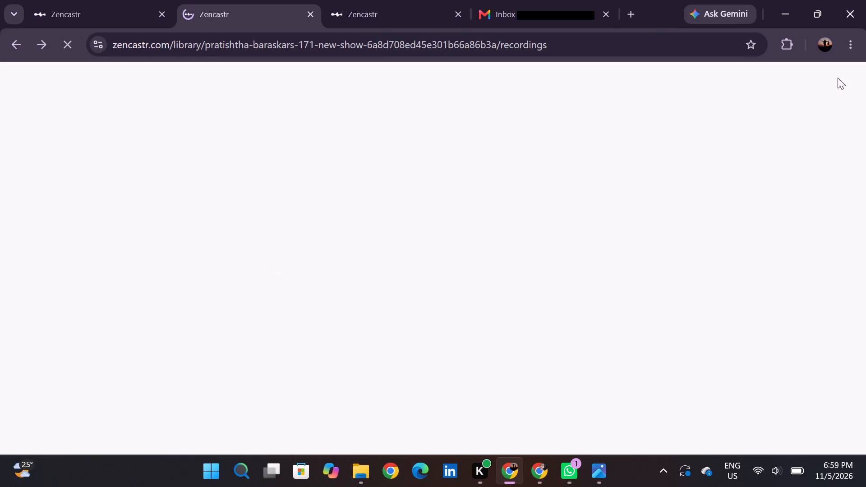
Close the extra Zencastr Library tab and return to the top of the Earn offers page.
{"action": "left_click", "coordinate": [246, 6]}
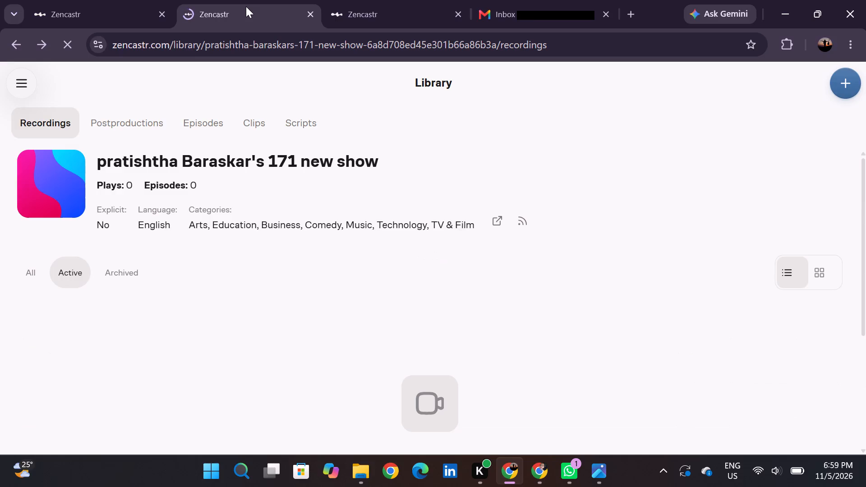
{"action": "left_click", "coordinate": [313, 14]}
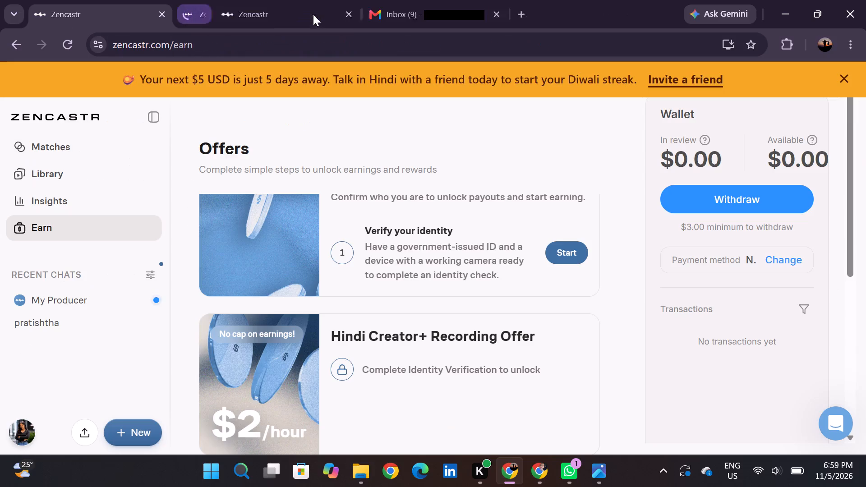
{"action": "scroll", "coordinate": [389, 246], "scroll_direction": "up", "scroll_amount": 5}
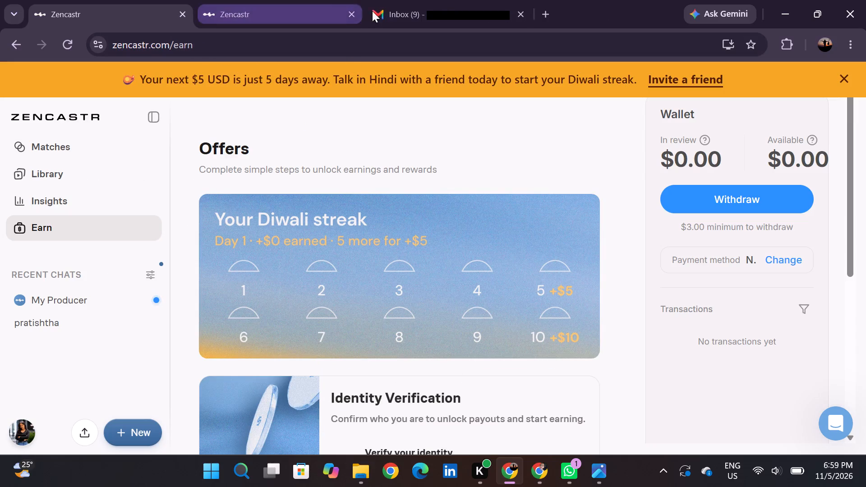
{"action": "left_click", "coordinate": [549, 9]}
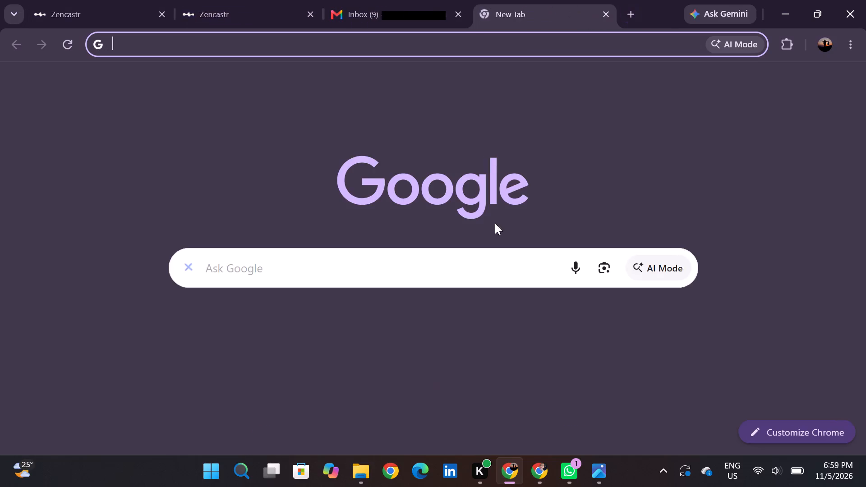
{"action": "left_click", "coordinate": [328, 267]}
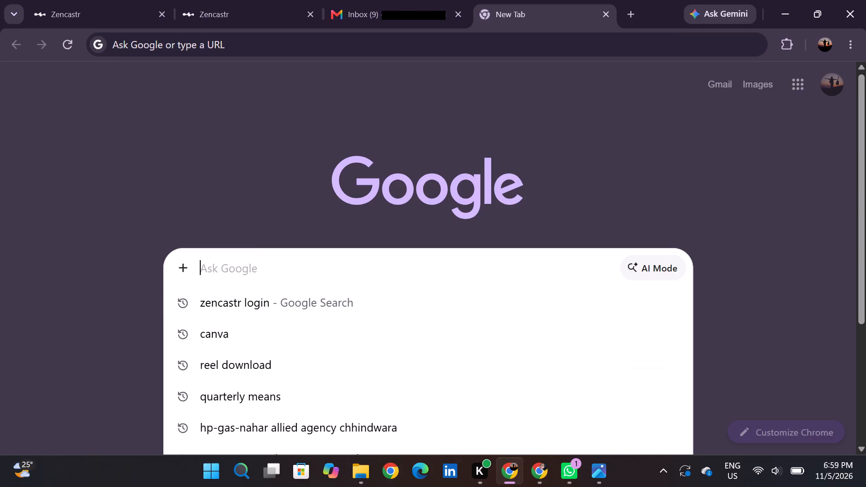
{"action": "left_click", "coordinate": [546, 471]}
{"action": "scroll", "coordinate": [425, 356], "scroll_direction": "down", "scroll_amount": 1}
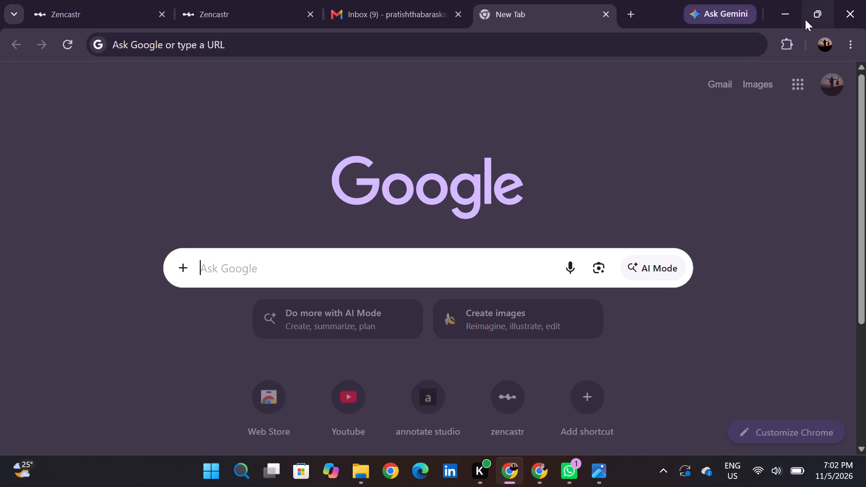
{"action": "left_click", "coordinate": [539, 474]}
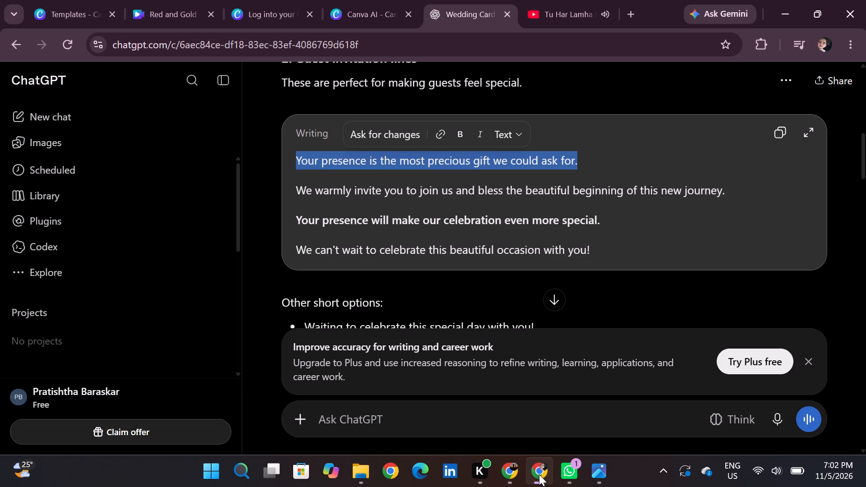
{"action": "left_click", "coordinate": [197, 10]}
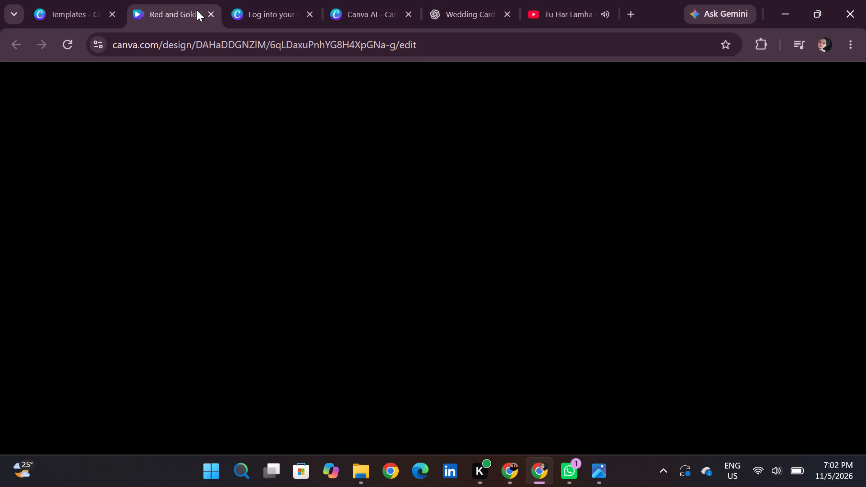
Add the template's "The wedding of" couple-names page to the invitation video as a new page.
{"action": "scroll", "coordinate": [445, 289], "scroll_direction": "down", "scroll_amount": 1}
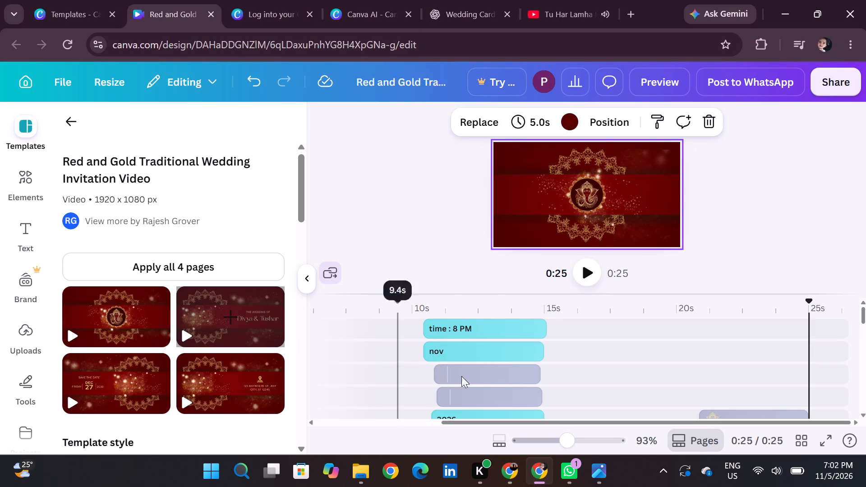
{"action": "scroll", "coordinate": [484, 390], "scroll_direction": "down", "scroll_amount": 2}
{"action": "scroll", "coordinate": [484, 390], "scroll_direction": "left", "scroll_amount": 2}
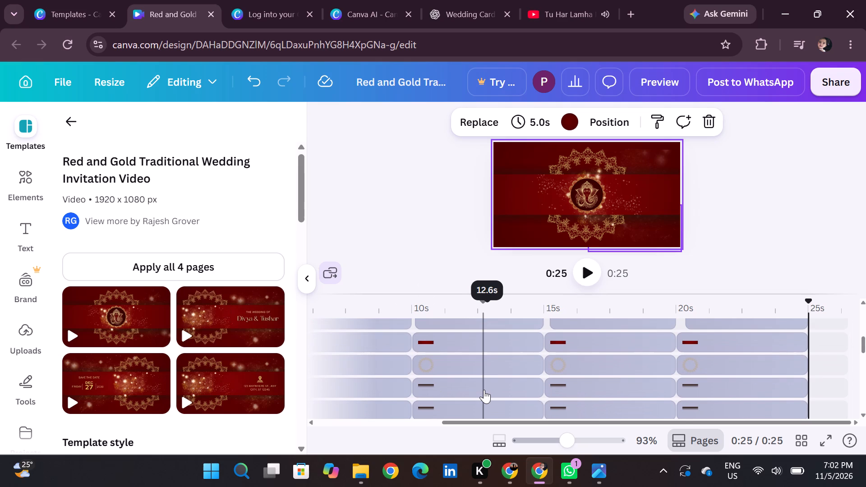
{"action": "scroll", "coordinate": [484, 390], "scroll_direction": "left", "scroll_amount": 1}
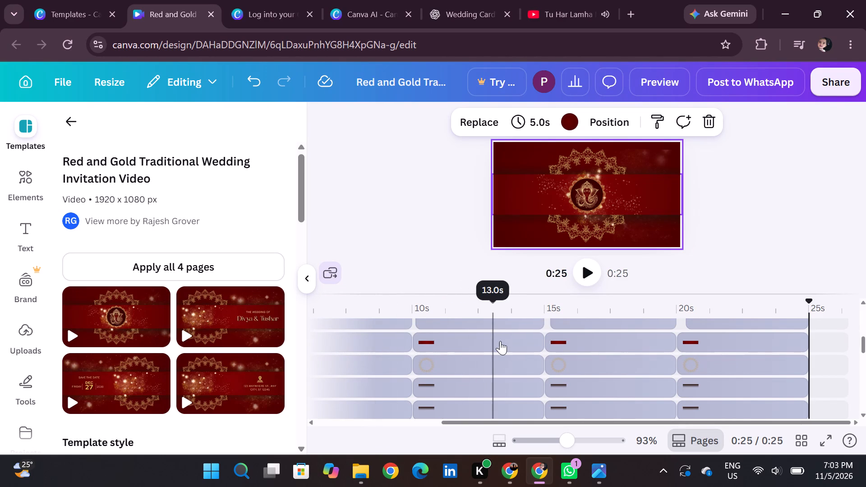
{"action": "scroll", "coordinate": [500, 341], "scroll_direction": "down", "scroll_amount": 3}
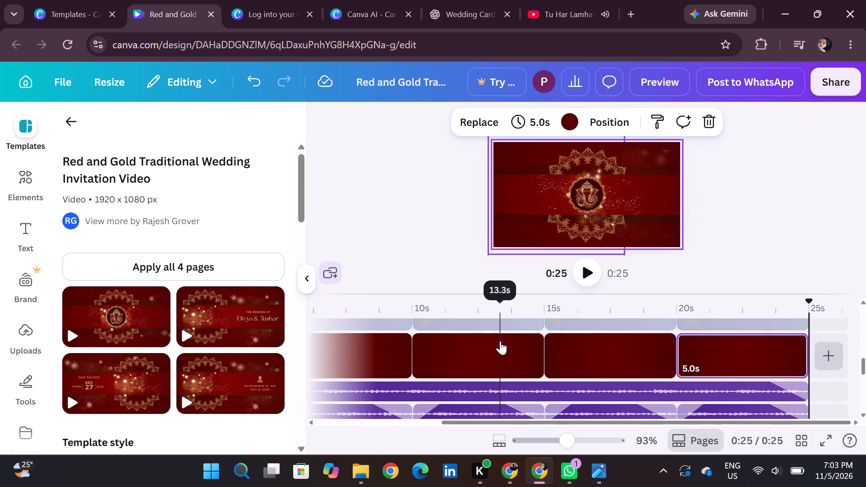
{"action": "scroll", "coordinate": [500, 341], "scroll_direction": "down", "scroll_amount": 1}
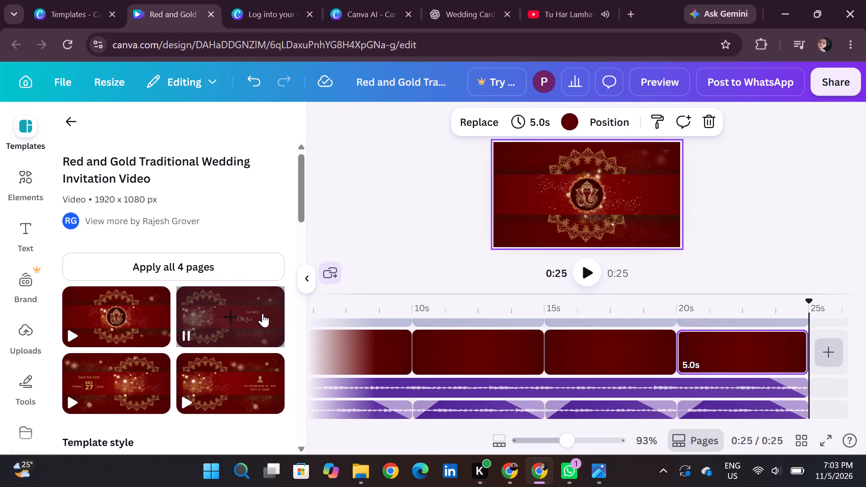
{"action": "scroll", "coordinate": [503, 354], "scroll_direction": "down", "scroll_amount": 1}
{"action": "scroll", "coordinate": [503, 354], "scroll_direction": "up", "scroll_amount": 2}
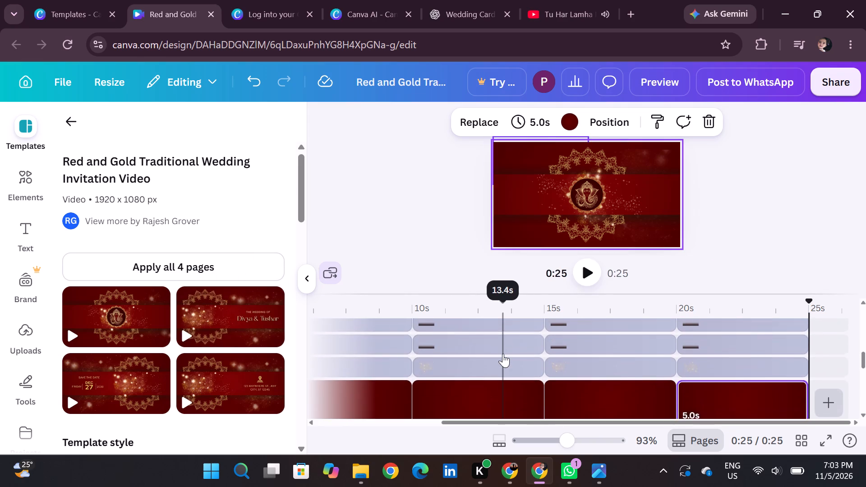
{"action": "scroll", "coordinate": [503, 354], "scroll_direction": "down", "scroll_amount": 2}
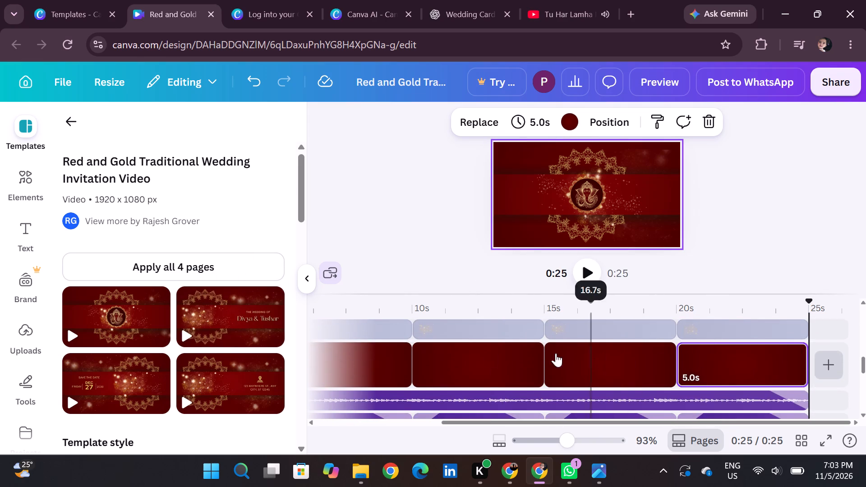
{"action": "left_click", "coordinate": [631, 360]}
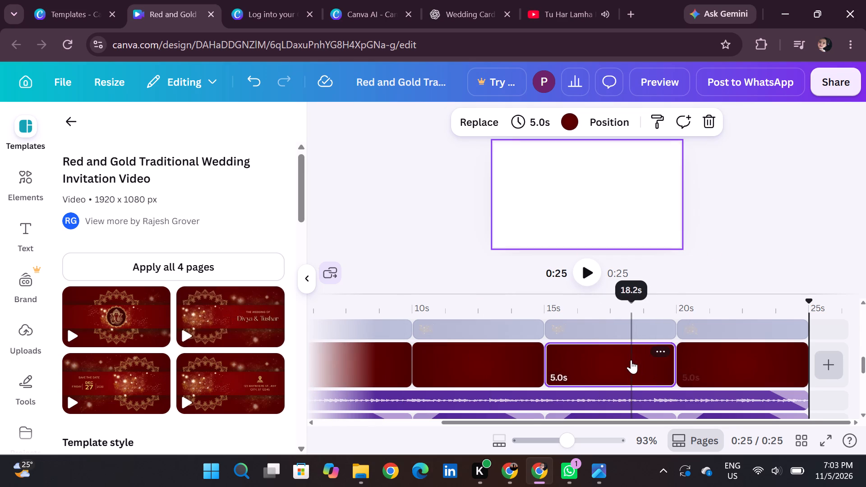
{"action": "left_click", "coordinate": [674, 313]}
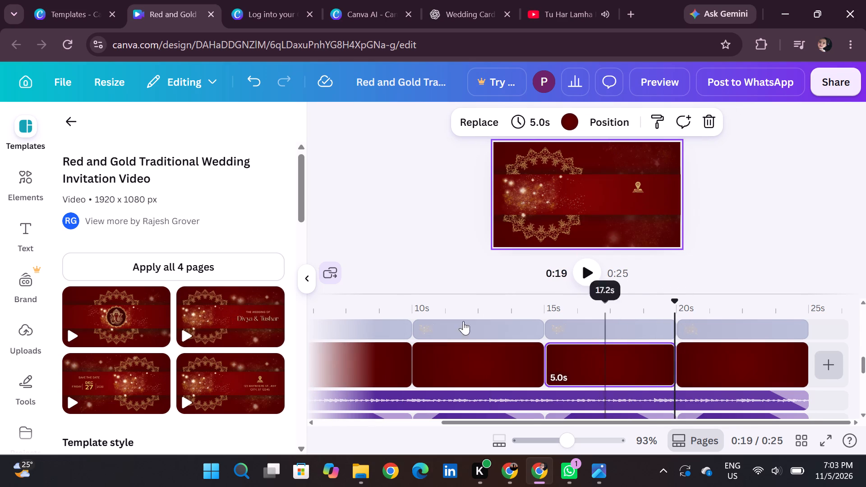
{"action": "left_click", "coordinate": [230, 312]}
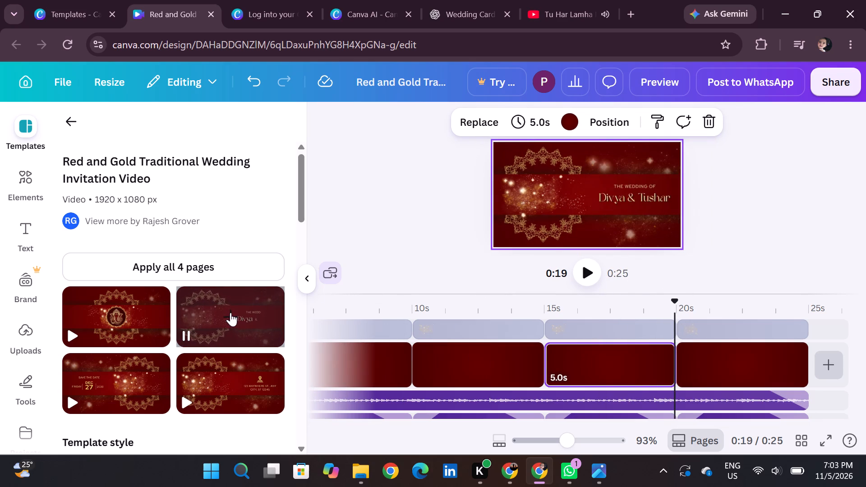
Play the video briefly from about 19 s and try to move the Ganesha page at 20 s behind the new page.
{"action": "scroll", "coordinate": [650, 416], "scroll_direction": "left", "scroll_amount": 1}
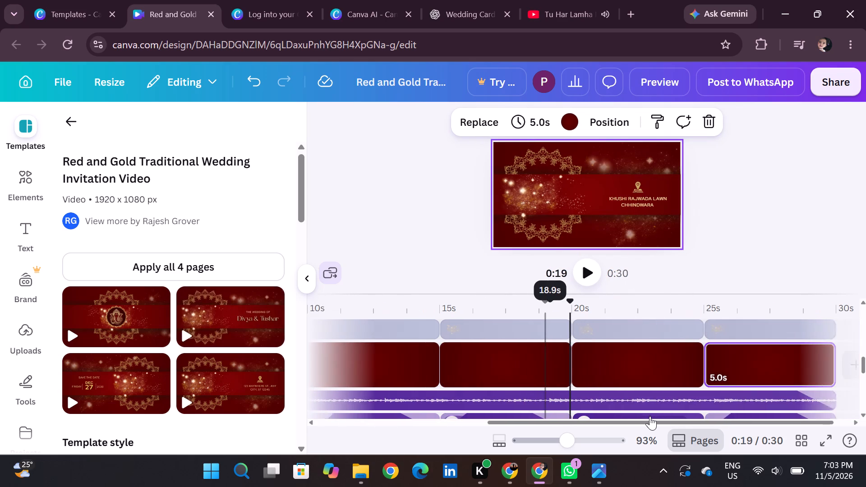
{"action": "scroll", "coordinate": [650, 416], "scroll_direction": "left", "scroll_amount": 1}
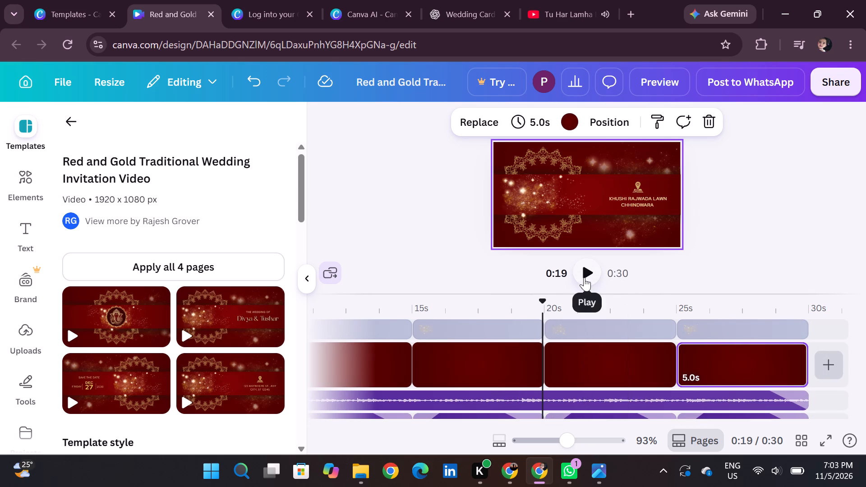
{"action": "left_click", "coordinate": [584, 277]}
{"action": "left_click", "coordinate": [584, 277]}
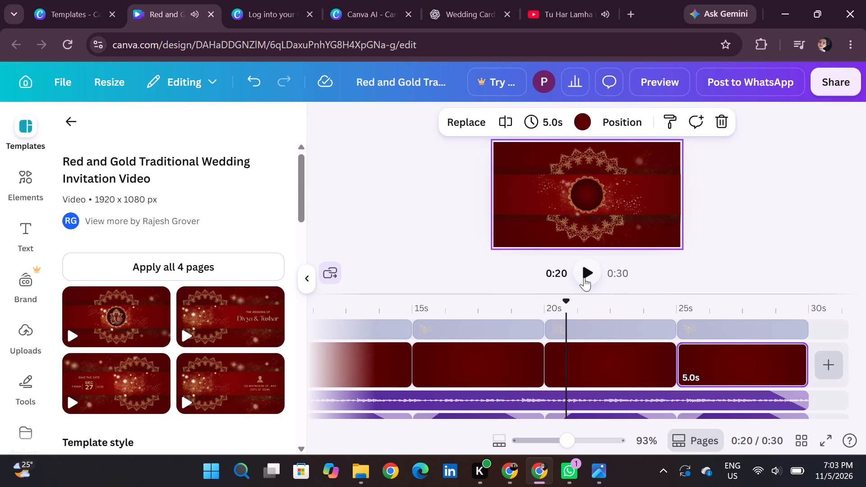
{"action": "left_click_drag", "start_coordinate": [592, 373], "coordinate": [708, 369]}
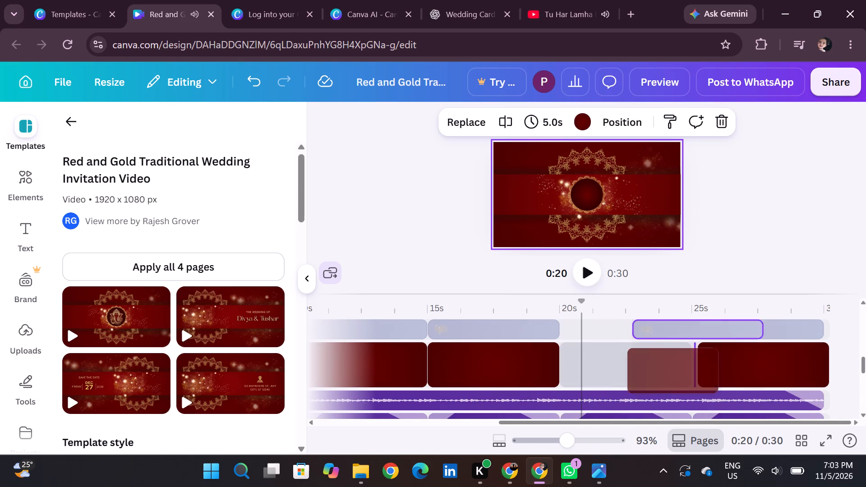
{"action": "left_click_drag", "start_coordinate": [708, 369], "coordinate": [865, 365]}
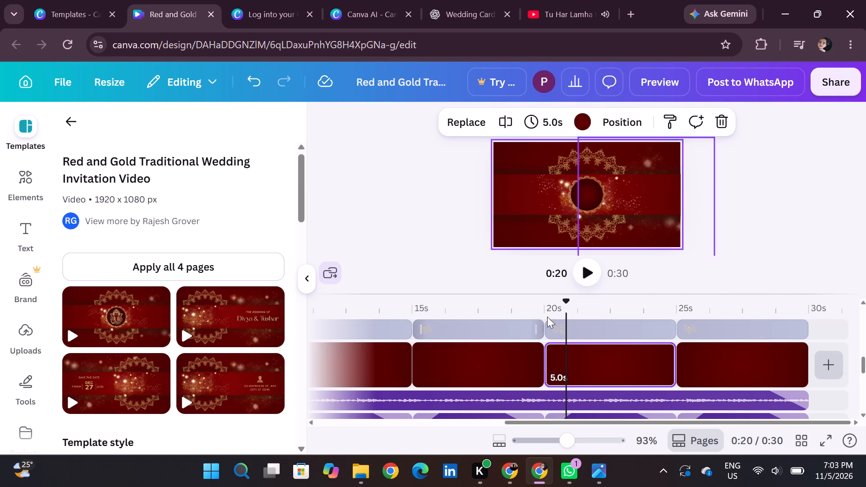
Play through the last pages, then move the new "The wedding of" page ahead of the closing Ganesha page.
{"action": "scroll", "coordinate": [602, 338], "scroll_direction": "right", "scroll_amount": 1}
{"action": "left_click", "coordinate": [584, 277]}
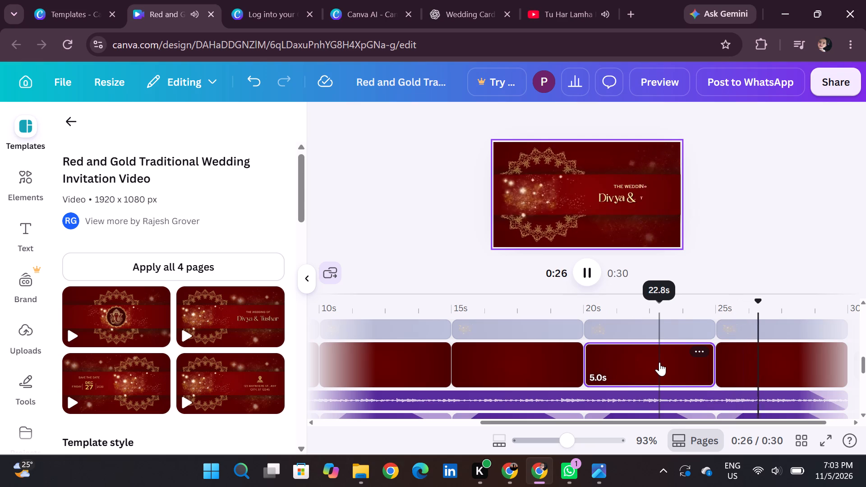
{"action": "left_click", "coordinate": [733, 354]}
{"action": "left_click_drag", "start_coordinate": [777, 376], "coordinate": [746, 379]}
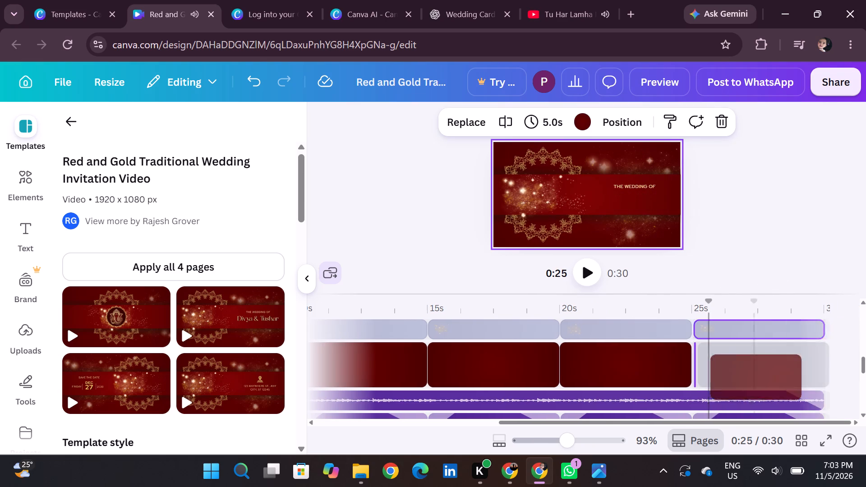
{"action": "left_click_drag", "start_coordinate": [746, 379], "coordinate": [603, 366]}
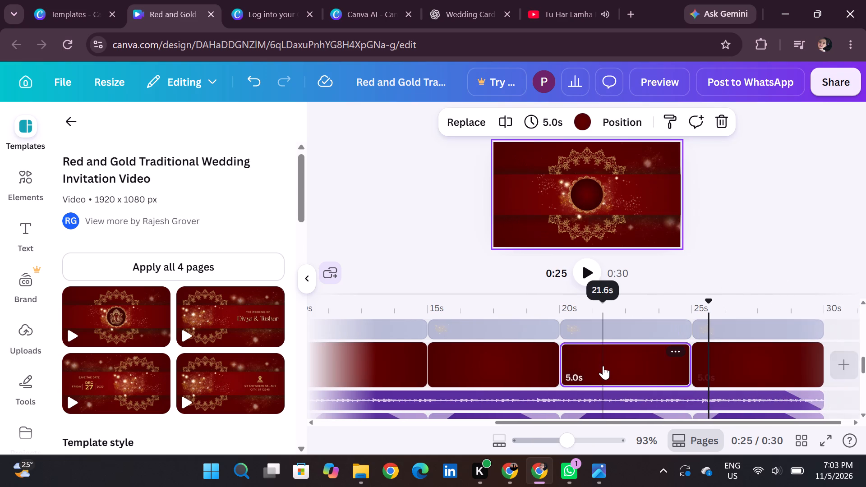
Replace the couple's names on the new page with the copied line "Your presence is the most precious gift we could ask for.".
{"action": "scroll", "coordinate": [589, 322], "scroll_direction": "right", "scroll_amount": 1}
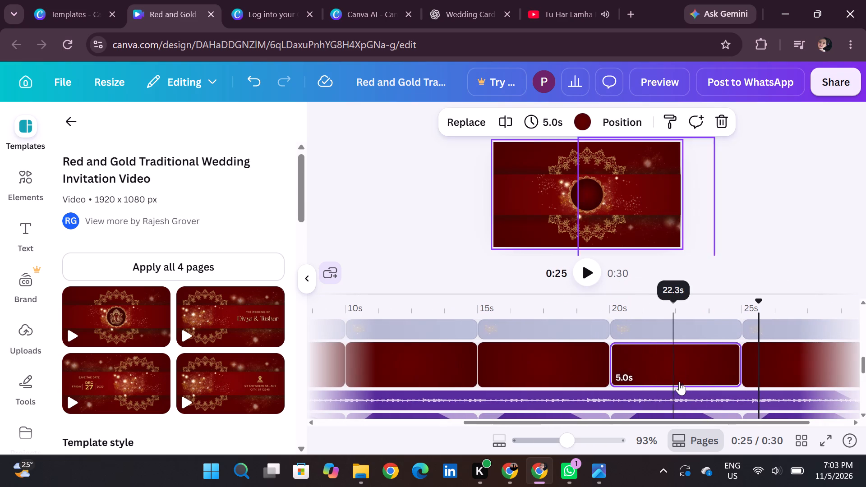
{"action": "left_click", "coordinate": [679, 383]}
{"action": "left_click_drag", "start_coordinate": [649, 372], "coordinate": [674, 372]}
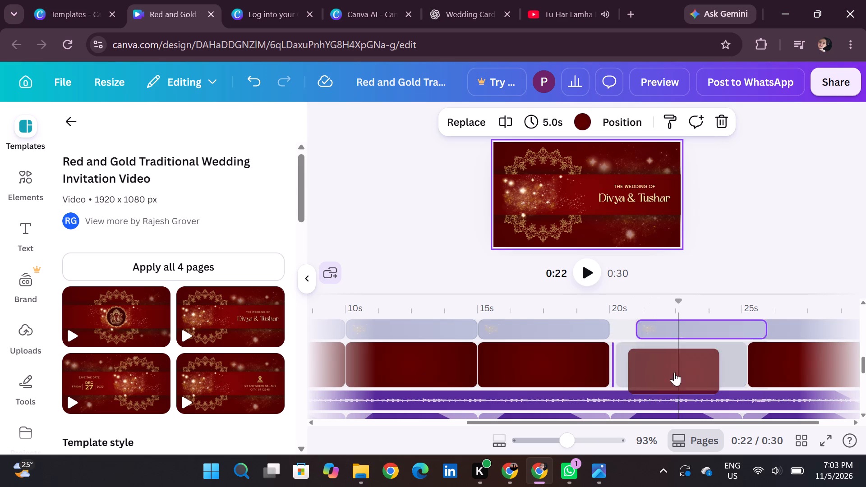
{"action": "left_click", "coordinate": [636, 194]}
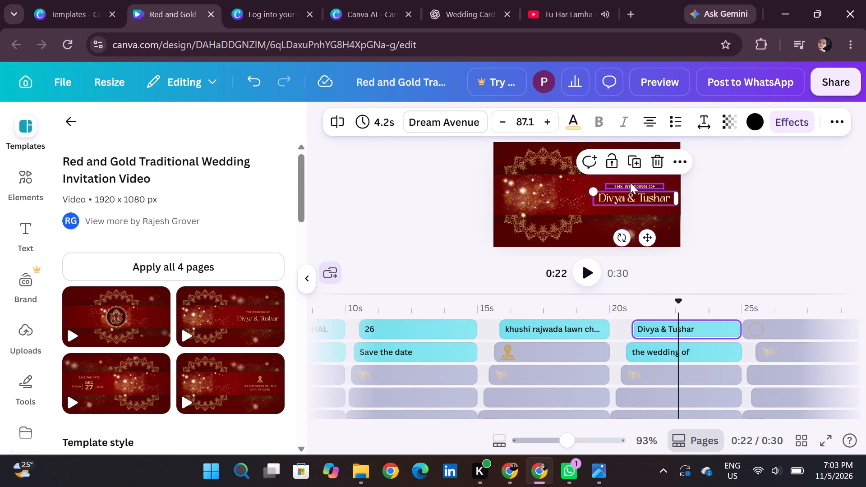
{"action": "double_click", "coordinate": [630, 183]}
{"action": "left_click", "coordinate": [636, 197]}
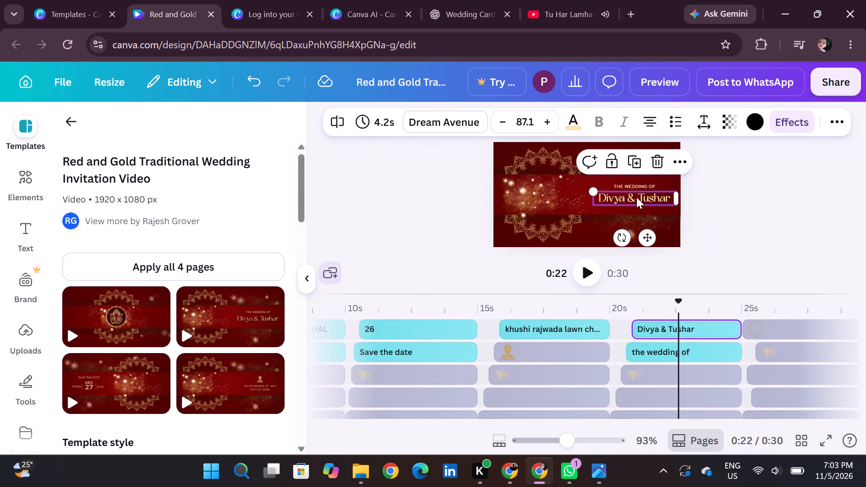
{"action": "double_click", "coordinate": [636, 197]}
{"action": "key", "text": "ctrl+v"}
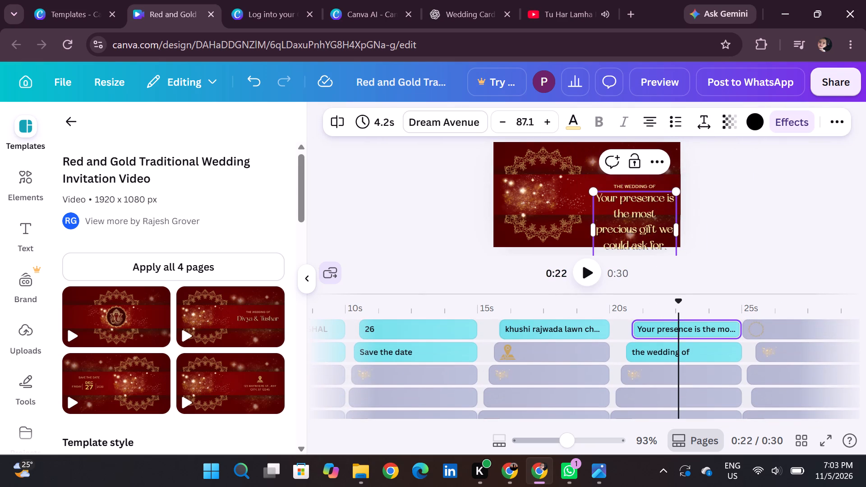
Delete the "The wedding of" text above the pasted line.
{"action": "left_click", "coordinate": [639, 183]}
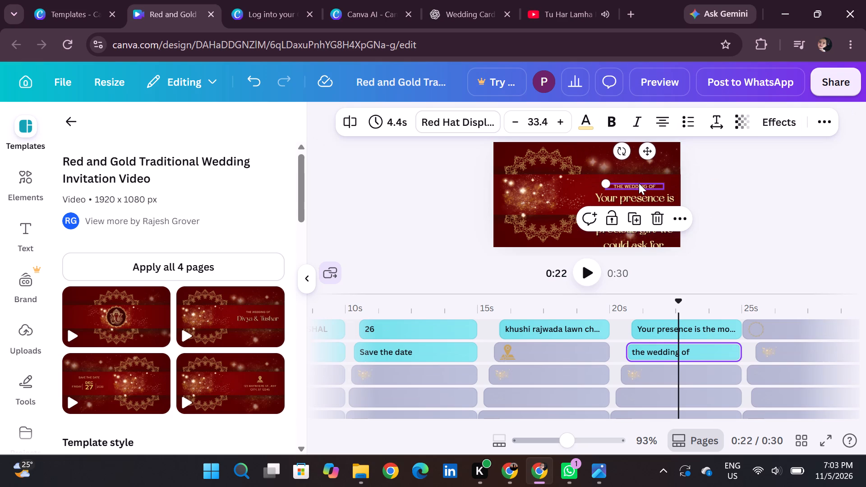
{"action": "left_click", "coordinate": [663, 212]}
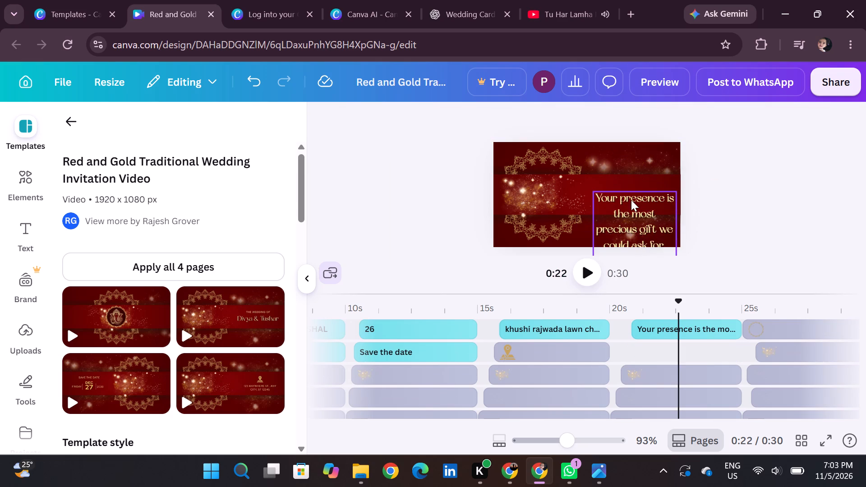
Reduce the font size of the "Your presence is the most precious gift" text to 55.1.
{"action": "left_click", "coordinate": [629, 199]}
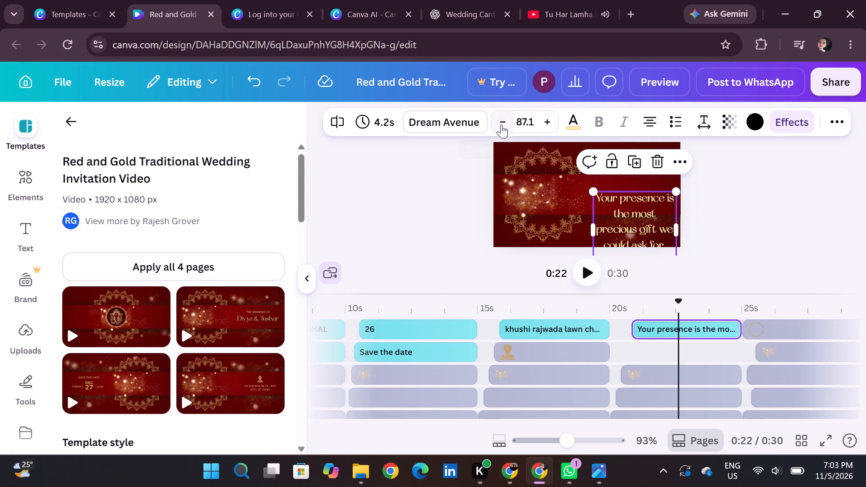
{"action": "triple_click", "coordinate": [501, 124]}
{"action": "triple_click", "coordinate": [501, 124]}
{"action": "triple_click", "coordinate": [501, 124]}
{"action": "triple_click", "coordinate": [501, 124]}
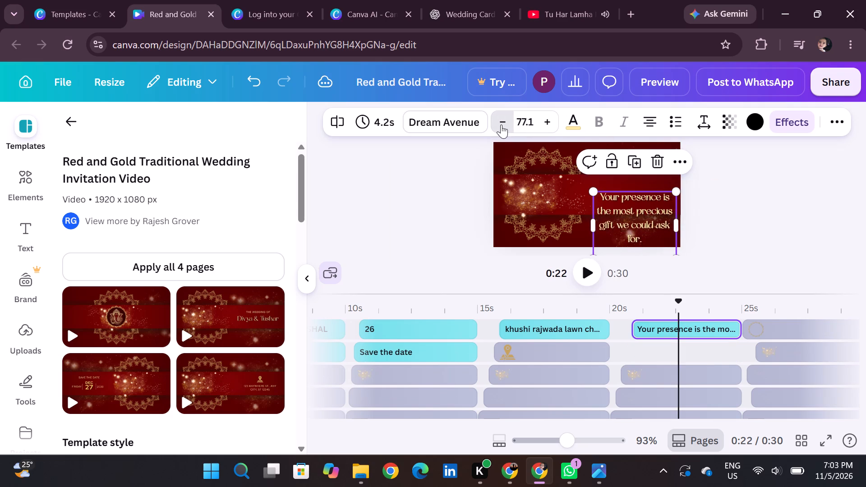
{"action": "triple_click", "coordinate": [501, 124]}
{"action": "triple_click", "coordinate": [501, 124]}
{"action": "triple_click", "coordinate": [501, 124]}
{"action": "triple_click", "coordinate": [501, 124]}
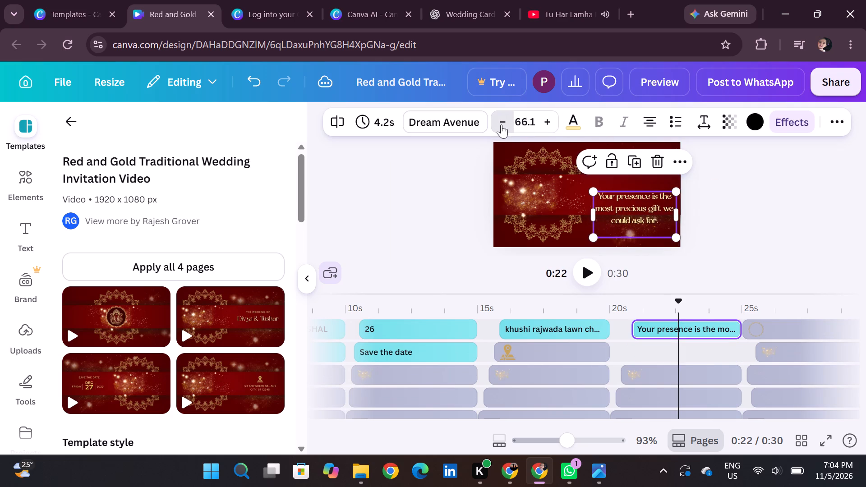
{"action": "triple_click", "coordinate": [501, 124]}
{"action": "triple_click", "coordinate": [501, 124]}
{"action": "triple_click", "coordinate": [501, 124]}
{"action": "triple_click", "coordinate": [501, 124]}
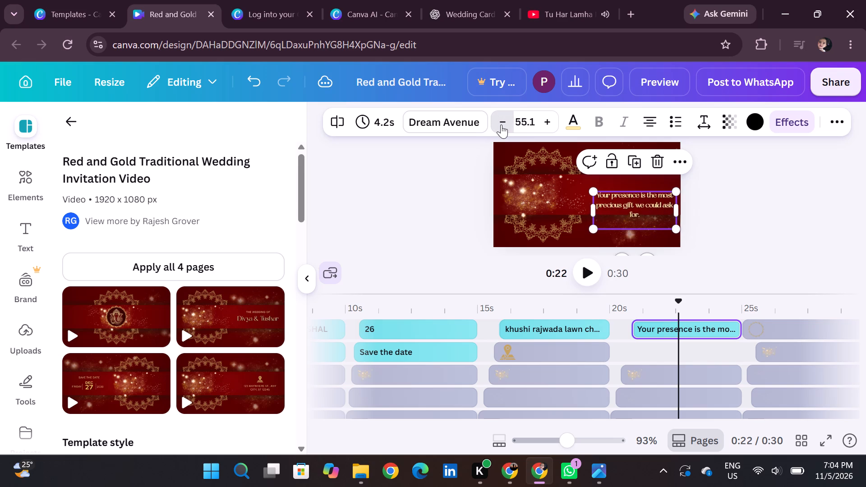
Reduce the "Your presence is the most precious gift" text to size 50.1 and shift it slightly up and toward the page centre.
{"action": "left_click", "coordinate": [501, 124]}
{"action": "left_click", "coordinate": [626, 200]}
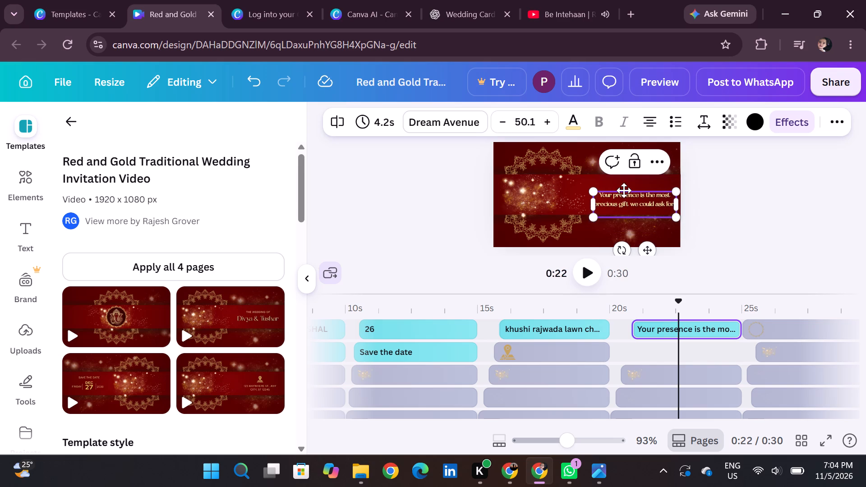
{"action": "left_click_drag", "start_coordinate": [628, 194], "coordinate": [633, 193]}
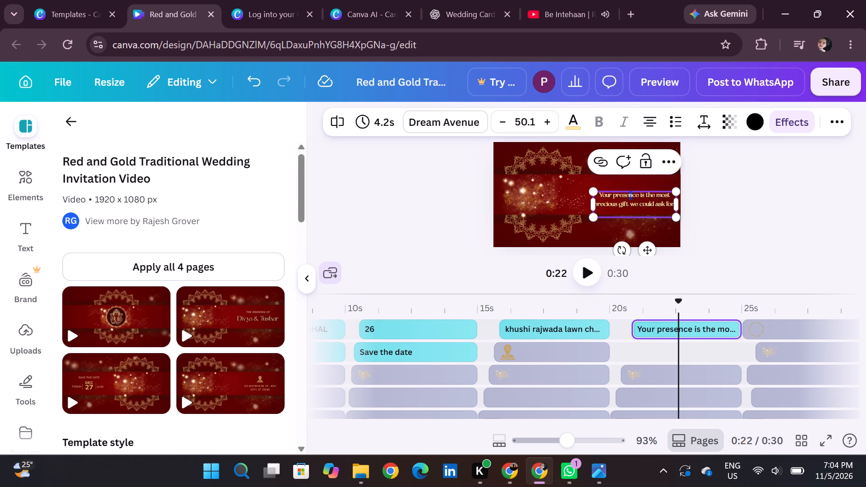
{"action": "left_click_drag", "start_coordinate": [633, 193], "coordinate": [644, 201]}
{"action": "left_click", "coordinate": [644, 201]}
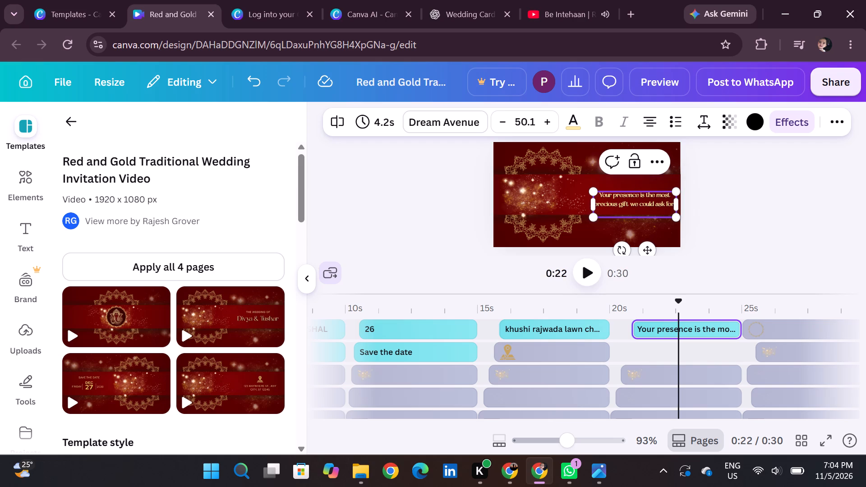
{"action": "left_click_drag", "start_coordinate": [627, 190], "coordinate": [620, 182]}
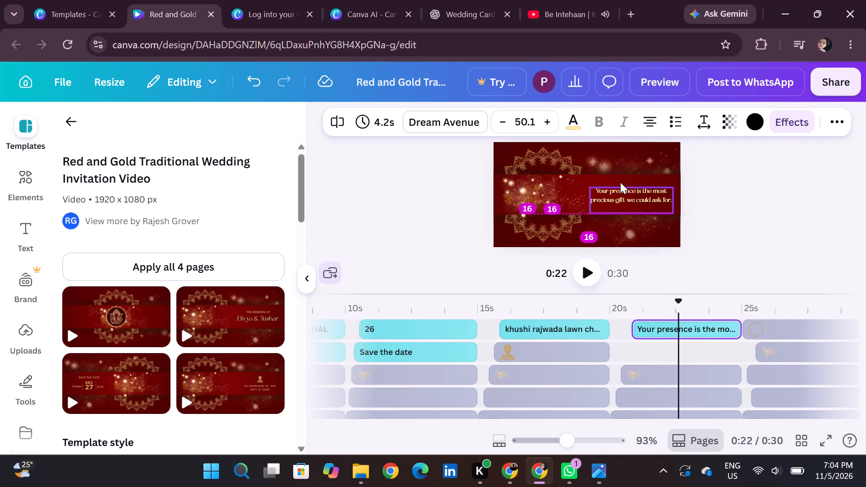
{"action": "left_click_drag", "start_coordinate": [620, 182], "coordinate": [622, 185]}
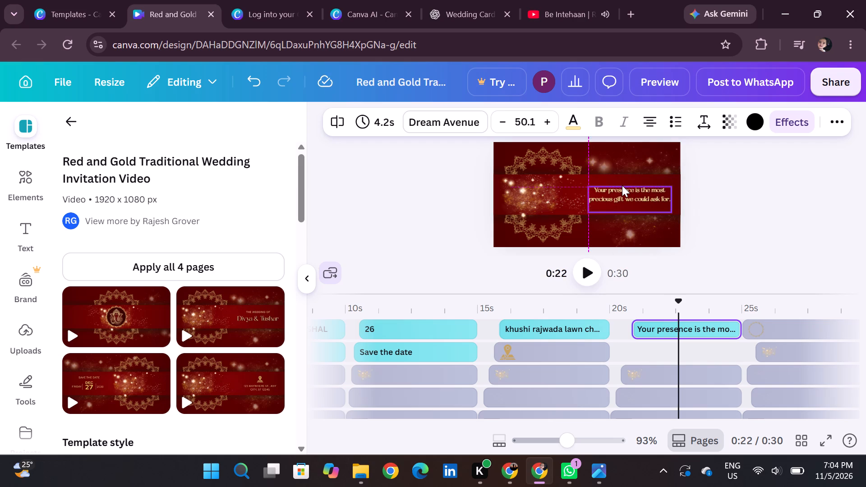
{"action": "left_click_drag", "start_coordinate": [622, 185], "coordinate": [622, 185]}
{"action": "left_click", "coordinate": [743, 220]}
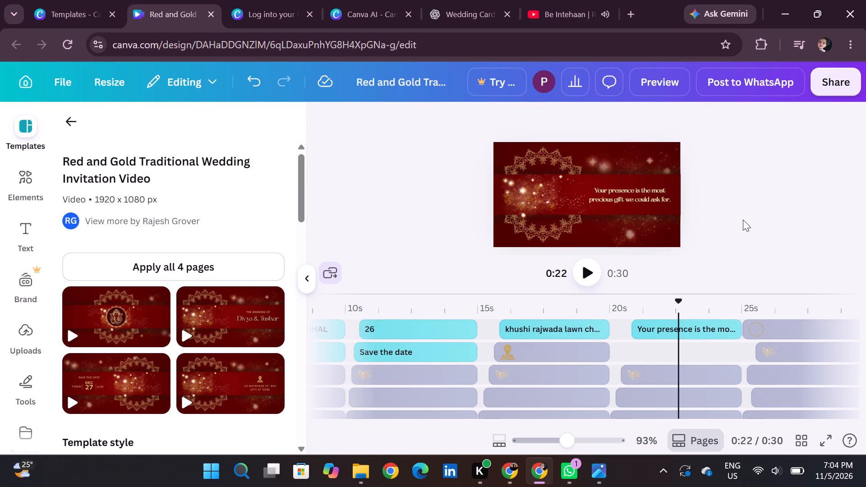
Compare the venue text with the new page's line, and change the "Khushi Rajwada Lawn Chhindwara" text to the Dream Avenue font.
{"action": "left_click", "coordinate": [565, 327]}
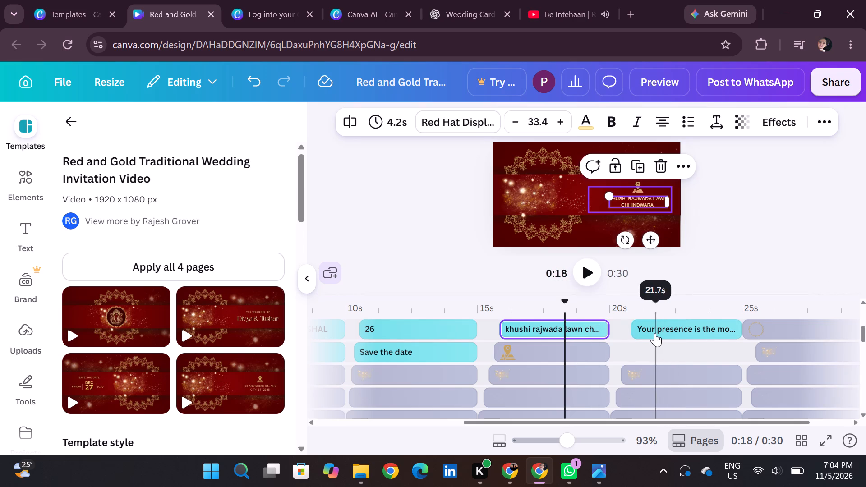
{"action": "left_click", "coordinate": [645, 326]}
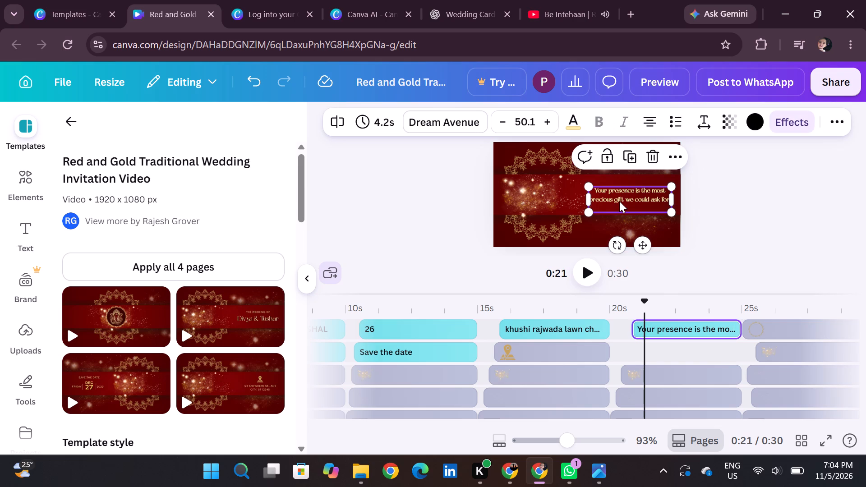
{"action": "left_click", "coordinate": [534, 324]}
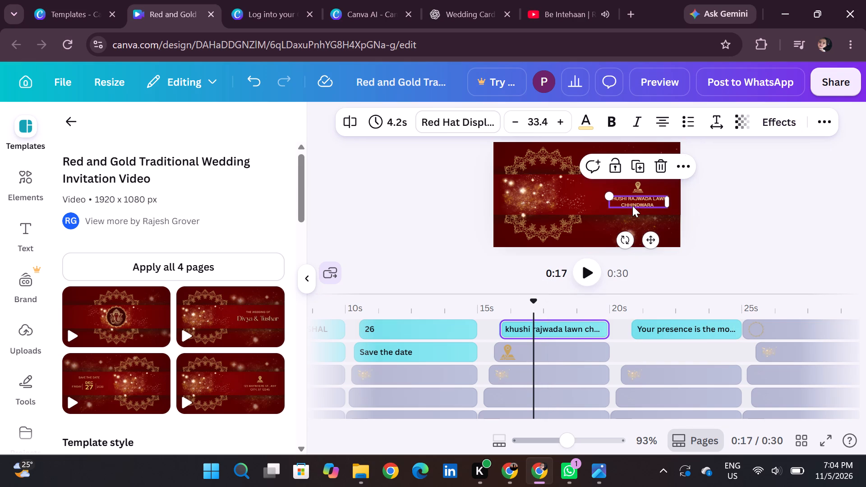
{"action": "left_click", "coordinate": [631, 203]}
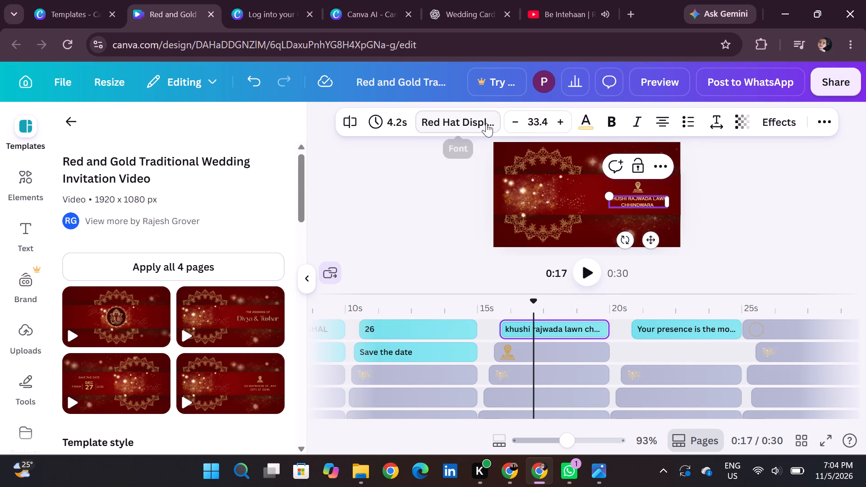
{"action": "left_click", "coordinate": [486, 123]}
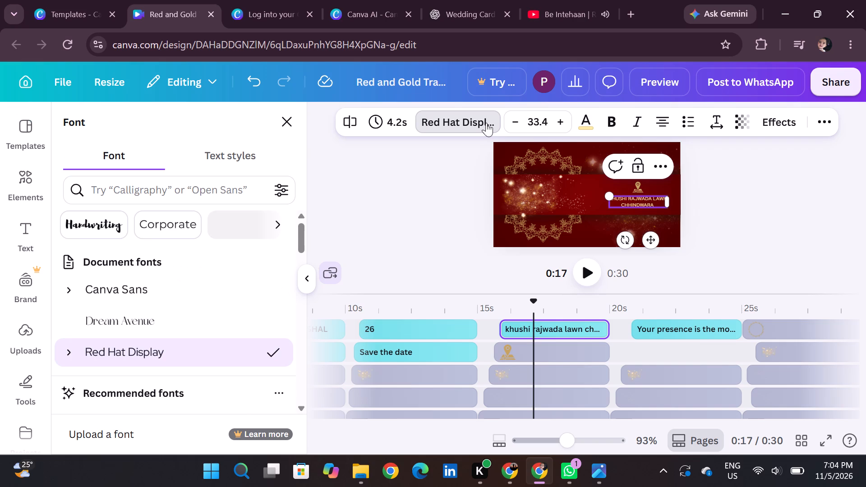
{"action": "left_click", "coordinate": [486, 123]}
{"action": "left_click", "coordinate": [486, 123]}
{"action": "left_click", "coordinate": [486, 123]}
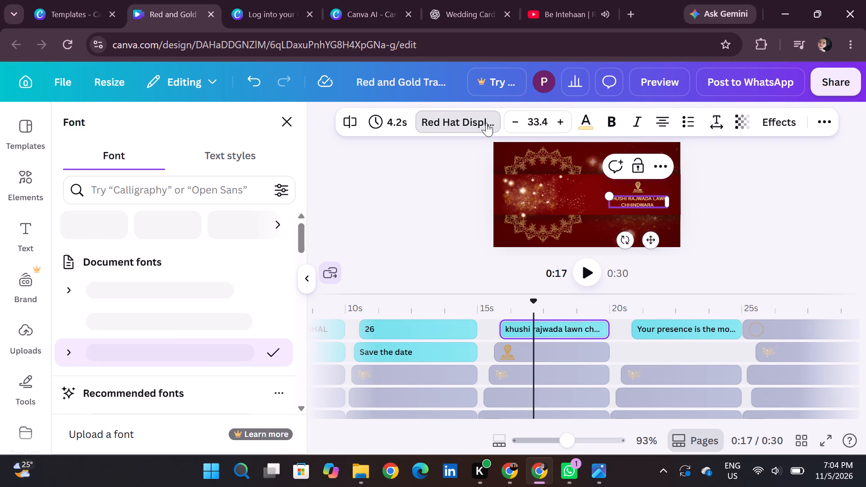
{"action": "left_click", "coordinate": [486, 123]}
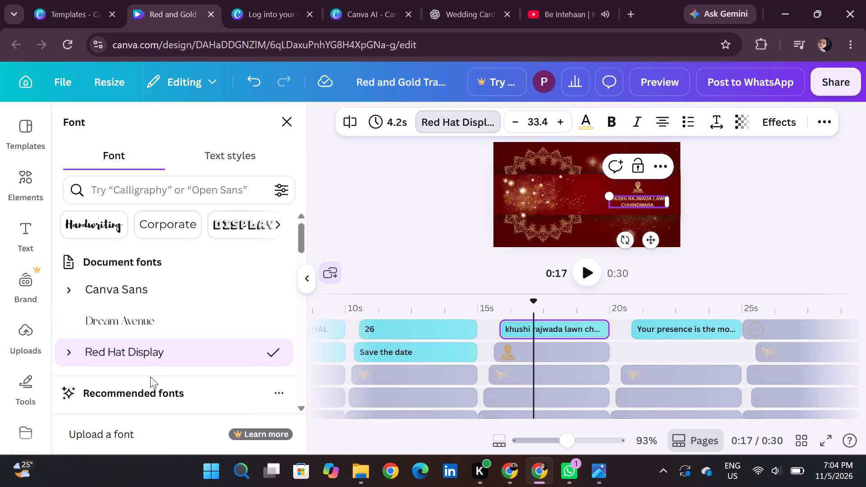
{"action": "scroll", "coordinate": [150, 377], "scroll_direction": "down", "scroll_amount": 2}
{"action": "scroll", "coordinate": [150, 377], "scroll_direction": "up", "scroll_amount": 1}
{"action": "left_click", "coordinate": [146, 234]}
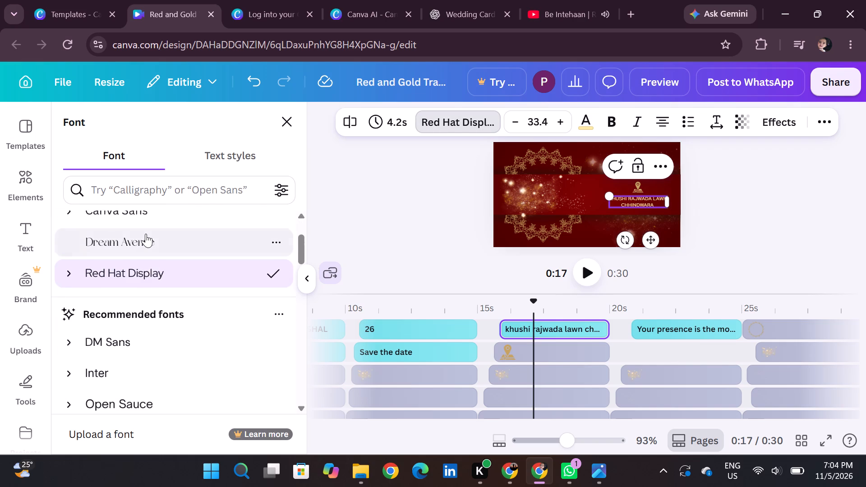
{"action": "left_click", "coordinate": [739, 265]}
Check the font of the "Save the date" text, and set the "Khushi Rajwada Lawn Chhindwara" venue text to Canva Sans.
{"action": "scroll", "coordinate": [501, 367], "scroll_direction": "right", "scroll_amount": 1}
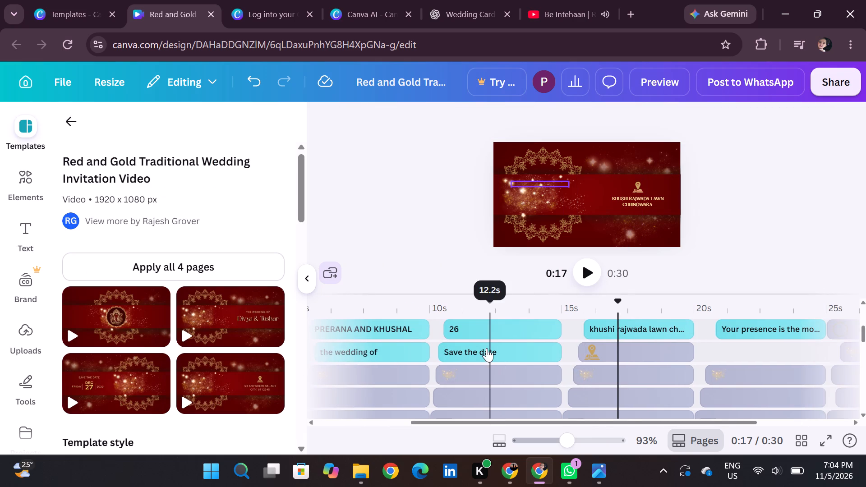
{"action": "left_click", "coordinate": [487, 355]}
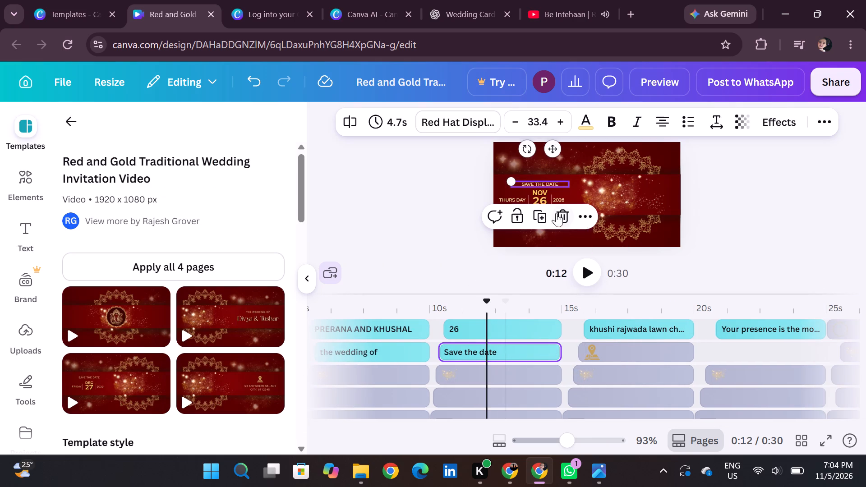
{"action": "left_click", "coordinate": [620, 328]}
{"action": "left_click", "coordinate": [643, 201]}
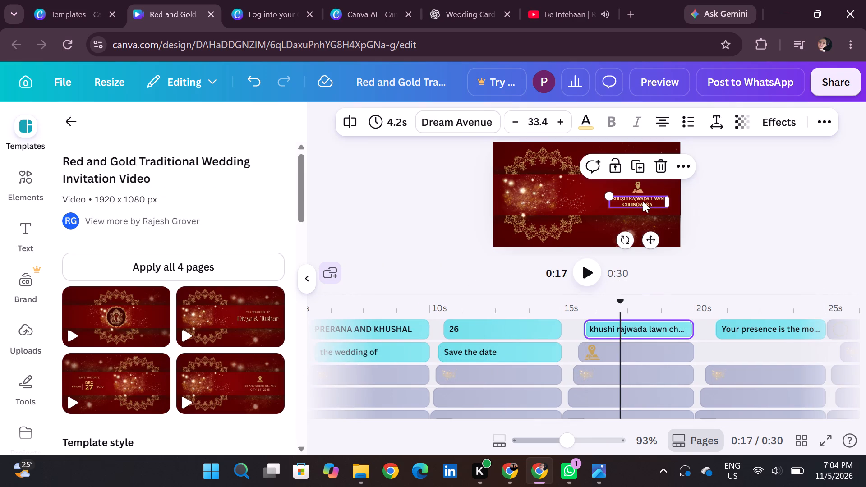
{"action": "left_click", "coordinate": [457, 115]}
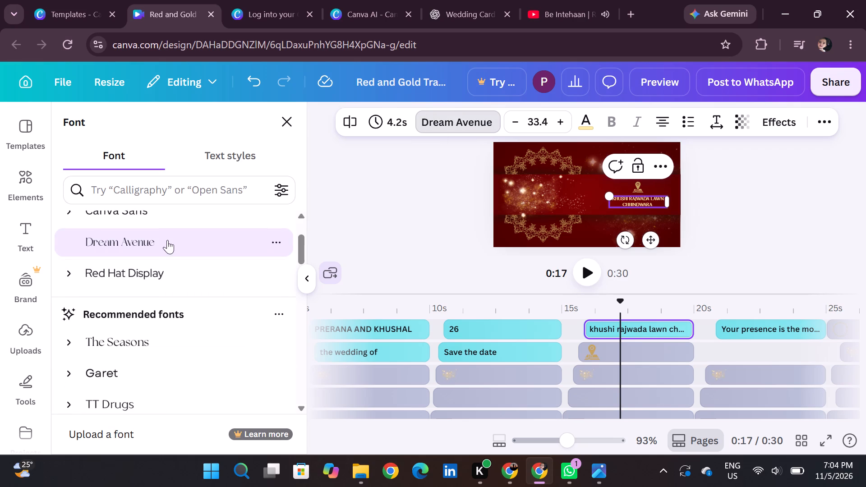
{"action": "left_click", "coordinate": [171, 212]}
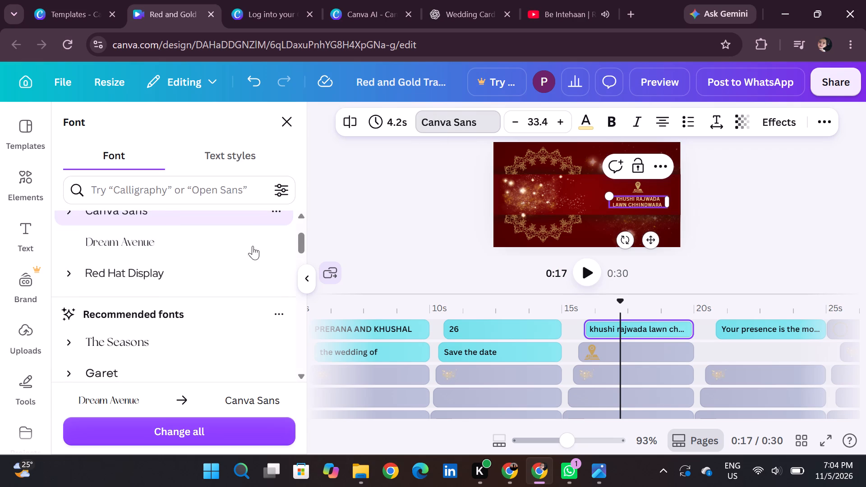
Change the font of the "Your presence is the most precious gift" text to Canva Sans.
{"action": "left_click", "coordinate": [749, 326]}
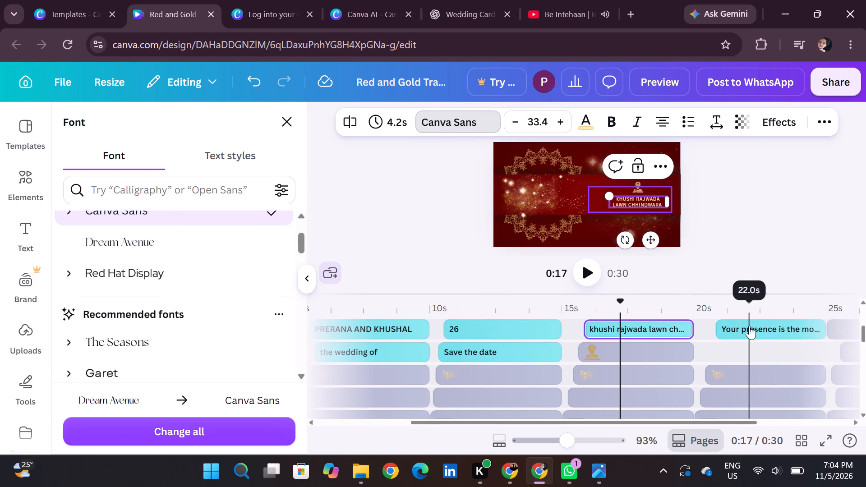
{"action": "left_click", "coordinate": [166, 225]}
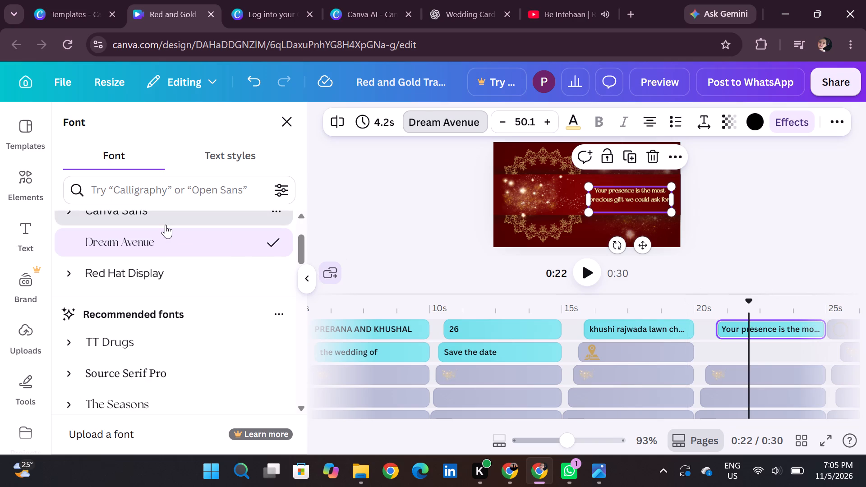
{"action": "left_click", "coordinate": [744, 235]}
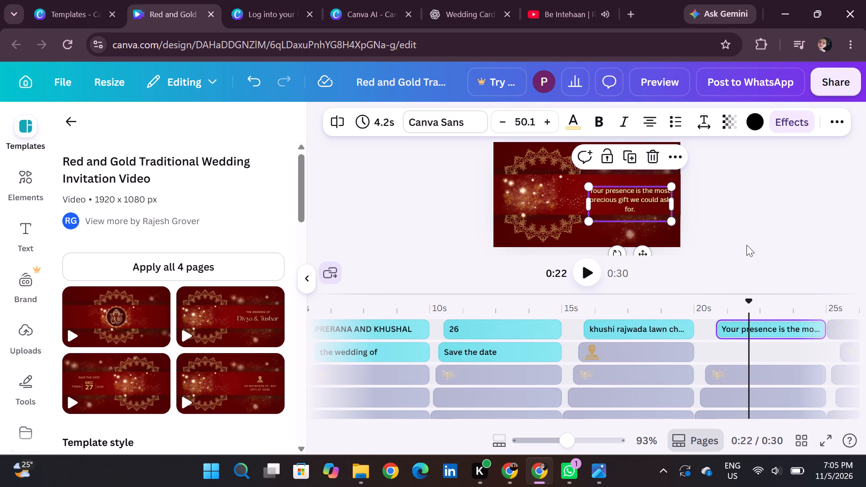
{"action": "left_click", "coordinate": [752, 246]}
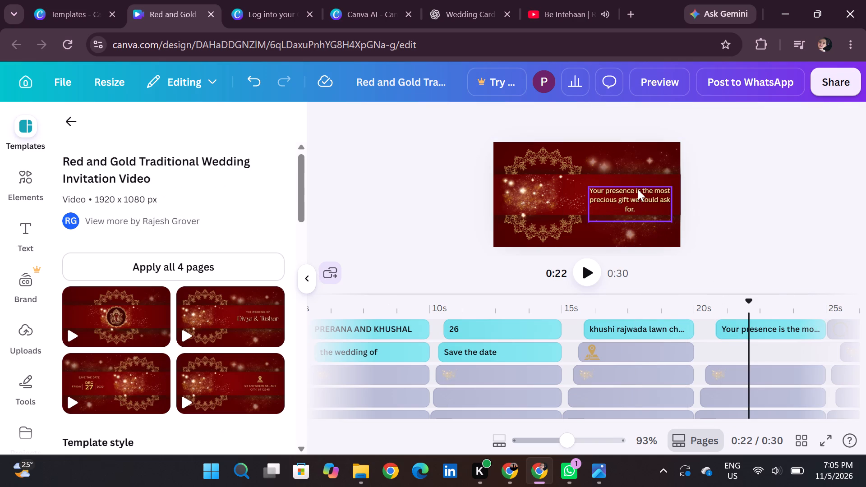
Widen the "Your presence" text box to nearly the full page width so it fits on one line, and lower it slightly.
{"action": "left_click", "coordinate": [638, 189]}
{"action": "left_click_drag", "start_coordinate": [586, 198], "coordinate": [577, 198]}
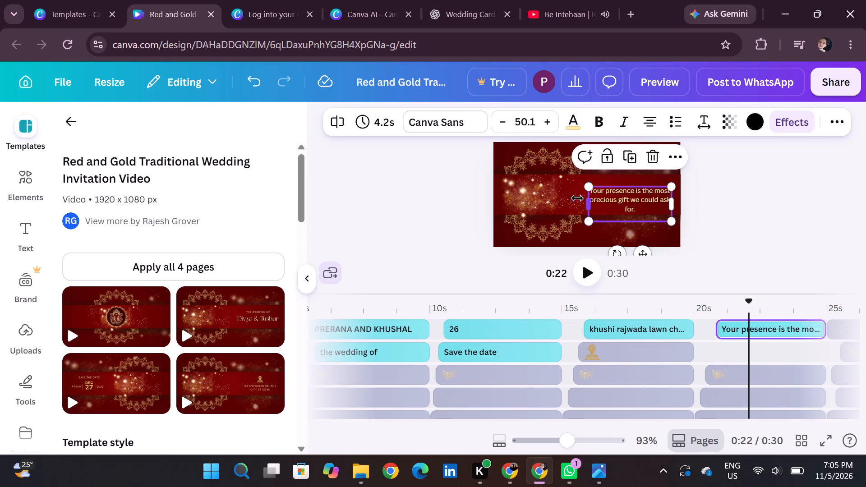
{"action": "left_click_drag", "start_coordinate": [577, 198], "coordinate": [488, 195]}
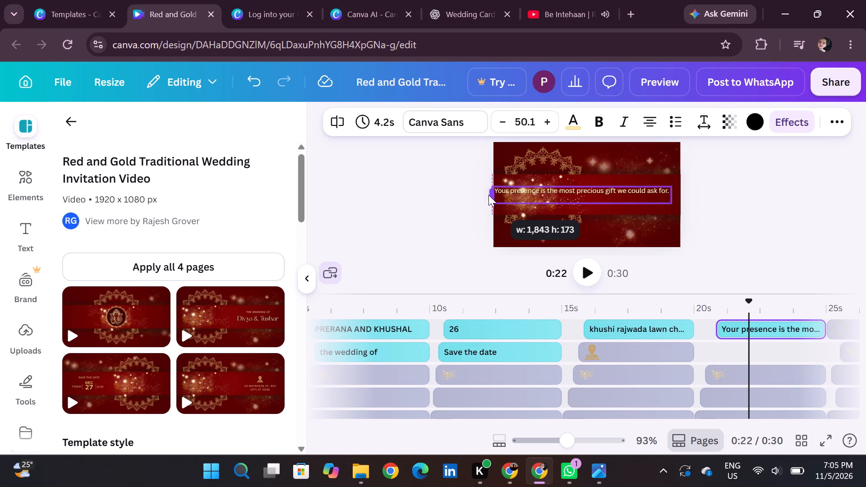
{"action": "left_click_drag", "start_coordinate": [488, 195], "coordinate": [496, 195]}
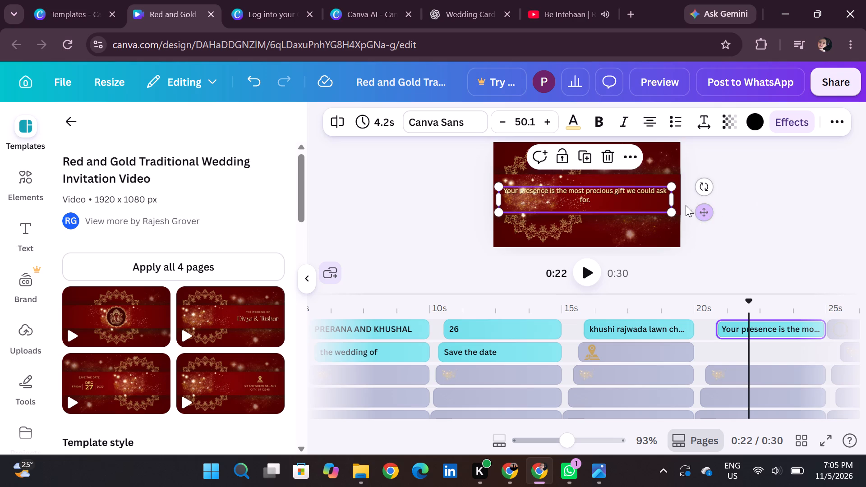
{"action": "left_click", "coordinate": [674, 201]}
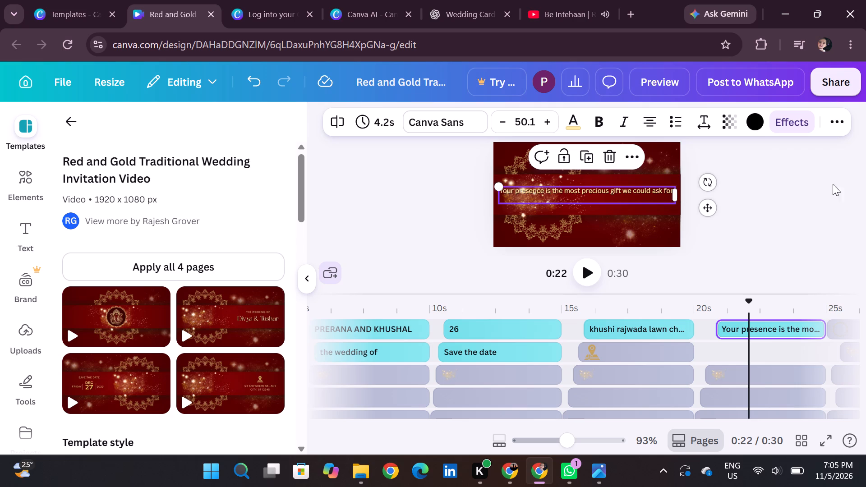
{"action": "left_click", "coordinate": [585, 189]}
{"action": "left_click_drag", "start_coordinate": [593, 185], "coordinate": [593, 189]}
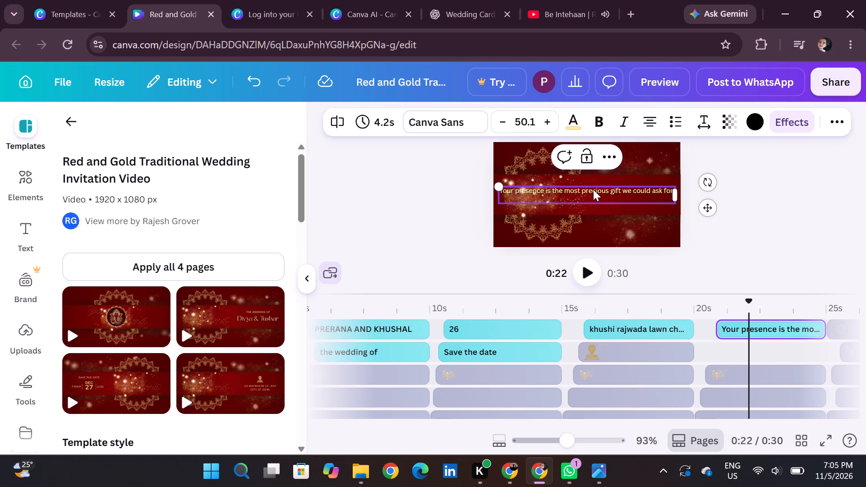
{"action": "left_click_drag", "start_coordinate": [593, 189], "coordinate": [592, 190]}
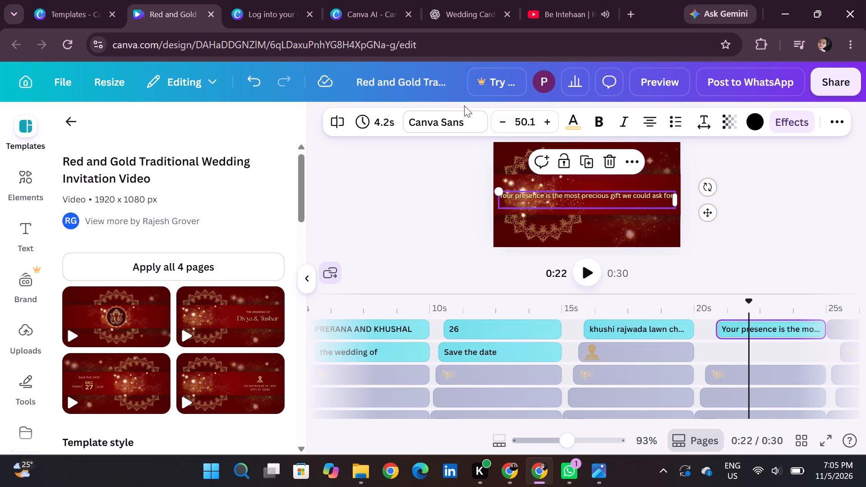
Set the one-line "Your presence is the most precious gift" text to the Dream Avenue font.
{"action": "left_click", "coordinate": [457, 114]}
{"action": "left_click", "coordinate": [242, 283]}
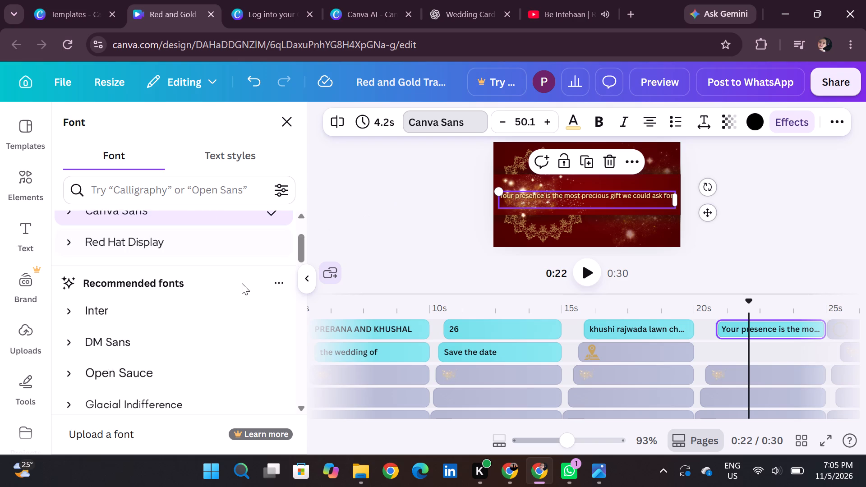
{"action": "scroll", "coordinate": [213, 251], "scroll_direction": "up", "scroll_amount": 1}
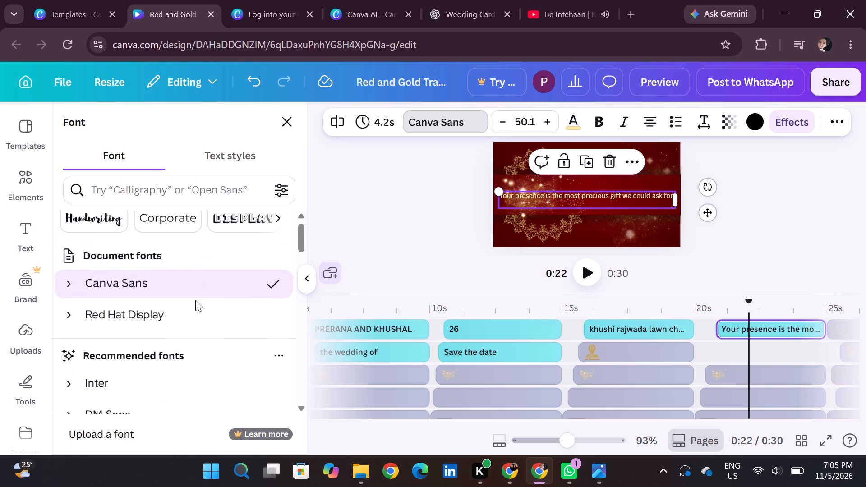
{"action": "scroll", "coordinate": [195, 300], "scroll_direction": "up", "scroll_amount": 1}
{"action": "scroll", "coordinate": [188, 336], "scroll_direction": "down", "scroll_amount": 2}
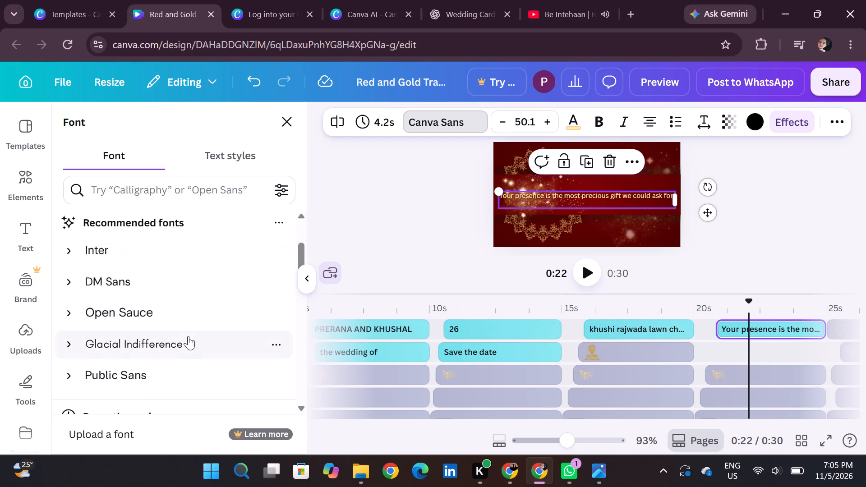
{"action": "scroll", "coordinate": [188, 336], "scroll_direction": "down", "scroll_amount": 1}
{"action": "scroll", "coordinate": [143, 397], "scroll_direction": "down", "scroll_amount": 1}
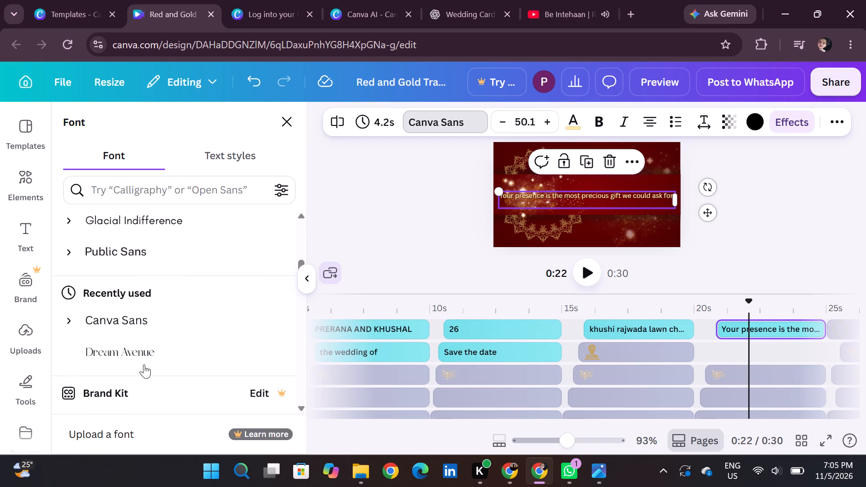
{"action": "left_click", "coordinate": [143, 361]}
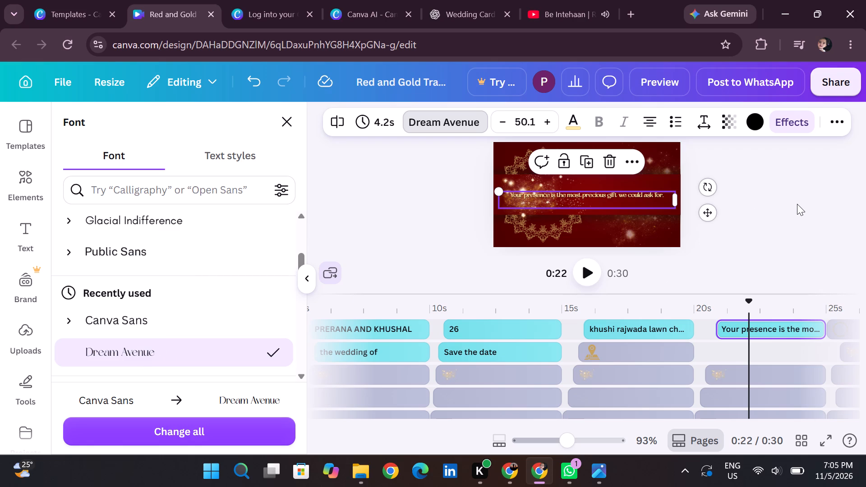
{"action": "left_click", "coordinate": [797, 204]}
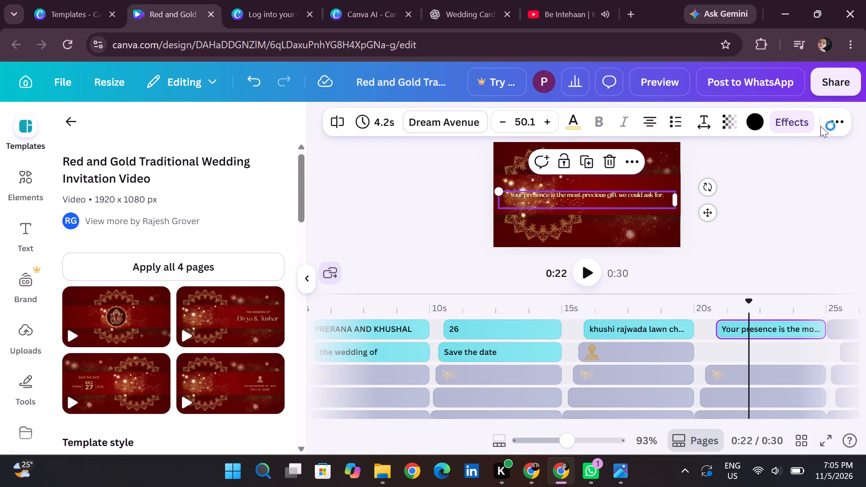
Apply the Typewriter animation to the "Your presence is the most precious gift" text for both enter and exit.
{"action": "left_click", "coordinate": [796, 121]}
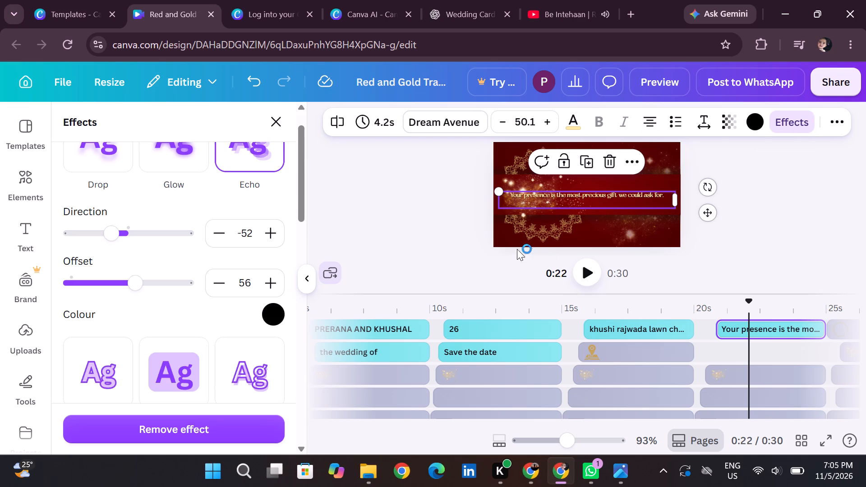
{"action": "scroll", "coordinate": [241, 213], "scroll_direction": "up", "scroll_amount": 2}
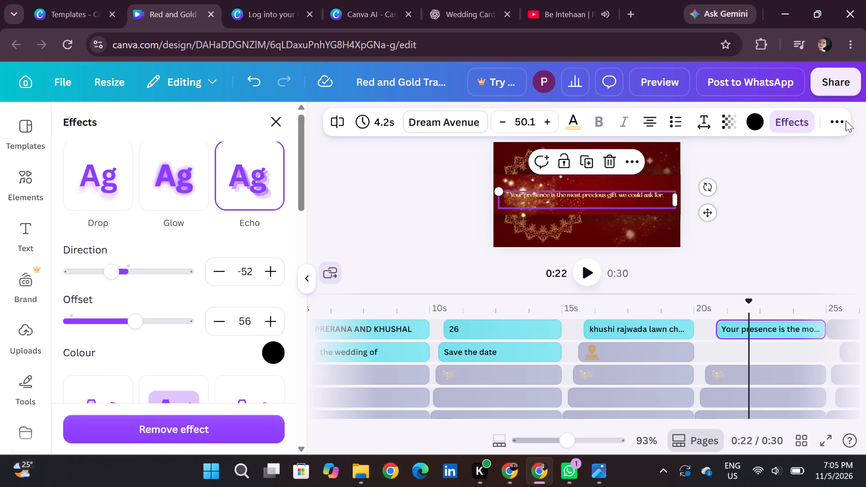
{"action": "left_click", "coordinate": [839, 118]}
{"action": "left_click", "coordinate": [741, 149]}
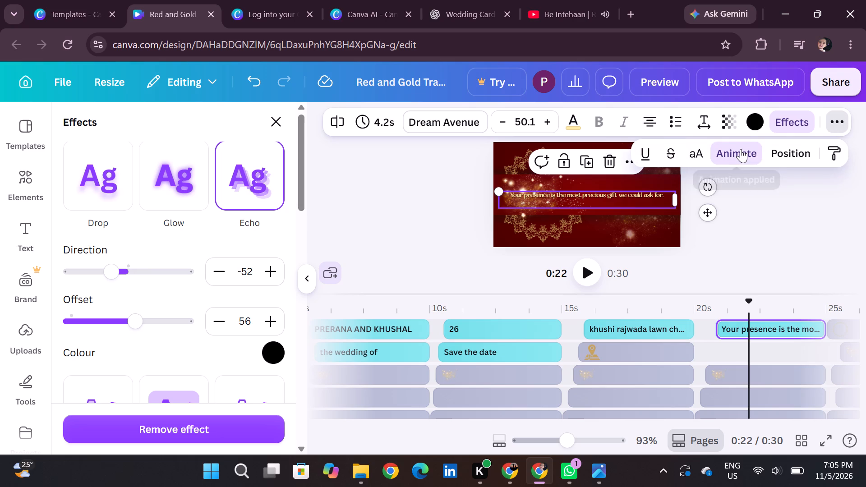
{"action": "scroll", "coordinate": [303, 217], "scroll_direction": "up", "scroll_amount": 2}
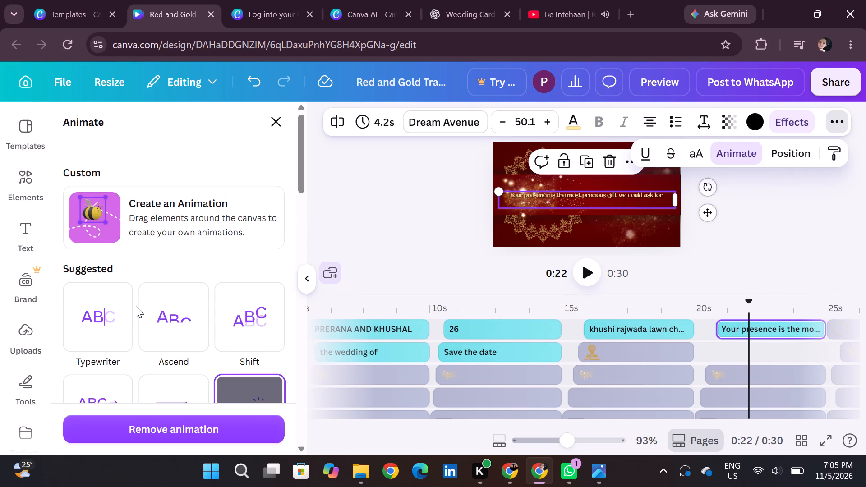
{"action": "scroll", "coordinate": [136, 306], "scroll_direction": "down", "scroll_amount": 1}
{"action": "left_click", "coordinate": [101, 279]}
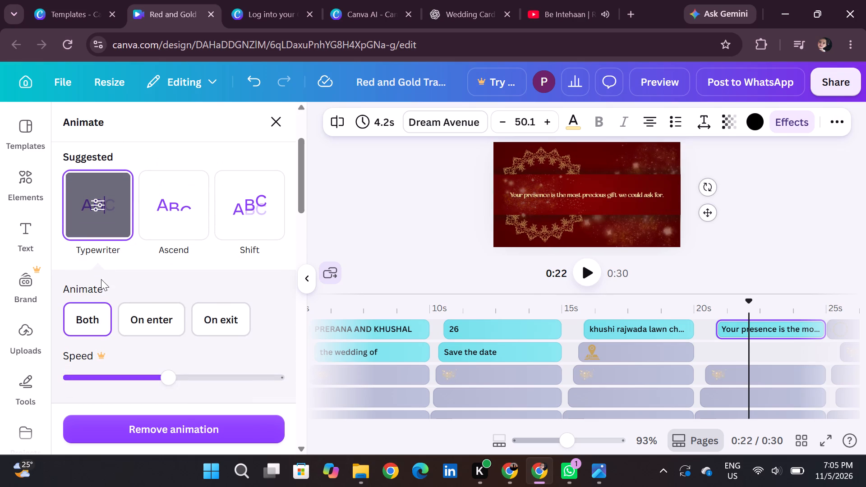
{"action": "left_click", "coordinate": [773, 164]}
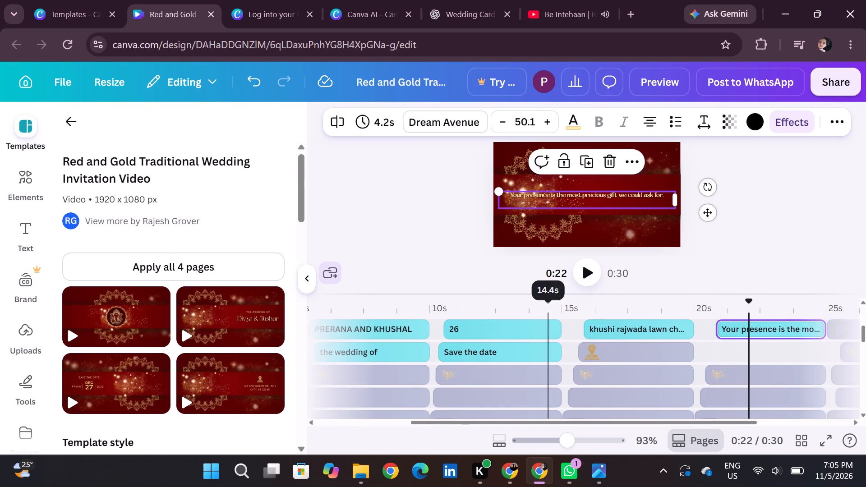
Play the video from the guest-invitation page to the end, and replay it from the beginning to review the pages.
{"action": "scroll", "coordinate": [393, 377], "scroll_direction": "right", "scroll_amount": 11}
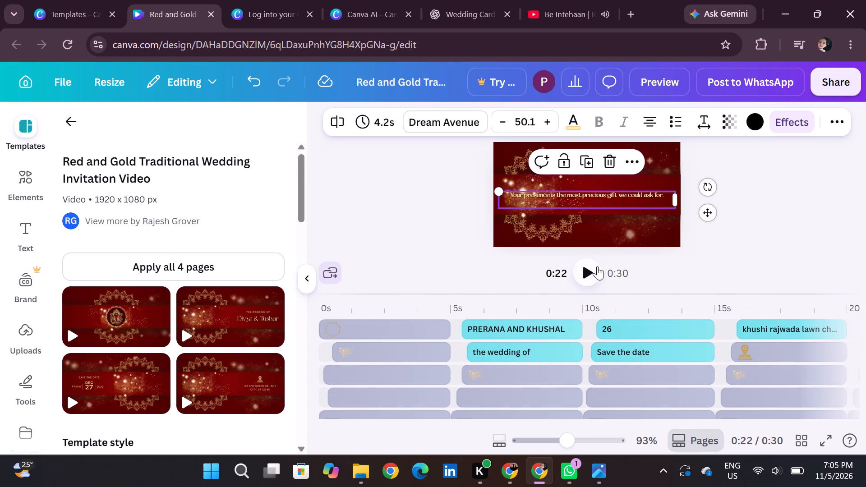
{"action": "left_click", "coordinate": [452, 180]}
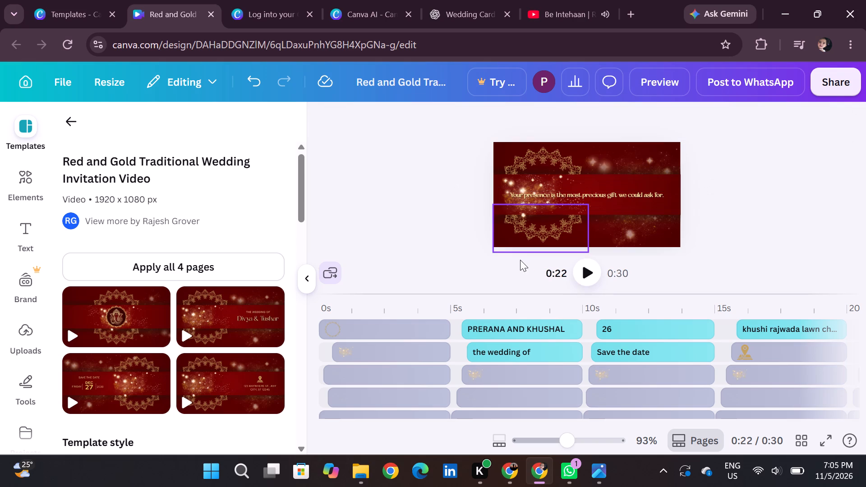
{"action": "left_click", "coordinate": [595, 271]}
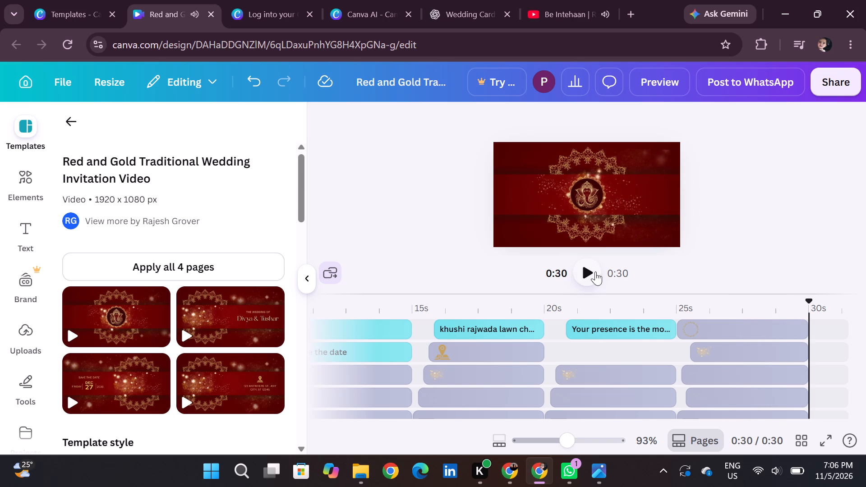
{"action": "scroll", "coordinate": [397, 394], "scroll_direction": "right", "scroll_amount": 13}
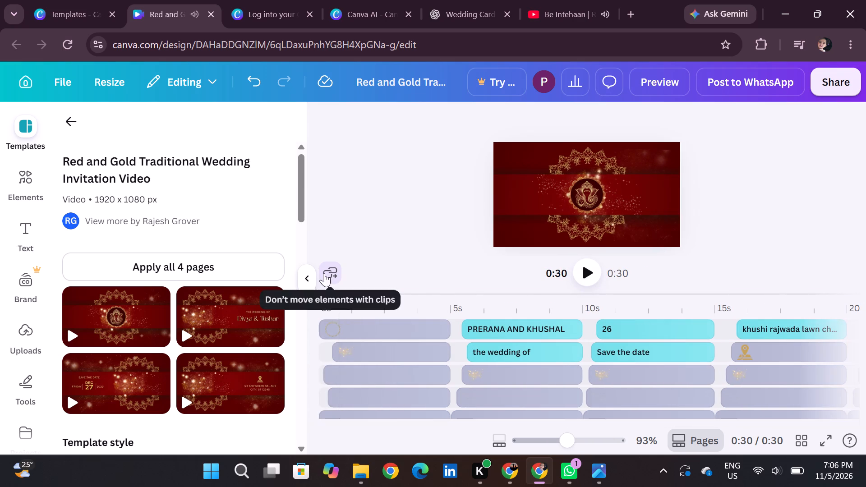
{"action": "left_click", "coordinate": [350, 298]}
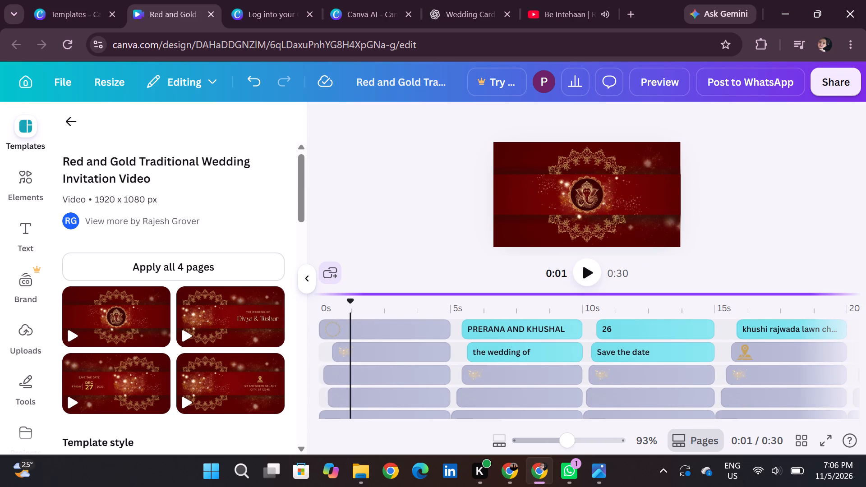
{"action": "left_click_drag", "start_coordinate": [328, 292], "coordinate": [354, 300]}
{"action": "left_click_drag", "start_coordinate": [354, 300], "coordinate": [318, 299]}
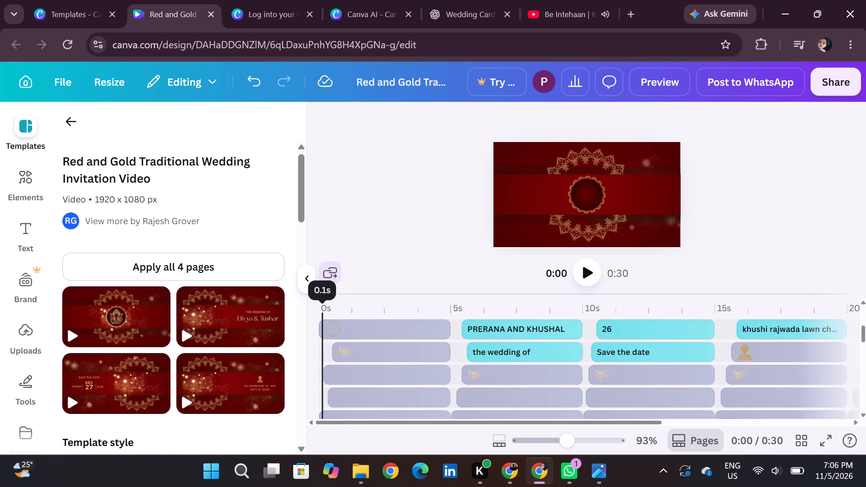
{"action": "left_click_drag", "start_coordinate": [318, 299], "coordinate": [276, 299]}
{"action": "left_click", "coordinate": [580, 268]}
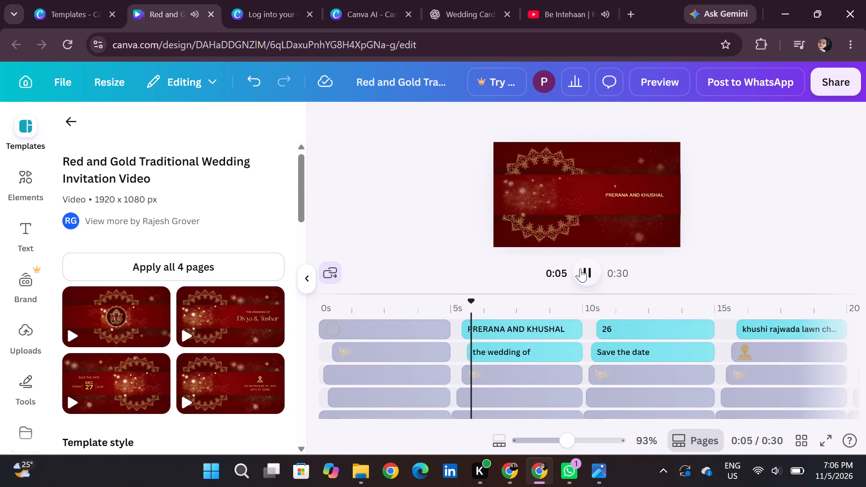
Set the couple's names and the "The wedding of" line on the second page to the Dream Avenue font.
{"action": "left_click", "coordinate": [644, 192]}
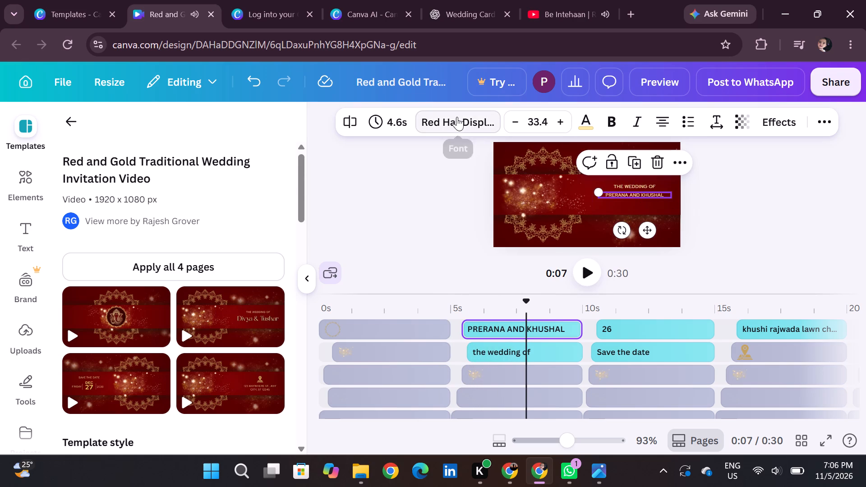
{"action": "left_click", "coordinate": [457, 117]}
{"action": "scroll", "coordinate": [153, 291], "scroll_direction": "up", "scroll_amount": 2}
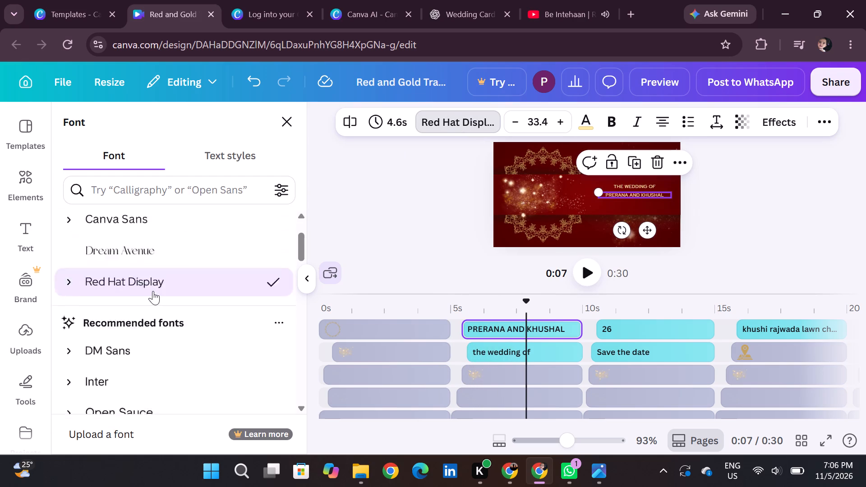
{"action": "scroll", "coordinate": [153, 291], "scroll_direction": "up", "scroll_amount": 2}
{"action": "left_click", "coordinate": [147, 330]}
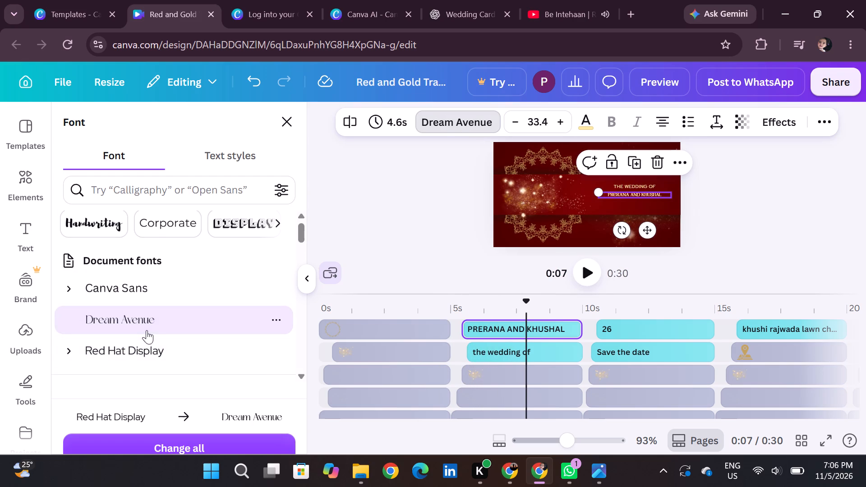
{"action": "left_click", "coordinate": [626, 188]}
{"action": "left_click", "coordinate": [218, 322]}
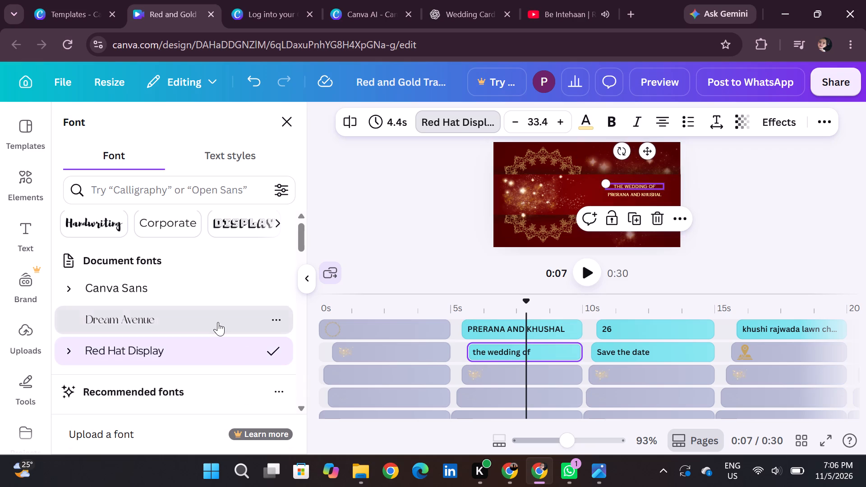
{"action": "left_click", "coordinate": [769, 212]}
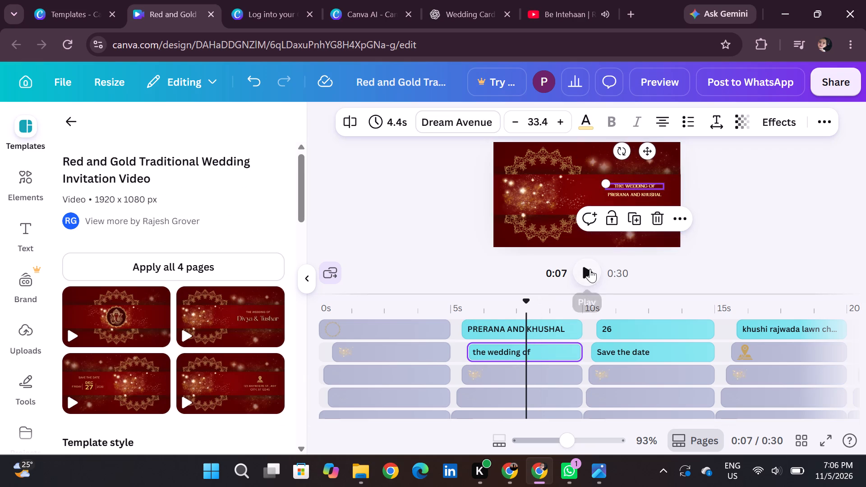
On the date page, set the "Save the date" and "Thurs day" texts to the Dream Avenue font.
{"action": "left_click", "coordinate": [590, 269]}
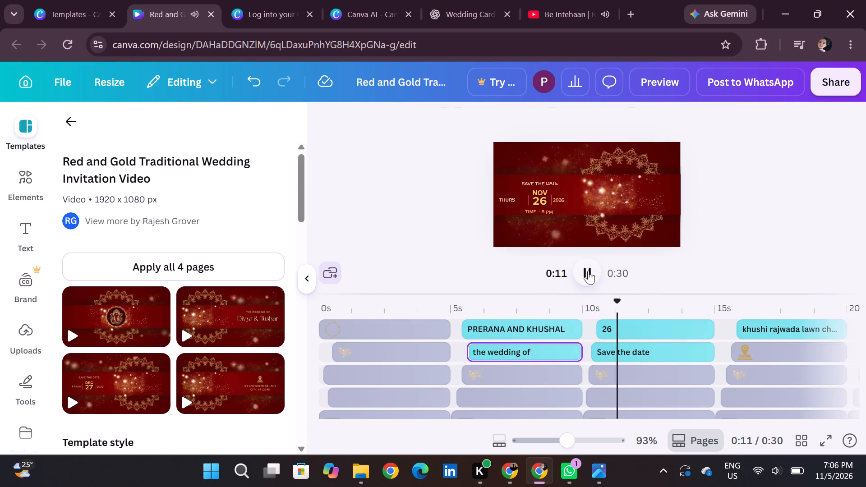
{"action": "left_click", "coordinate": [588, 273]}
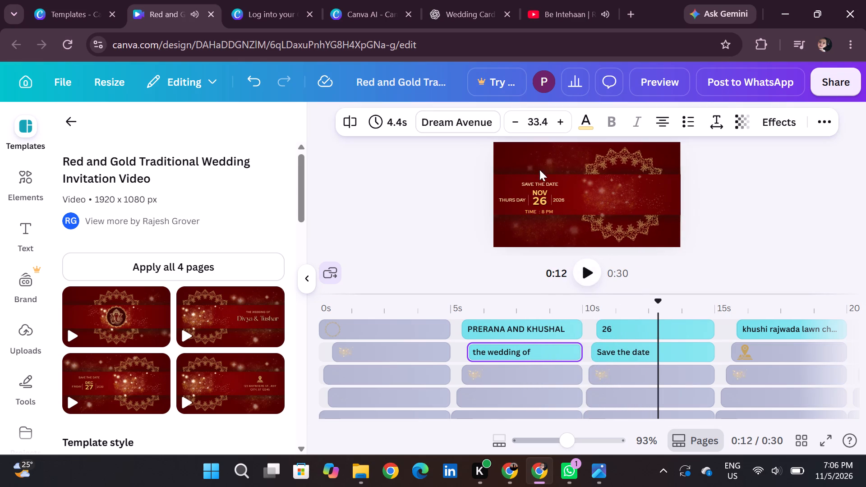
{"action": "left_click", "coordinate": [537, 183]}
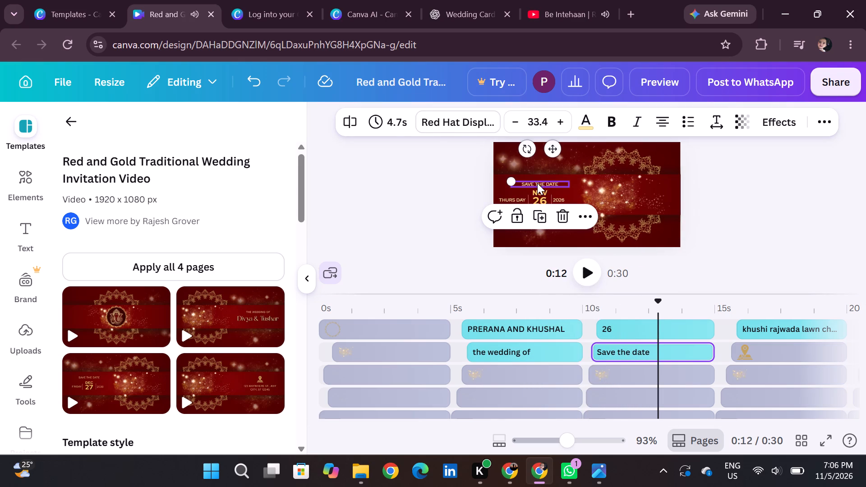
{"action": "left_click", "coordinate": [429, 126]}
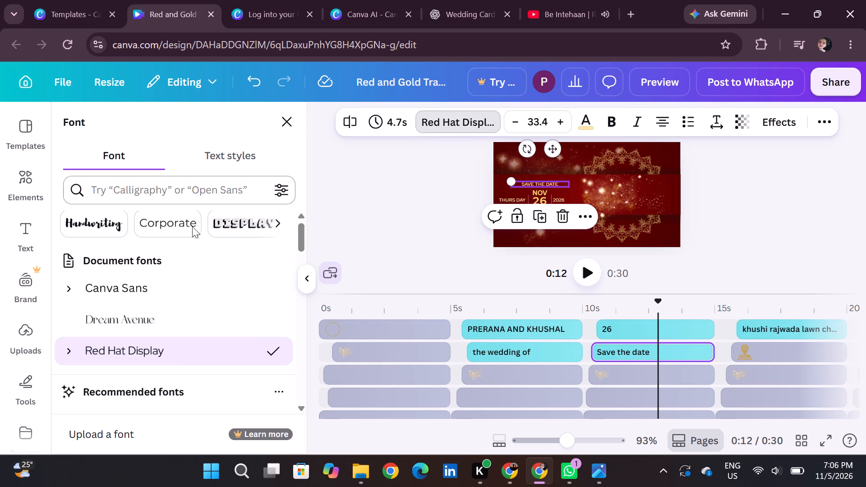
{"action": "left_click", "coordinate": [125, 328]}
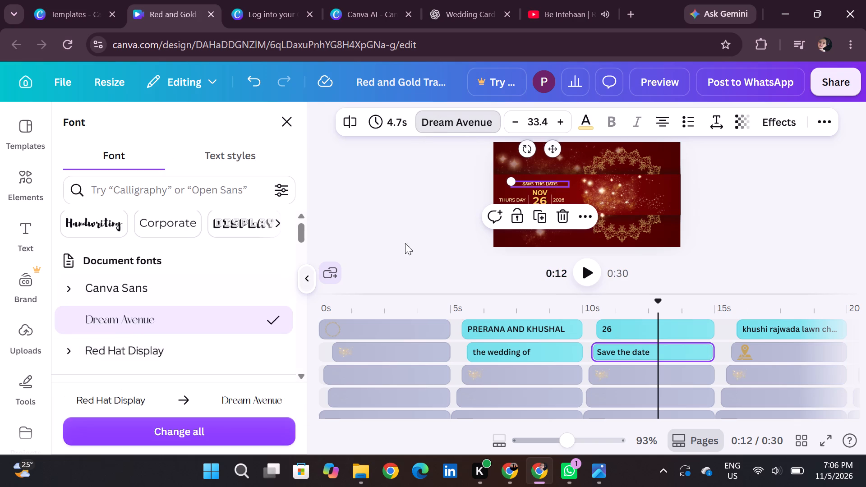
{"action": "left_click", "coordinate": [510, 194]}
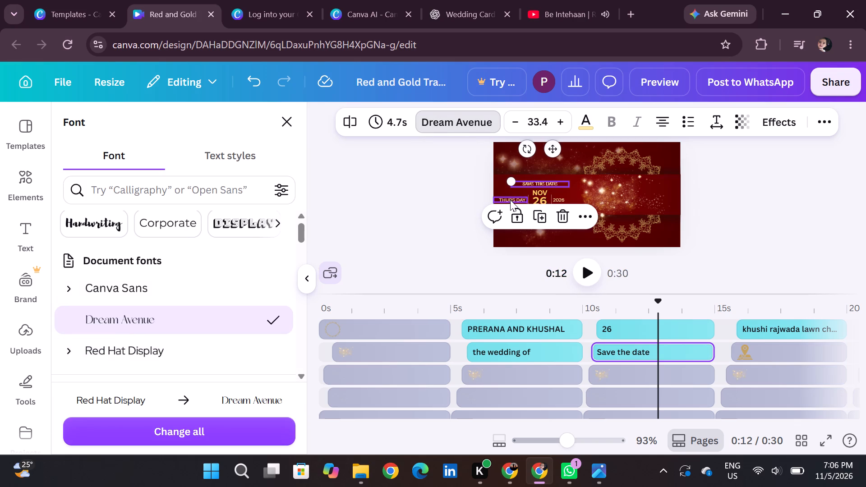
{"action": "left_click", "coordinate": [510, 200]}
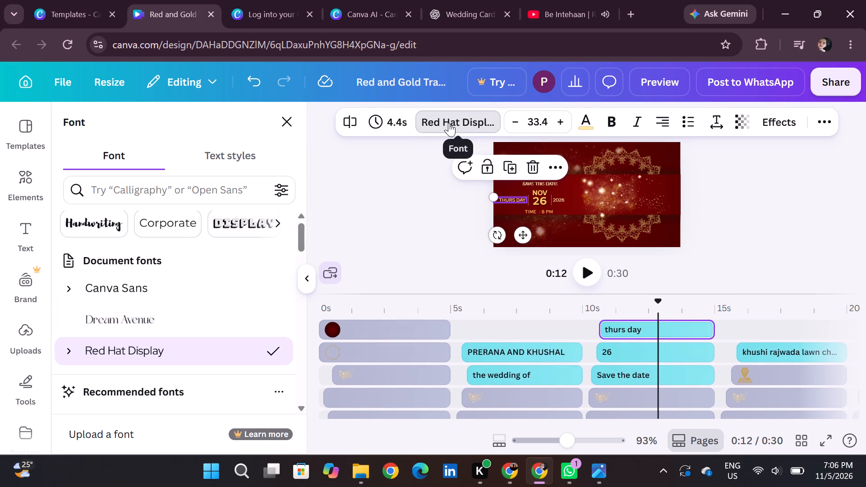
{"action": "left_click", "coordinate": [146, 322]}
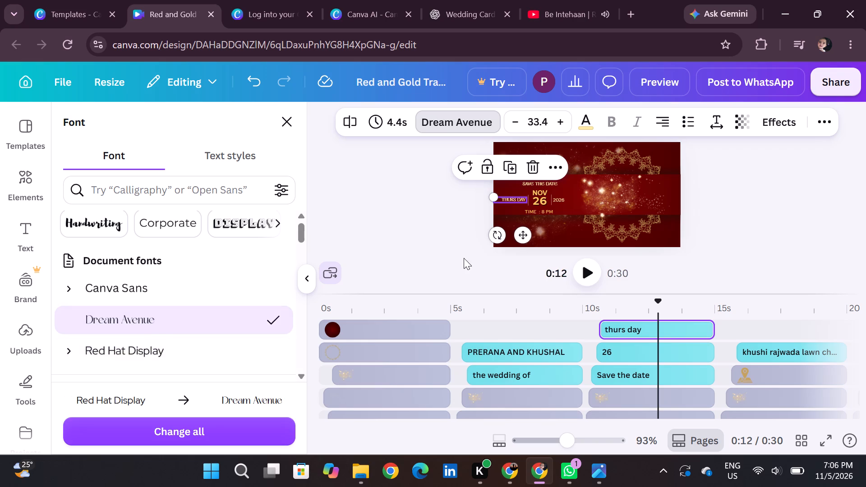
Set the "26", "Nov", "Time : 8 PM" and "2026" texts on the date page to the Dream Avenue font.
{"action": "left_click", "coordinate": [541, 201]}
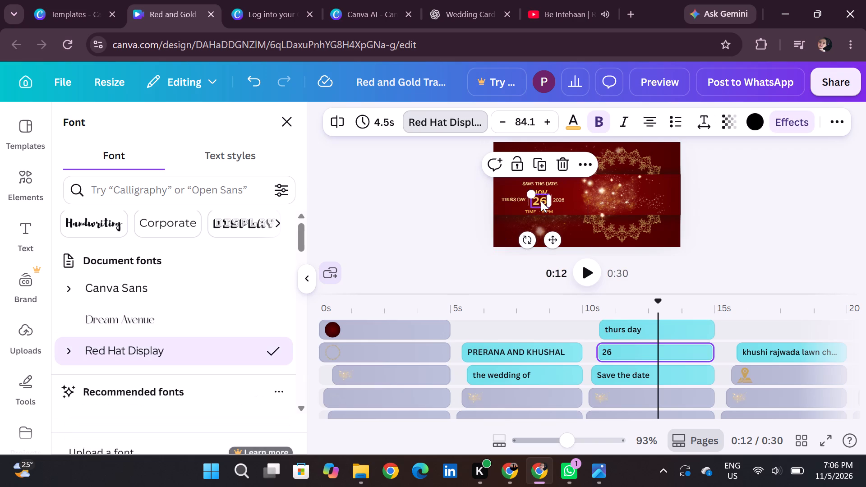
{"action": "left_click", "coordinate": [169, 326]}
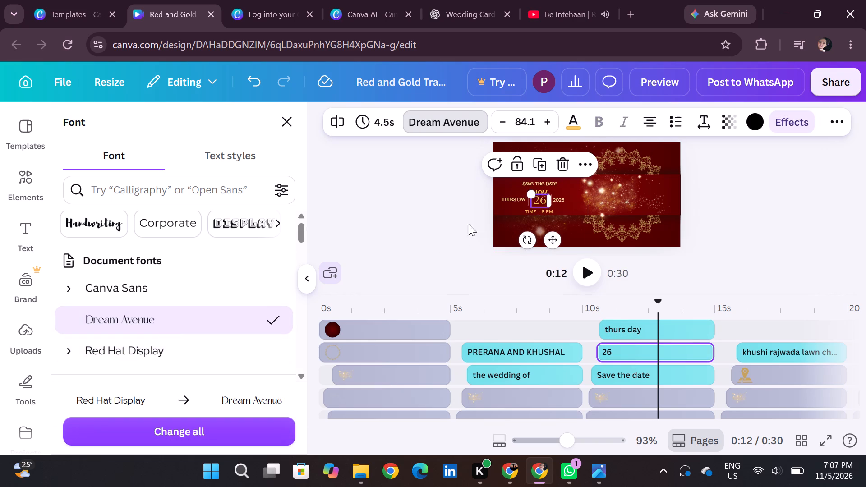
{"action": "left_click", "coordinate": [544, 192]}
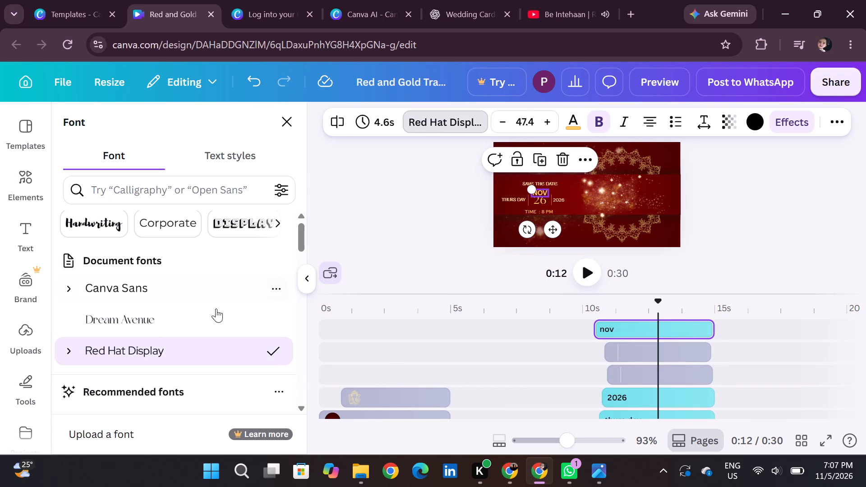
{"action": "left_click", "coordinate": [145, 326]}
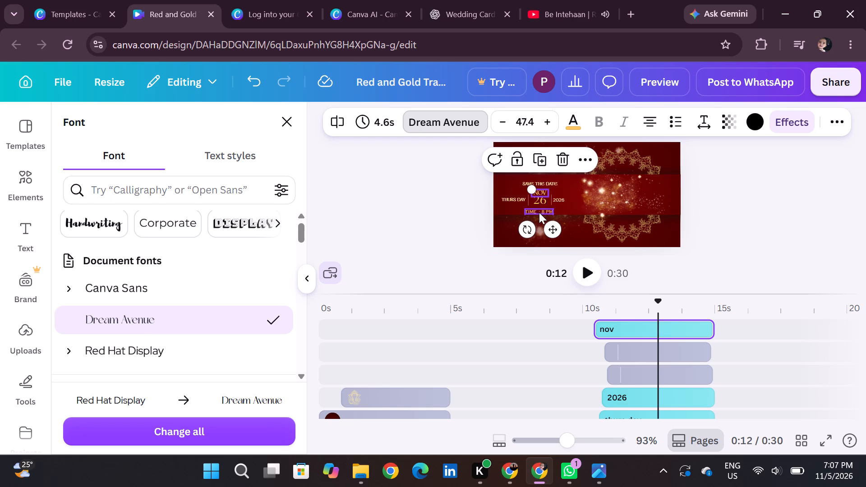
{"action": "left_click", "coordinate": [538, 212]}
{"action": "left_click", "coordinate": [127, 323]}
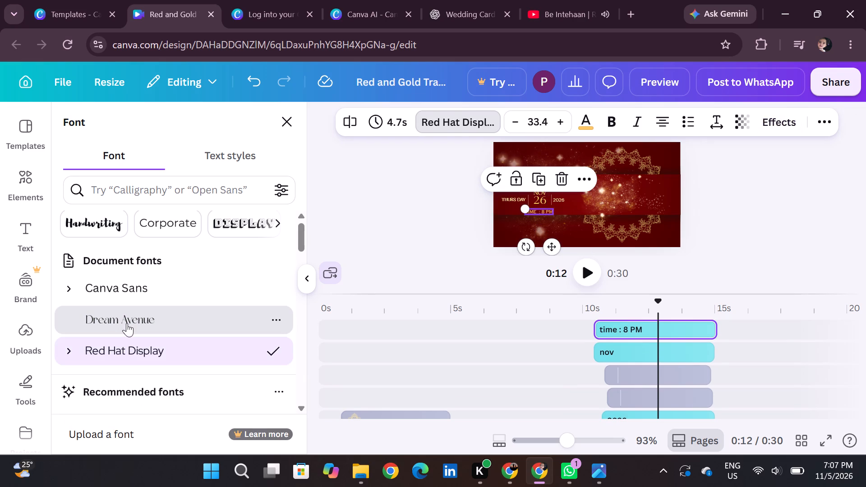
{"action": "left_click", "coordinate": [558, 198]}
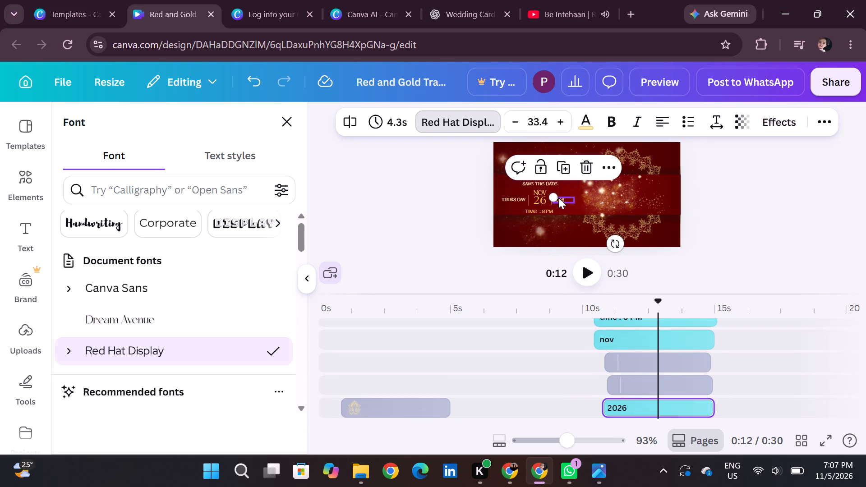
{"action": "left_click", "coordinate": [213, 311]}
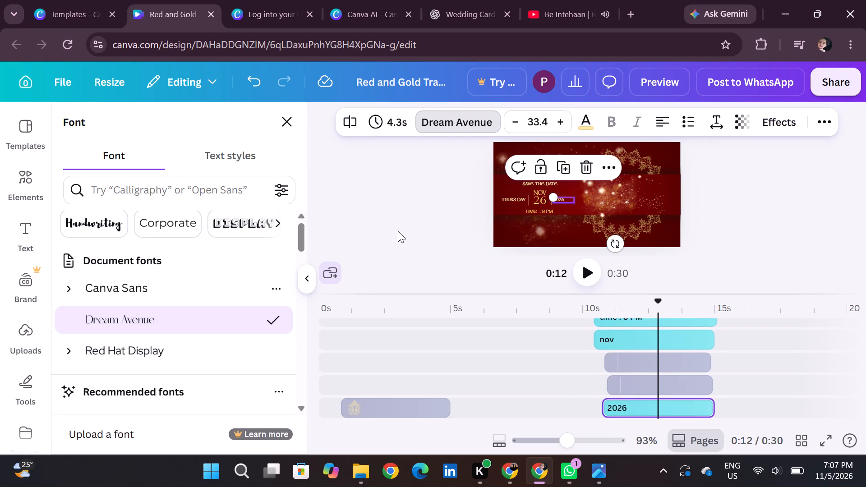
{"action": "left_click", "coordinate": [548, 208]}
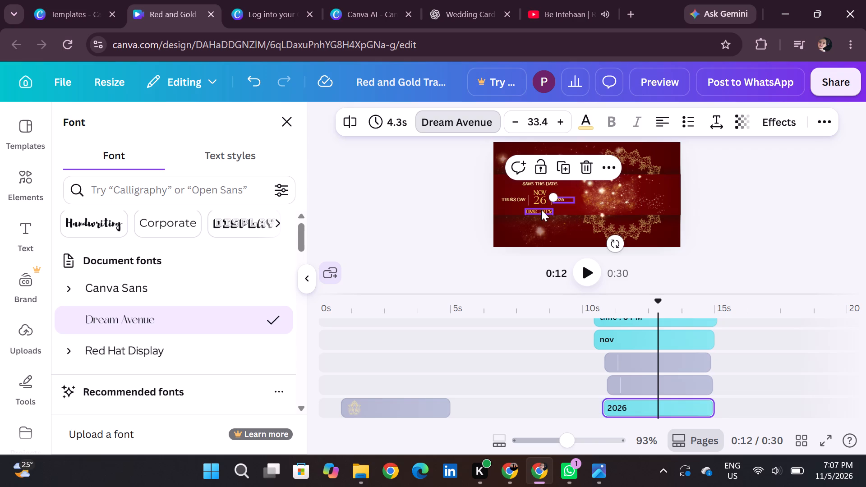
{"action": "left_click", "coordinate": [541, 210]}
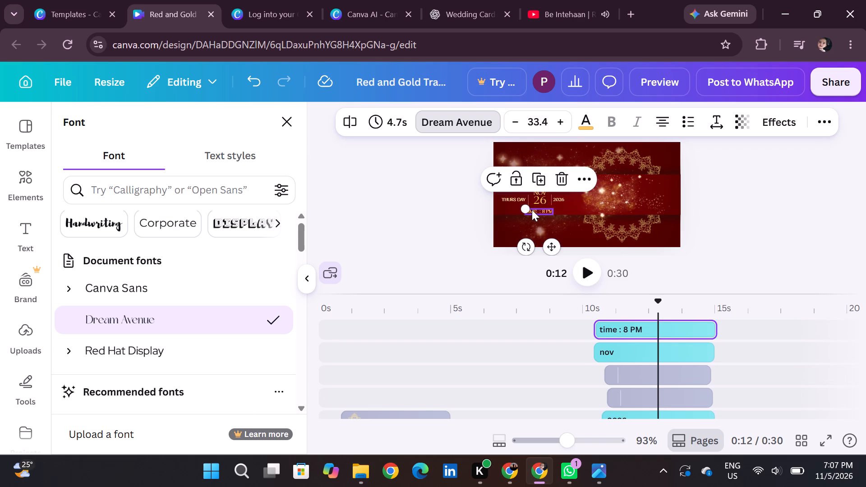
Enlarge the "Time : 8 PM" text on the date page to size 44 and centre it beneath the date.
{"action": "left_click_drag", "start_coordinate": [527, 210], "coordinate": [518, 213]}
{"action": "left_click_drag", "start_coordinate": [535, 210], "coordinate": [539, 209]}
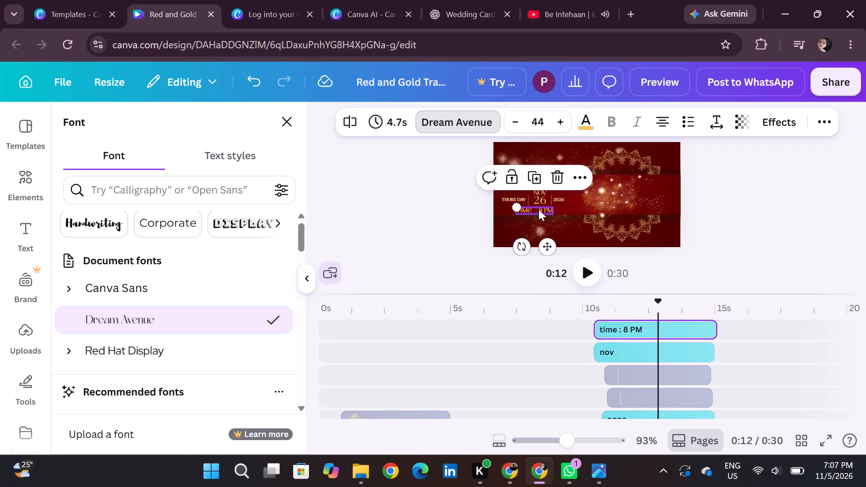
{"action": "left_click_drag", "start_coordinate": [539, 209], "coordinate": [542, 210]}
{"action": "left_click", "coordinate": [749, 204]}
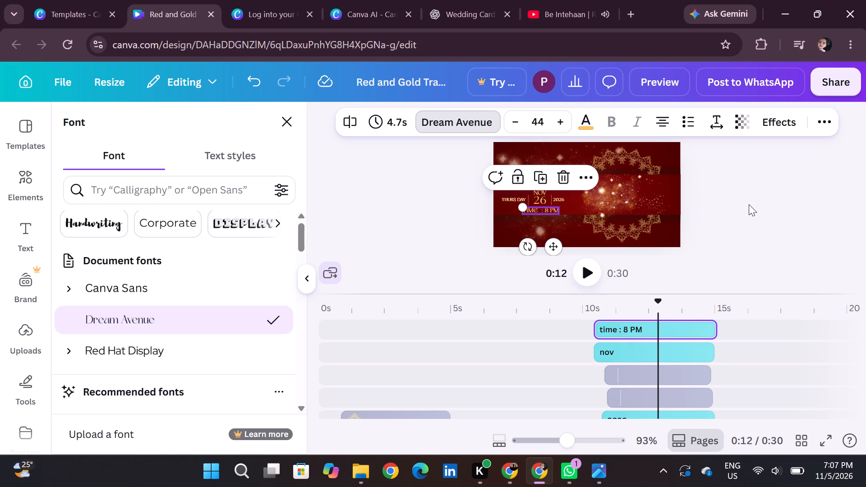
{"action": "left_click", "coordinate": [661, 225]}
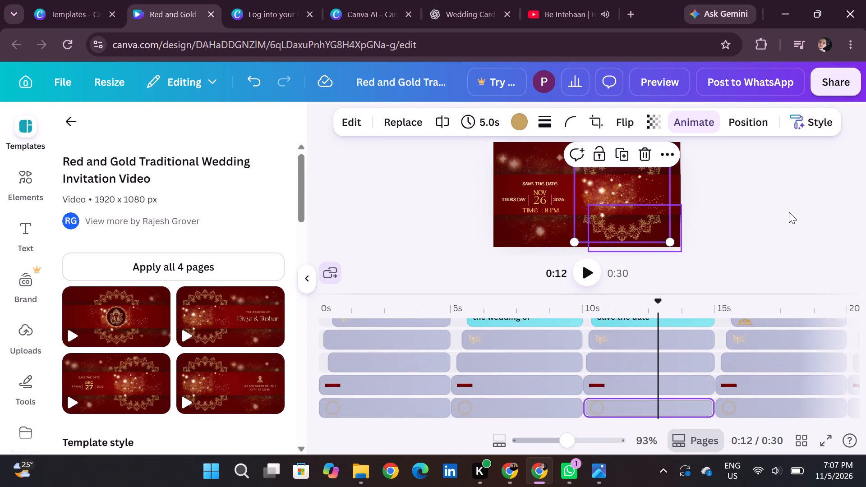
{"action": "left_click", "coordinate": [789, 212]}
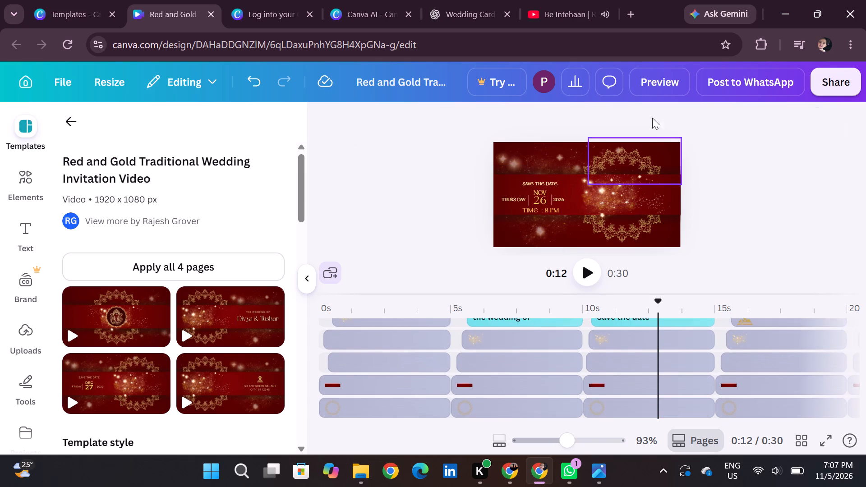
Play ahead to the venue page and set the "Khushi Rajwada Lawn Chhindwara" text to the Dream Avenue font.
{"action": "left_click", "coordinate": [581, 272]}
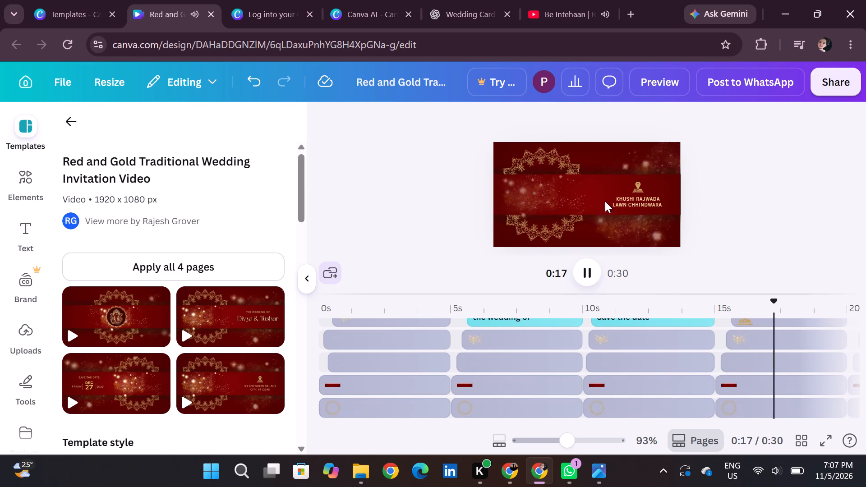
{"action": "left_click", "coordinate": [585, 276]}
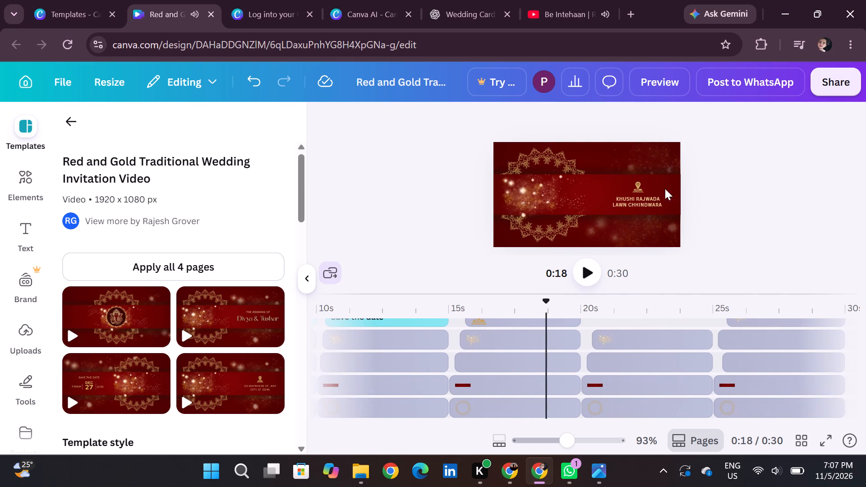
{"action": "left_click", "coordinate": [651, 199]}
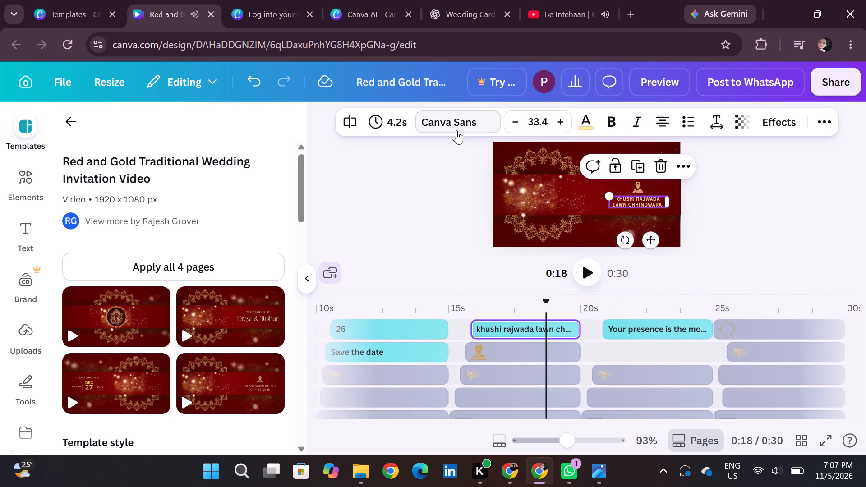
{"action": "left_click", "coordinate": [456, 130]}
{"action": "left_click", "coordinate": [150, 327]}
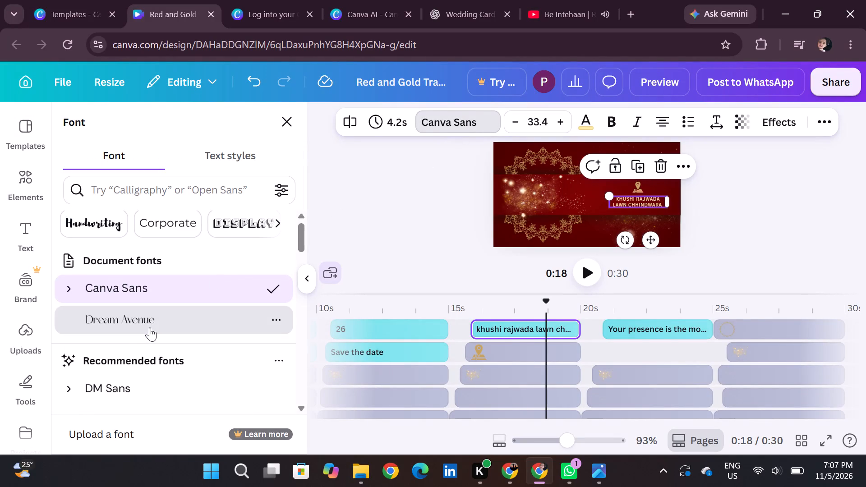
Adjust the venue text's position below the location pin and widen its text box to about 667.
{"action": "left_click", "coordinate": [614, 197]}
{"action": "left_click", "coordinate": [633, 196]}
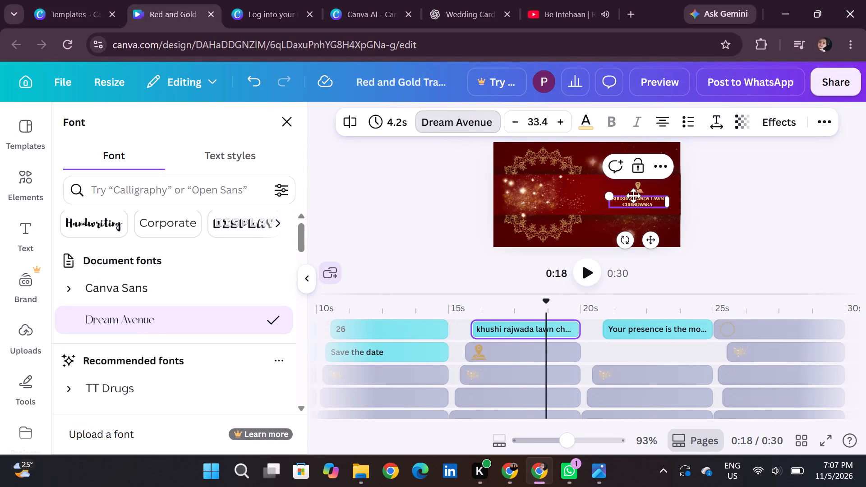
{"action": "left_click", "coordinate": [636, 198]}
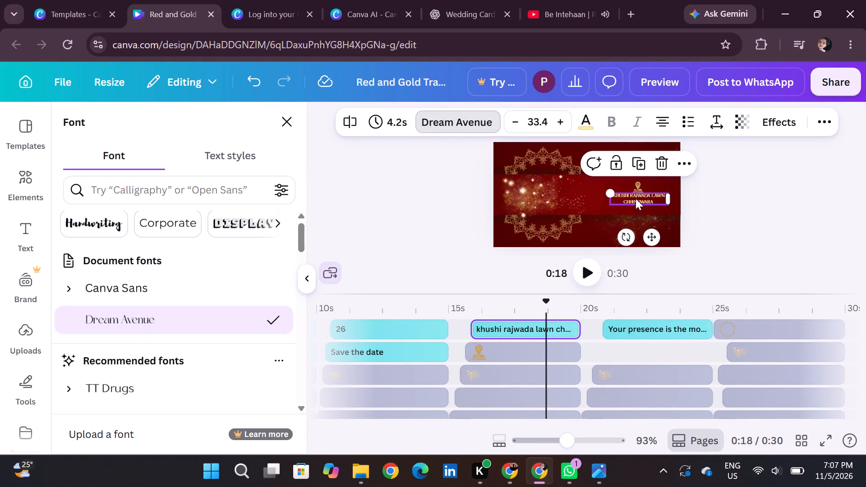
{"action": "double_click", "coordinate": [636, 196]}
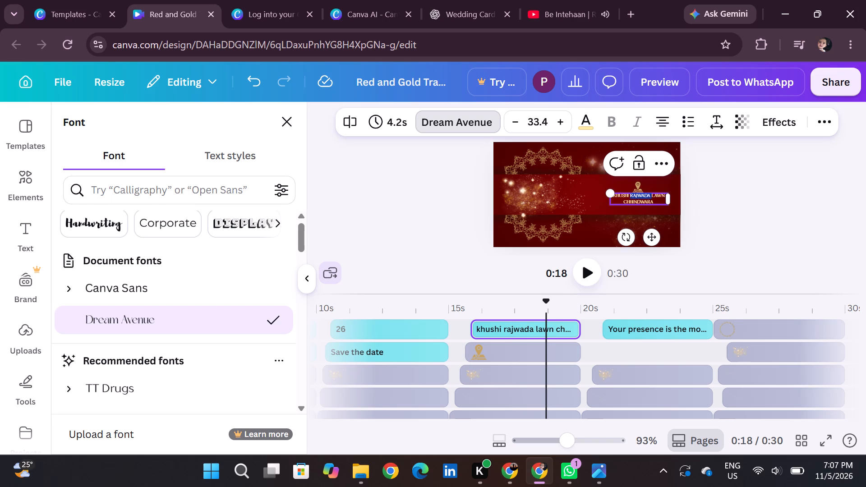
{"action": "left_click", "coordinate": [636, 196]}
{"action": "left_click_drag", "start_coordinate": [639, 191], "coordinate": [639, 196]}
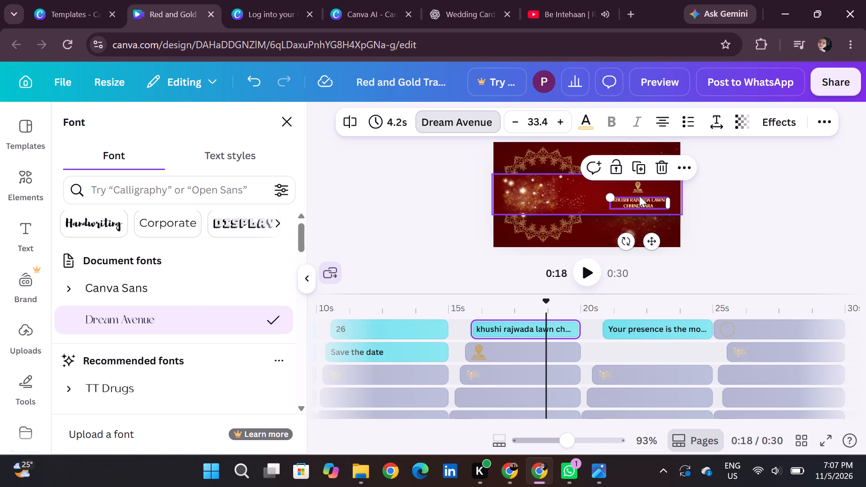
{"action": "left_click_drag", "start_coordinate": [668, 205], "coordinate": [677, 205]}
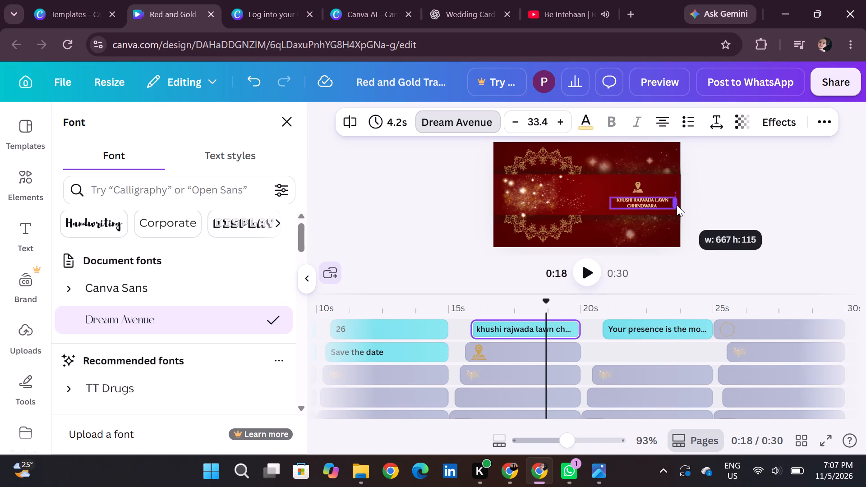
{"action": "left_click_drag", "start_coordinate": [677, 205], "coordinate": [677, 204]}
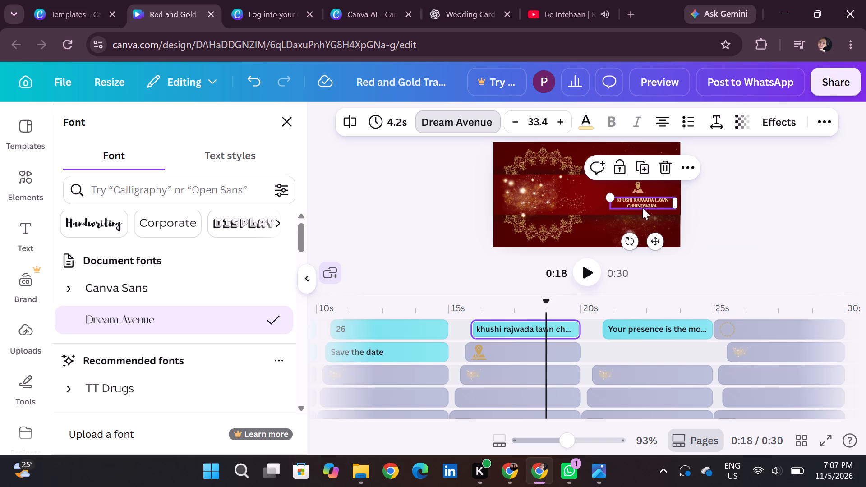
Add "(M.P)" after "Chhindwara" in the venue text.
{"action": "left_click", "coordinate": [638, 206]}
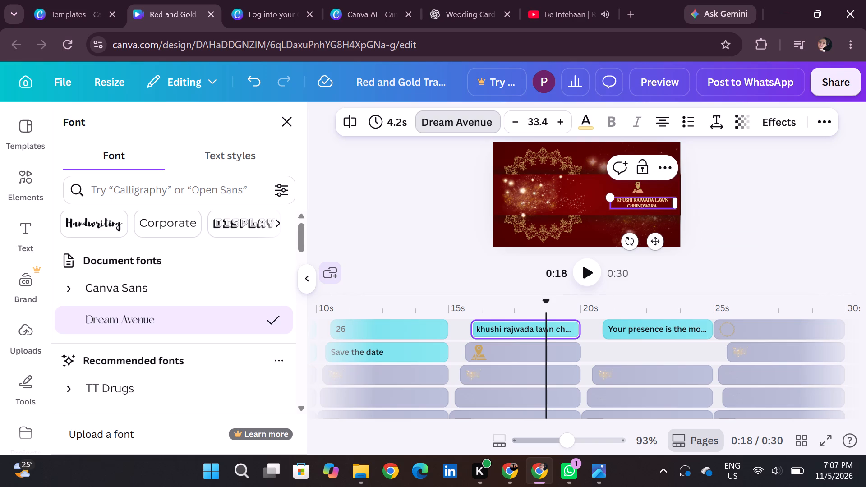
{"action": "left_click", "coordinate": [640, 205]}
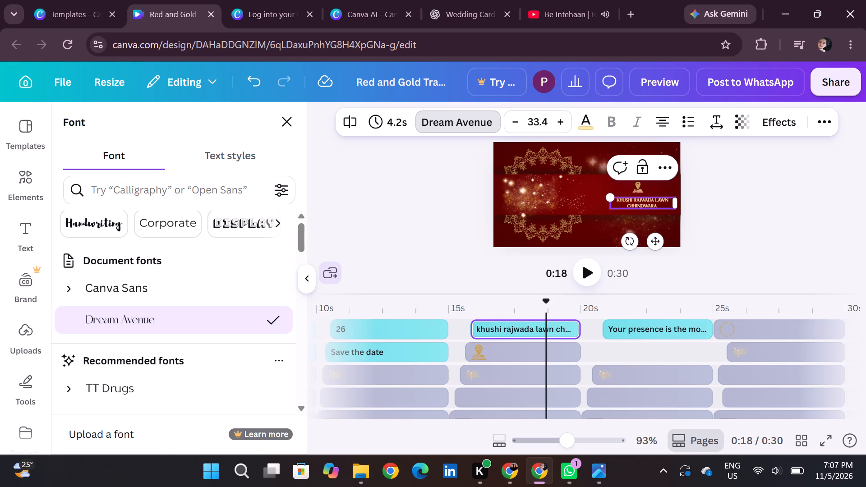
{"action": "left_click", "coordinate": [660, 206]}
{"action": "double_click", "coordinate": [654, 202]}
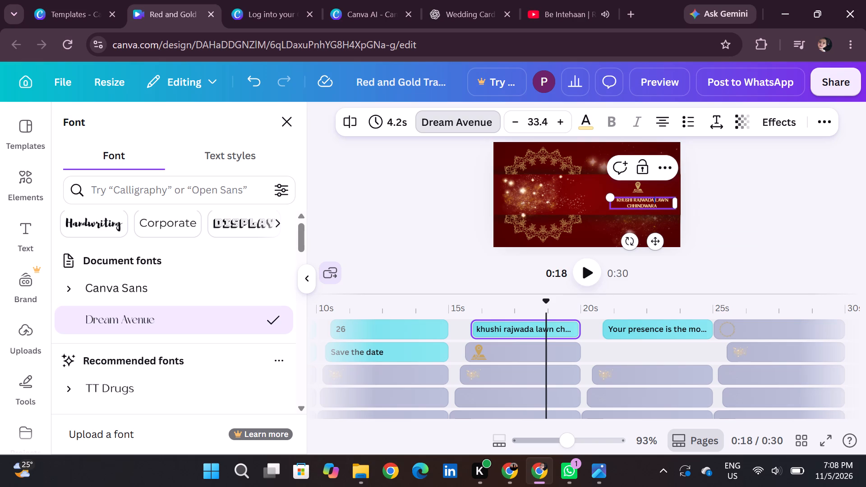
{"action": "triple_click", "coordinate": [654, 202]}
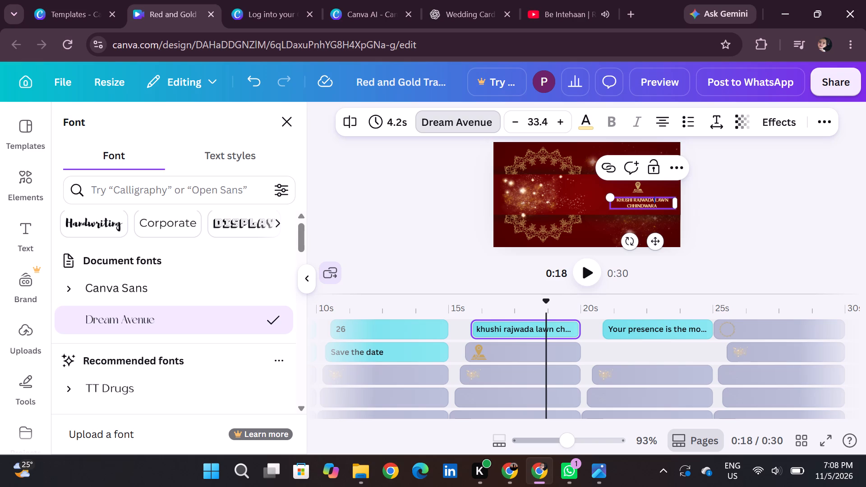
{"action": "left_click", "coordinate": [657, 204]}
{"action": "key", "text": "space"}
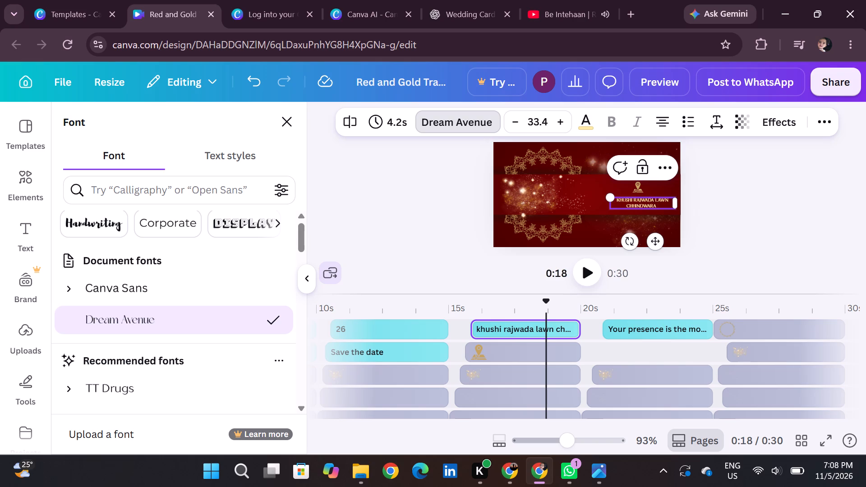
{"action": "key", "text": "shift+parenleft"}
{"action": "key", "text": "m"}
{"action": "key", "text": "p"}
{"action": "key", "text": "BackSpace"}
{"action": "type", "text": ".pP"}
{"action": "key", "text": "BackSpace"}
{"action": "key", "text": "shift+parenright"}
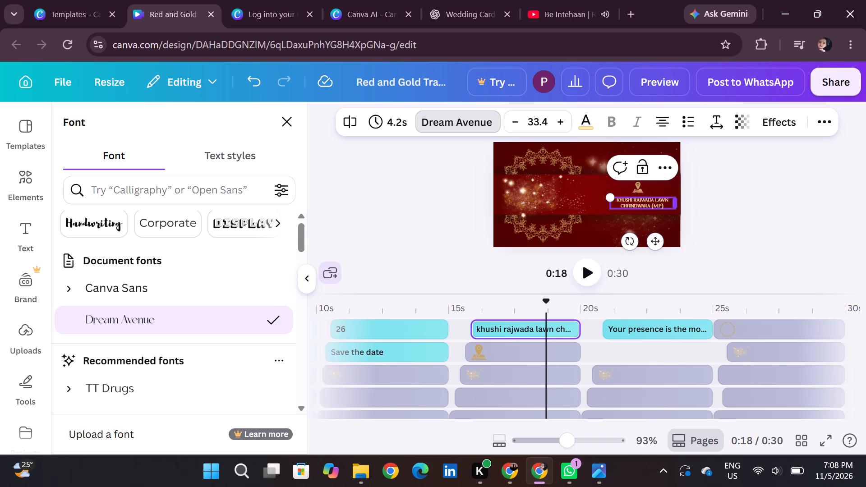
{"action": "left_click", "coordinate": [770, 219]}
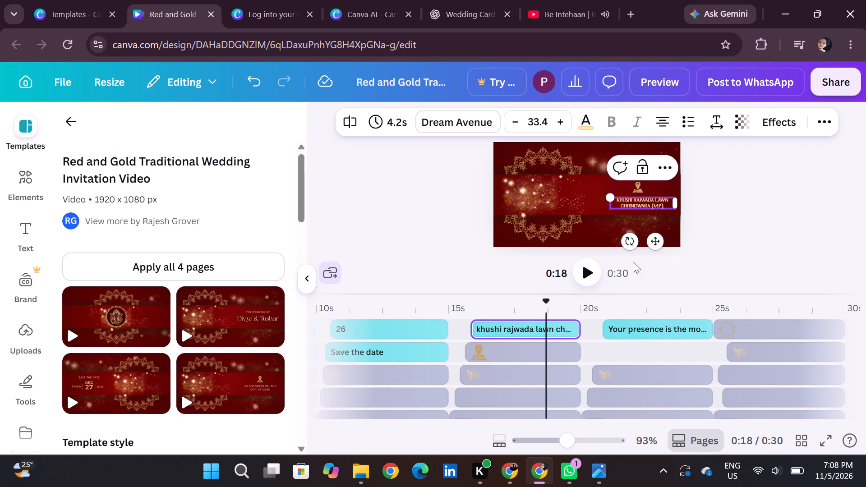
Play the video from the venue page to the end and return to the start of the timeline.
{"action": "left_click", "coordinate": [575, 279]}
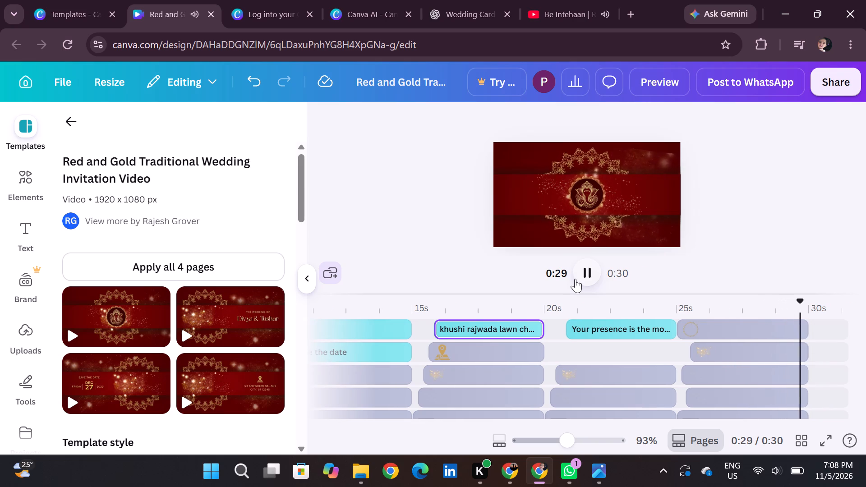
{"action": "scroll", "coordinate": [438, 397], "scroll_direction": "right", "scroll_amount": 6}
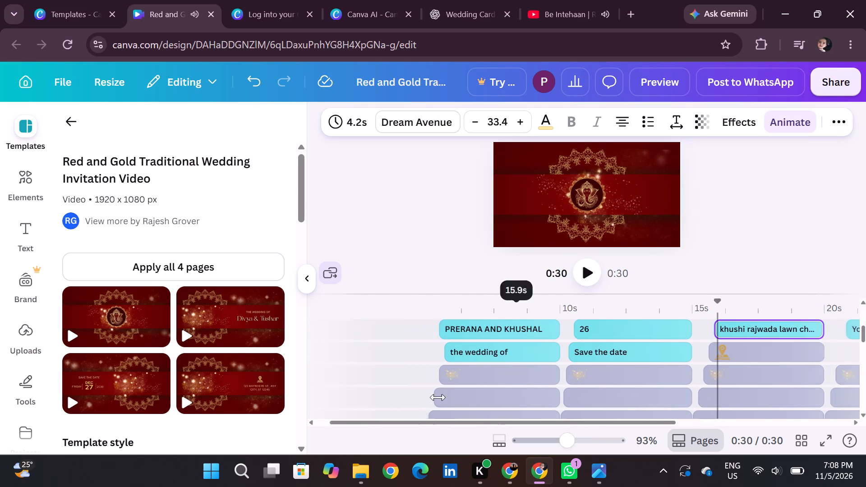
{"action": "scroll", "coordinate": [438, 397], "scroll_direction": "right", "scroll_amount": 4}
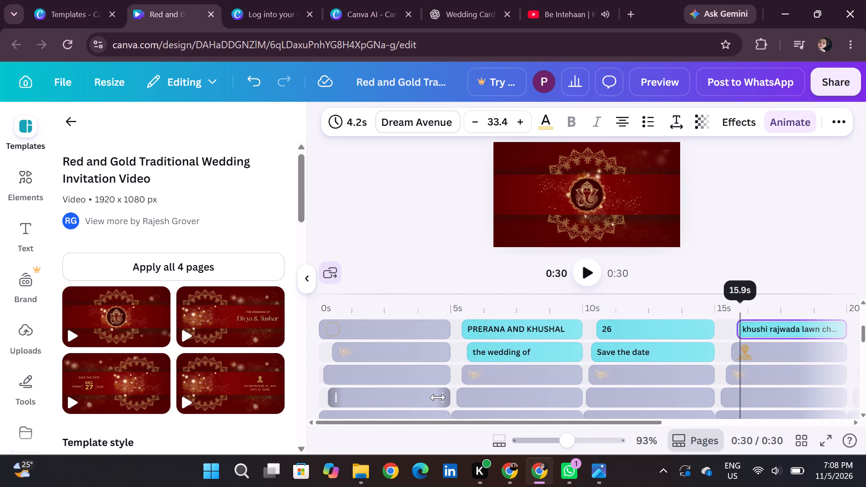
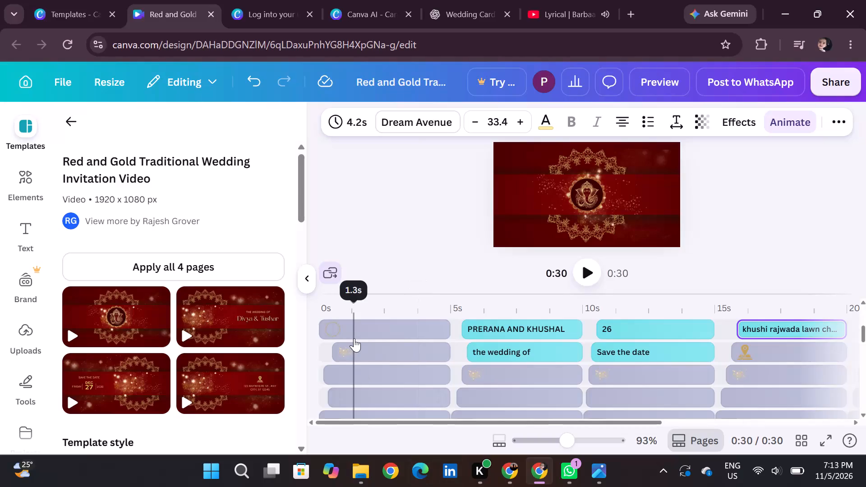
Play the invitation video from the start through to the closing Ganesha page to review it.
{"action": "left_click", "coordinate": [585, 270]}
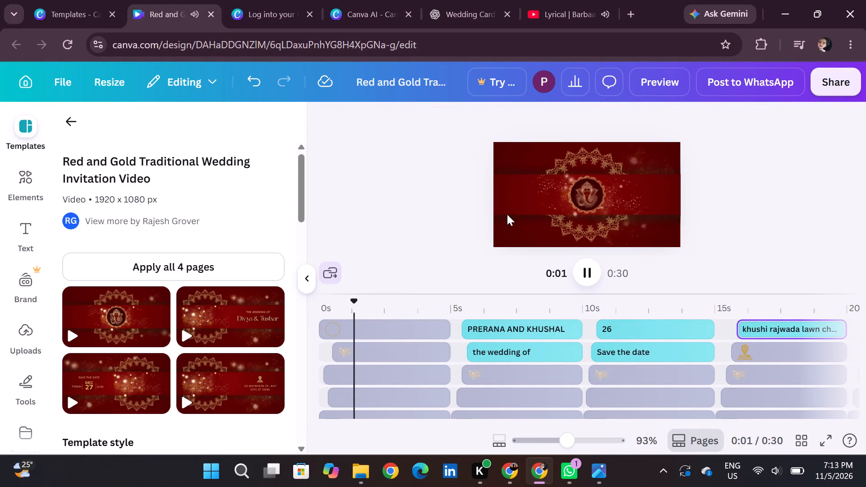
{"action": "scroll", "coordinate": [577, 288], "scroll_direction": "up", "scroll_amount": 1}
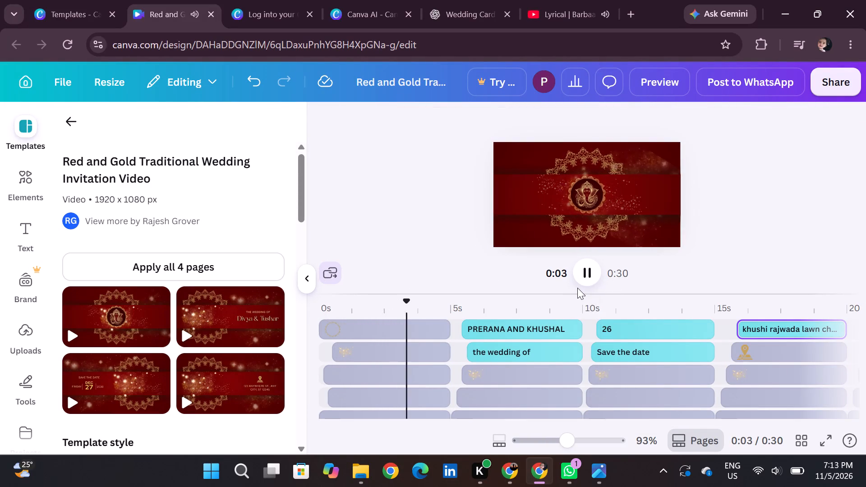
{"action": "scroll", "coordinate": [577, 288], "scroll_direction": "up", "scroll_amount": 1}
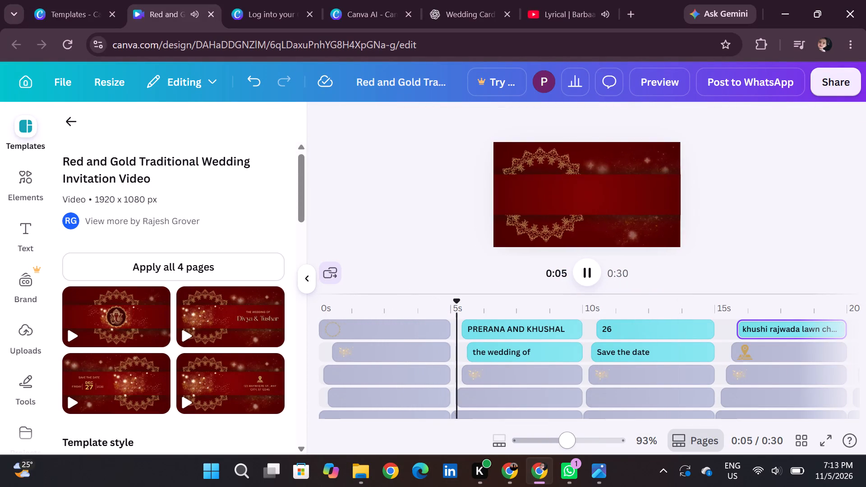
{"action": "left_click_drag", "start_coordinate": [571, 438], "coordinate": [568, 438]}
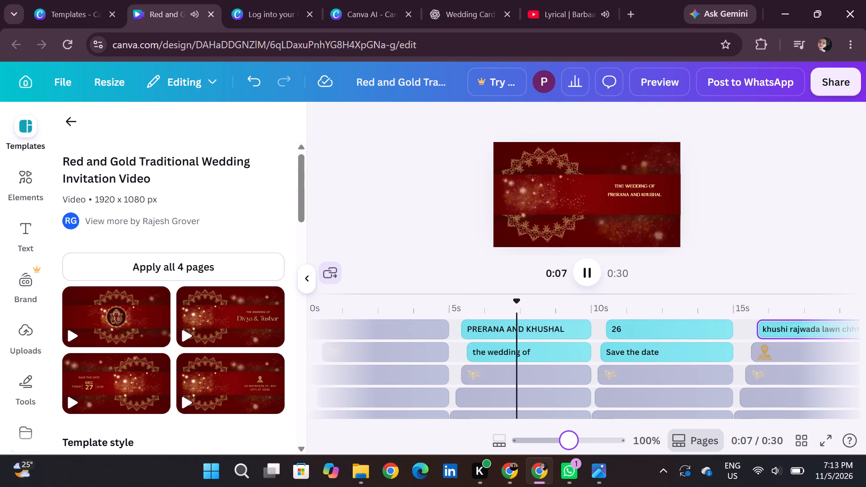
{"action": "left_click_drag", "start_coordinate": [568, 438], "coordinate": [567, 439]}
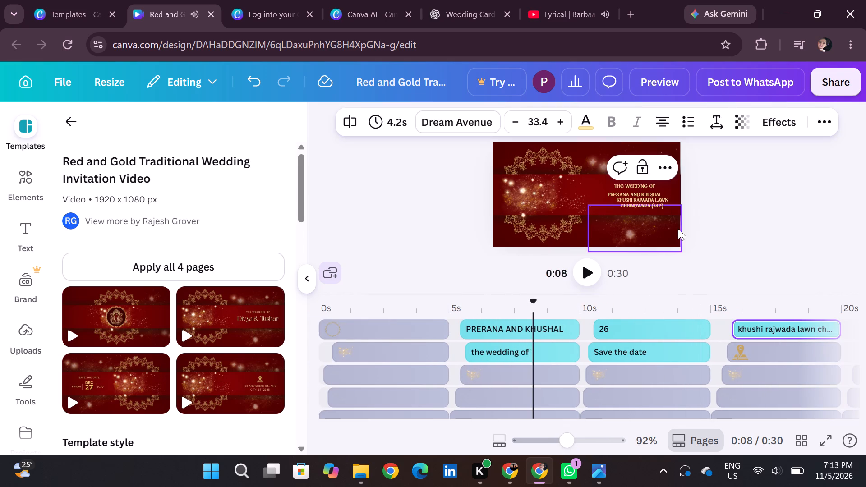
{"action": "left_click", "coordinate": [585, 270]}
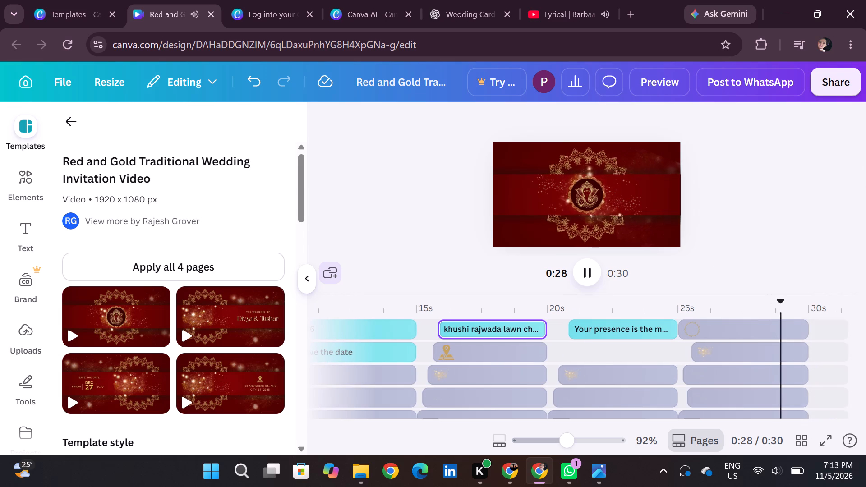
Delete the closing Ganesha page at the end of the timeline.
{"action": "scroll", "coordinate": [745, 301], "scroll_direction": "down", "scroll_amount": 1}
{"action": "scroll", "coordinate": [712, 371], "scroll_direction": "down", "scroll_amount": 2}
{"action": "scroll", "coordinate": [712, 371], "scroll_direction": "up", "scroll_amount": 1}
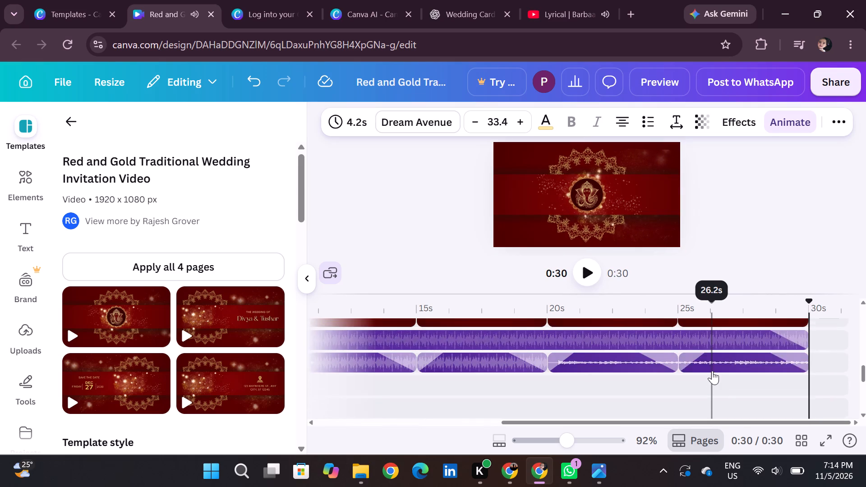
{"action": "scroll", "coordinate": [712, 371], "scroll_direction": "up", "scroll_amount": 1}
{"action": "left_click", "coordinate": [712, 371]}
{"action": "left_click", "coordinate": [734, 375]}
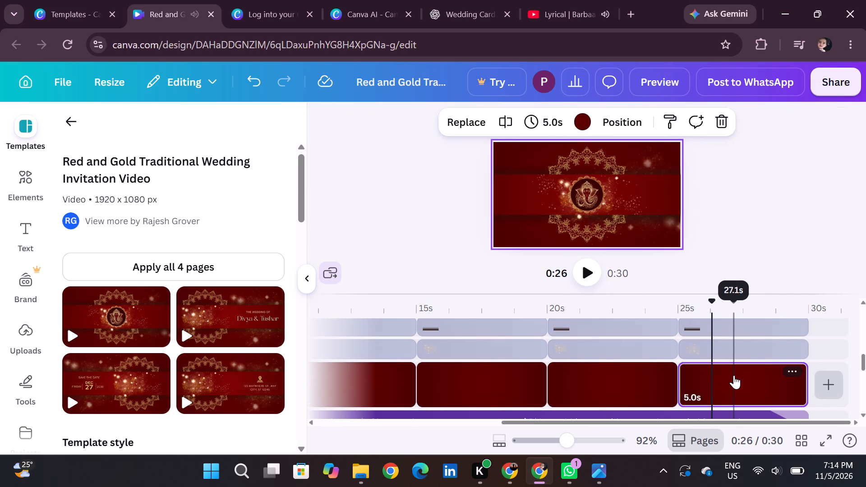
{"action": "left_click", "coordinate": [723, 119]}
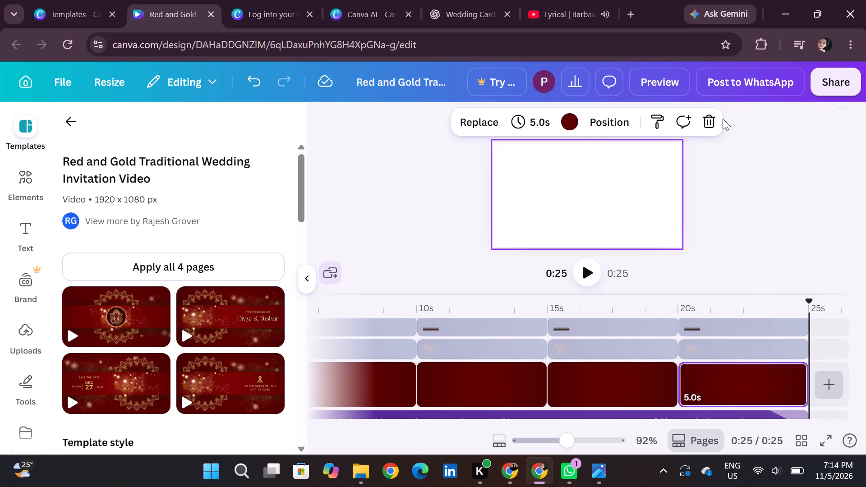
Play ahead to the couple's names page and apply the Ascend text animation to the names.
{"action": "scroll", "coordinate": [682, 347], "scroll_direction": "right", "scroll_amount": 5}
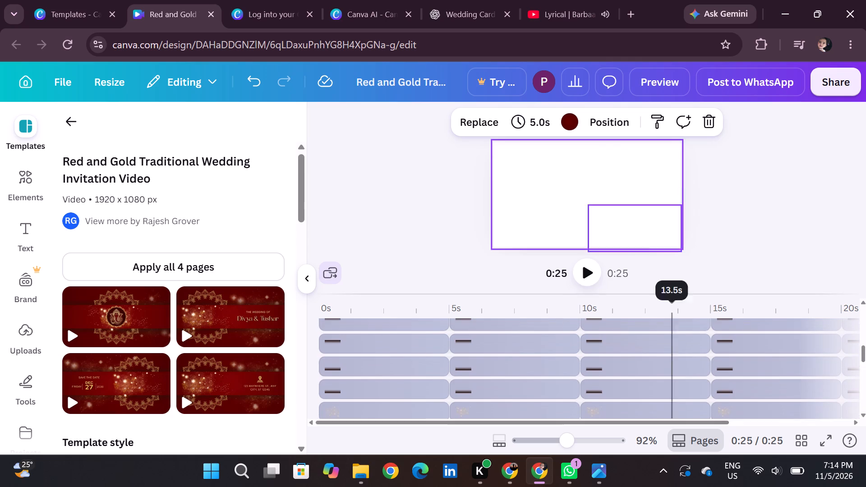
{"action": "left_click", "coordinate": [576, 272]}
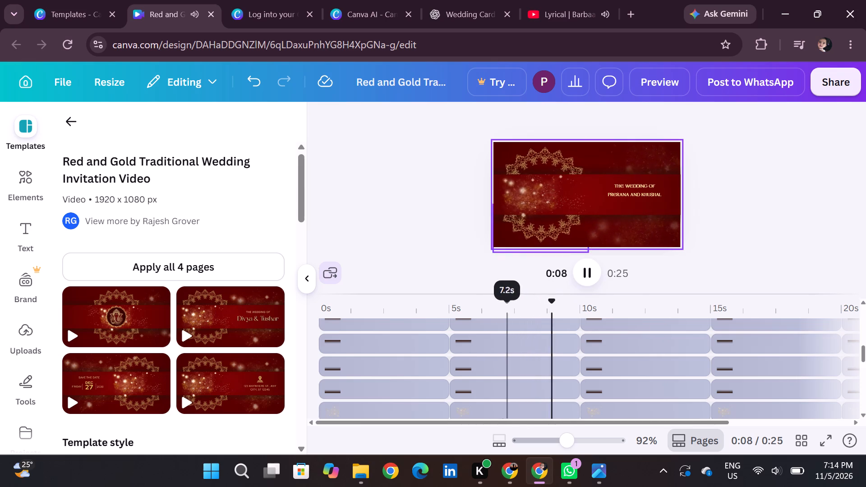
{"action": "left_click", "coordinate": [591, 274]}
{"action": "left_click", "coordinate": [627, 194]}
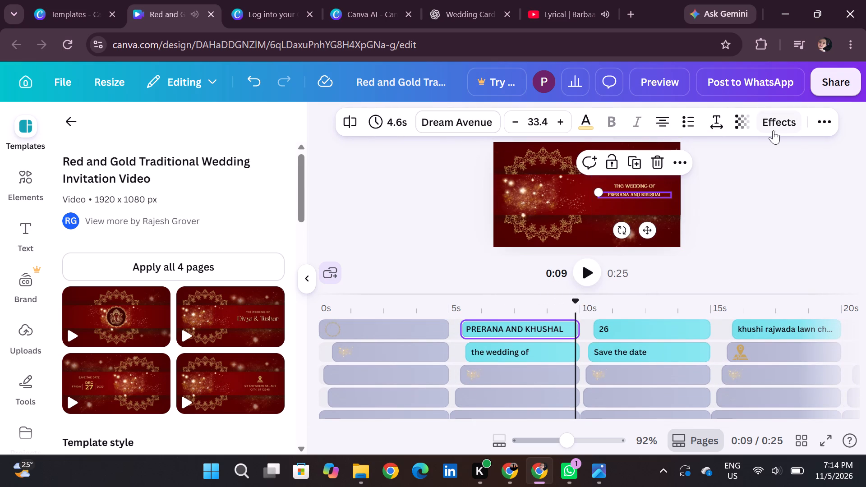
{"action": "left_click", "coordinate": [827, 120]}
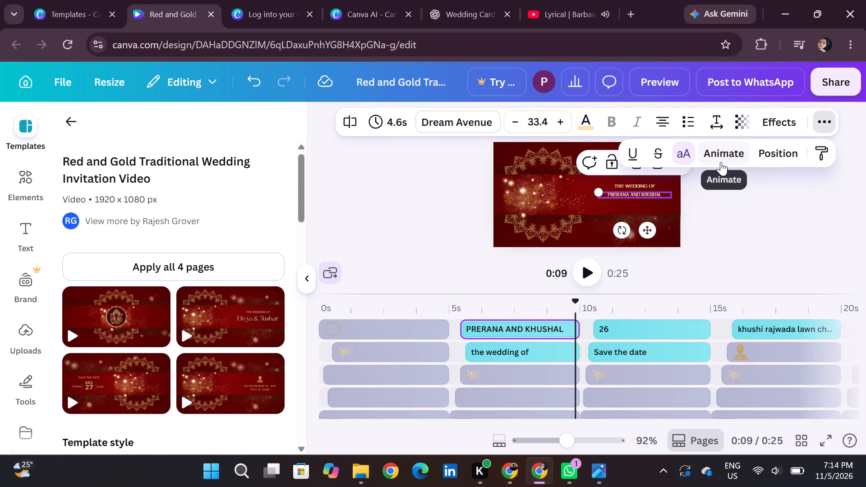
{"action": "left_click", "coordinate": [721, 162]}
{"action": "left_click", "coordinate": [82, 336]}
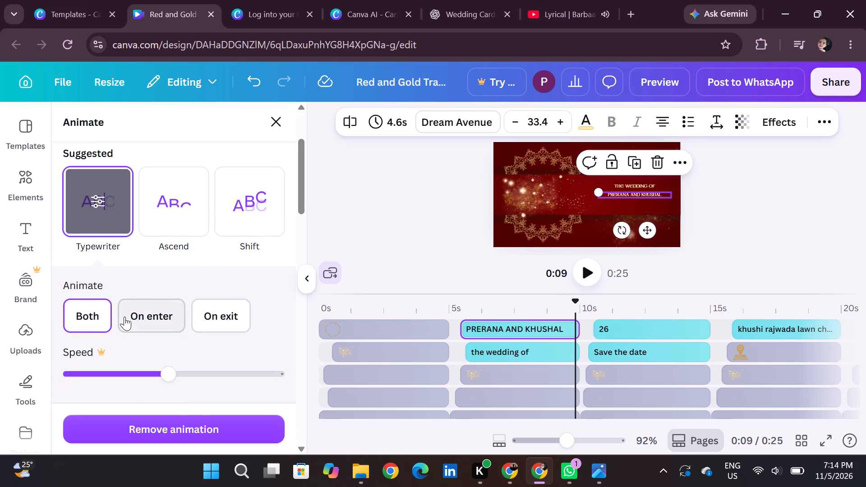
{"action": "scroll", "coordinate": [124, 317], "scroll_direction": "right", "scroll_amount": 1}
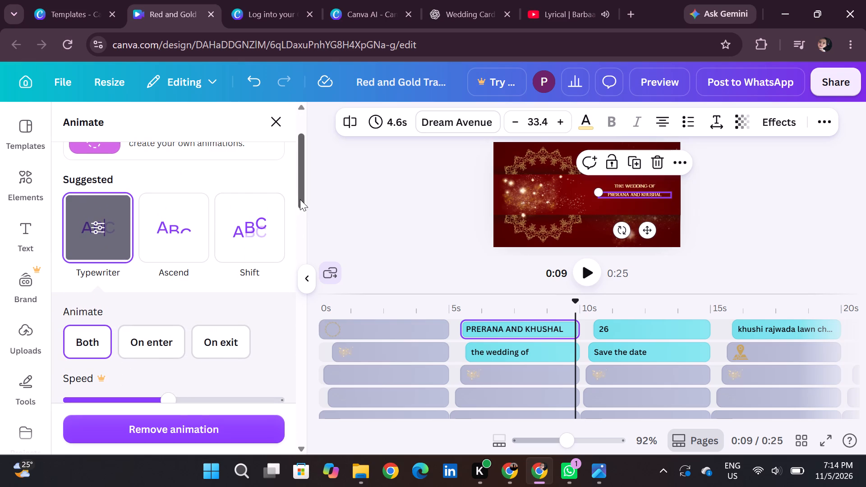
{"action": "left_click_drag", "start_coordinate": [300, 199], "coordinate": [301, 303]}
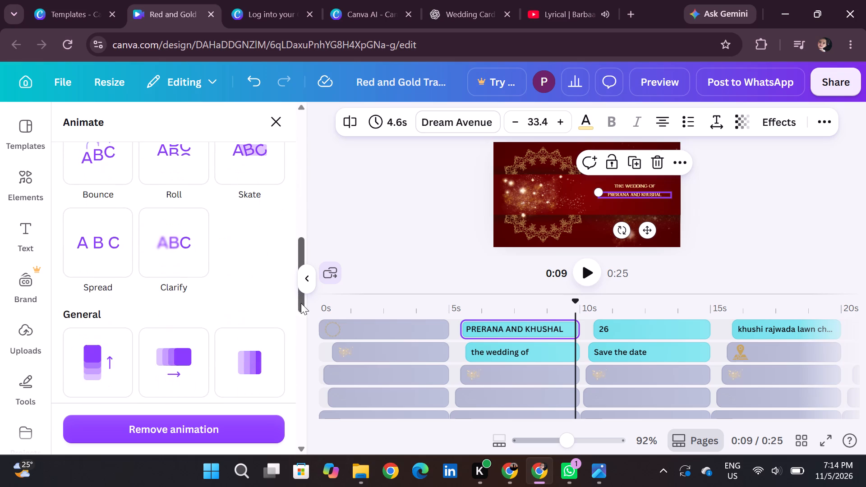
{"action": "left_click_drag", "start_coordinate": [301, 303], "coordinate": [291, 285]}
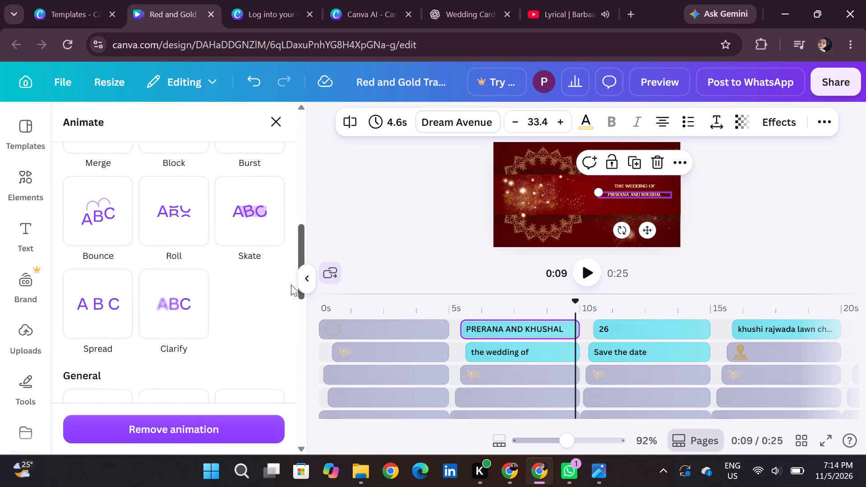
{"action": "left_click_drag", "start_coordinate": [291, 285], "coordinate": [291, 269]}
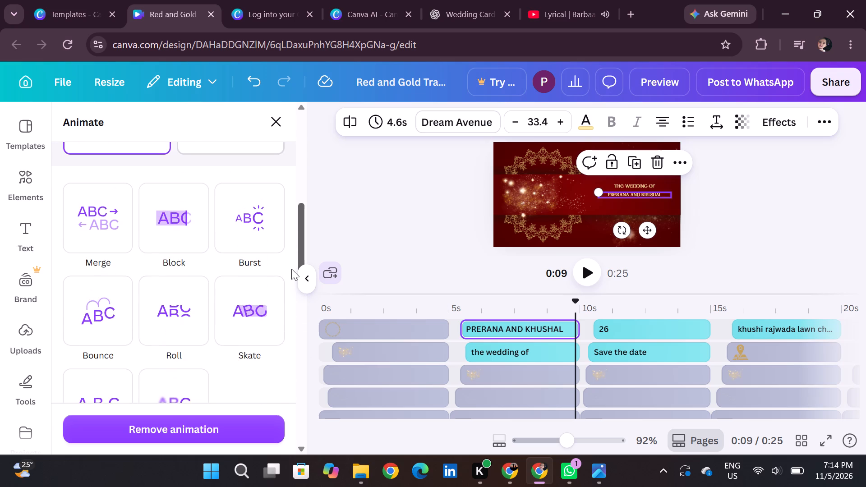
{"action": "left_click_drag", "start_coordinate": [291, 269], "coordinate": [198, 291]}
{"action": "left_click", "coordinate": [172, 257]}
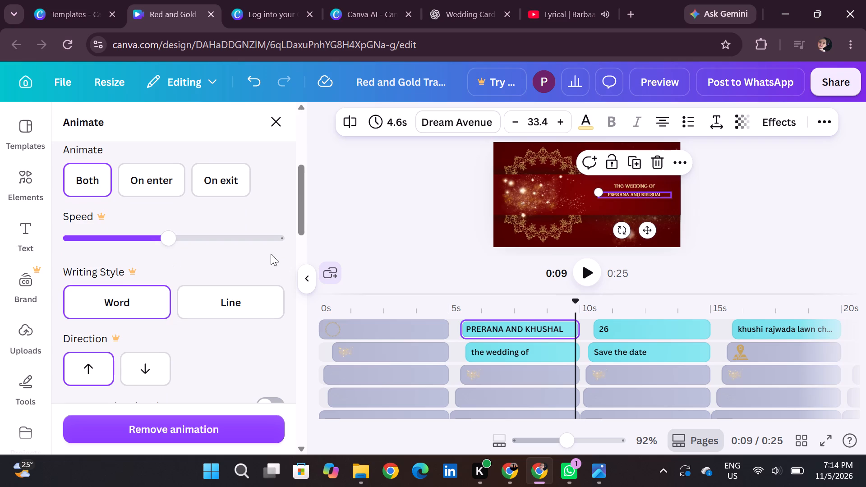
Play the video onward, go back to just before the names page and review it through to the end.
{"action": "left_click", "coordinate": [589, 282]}
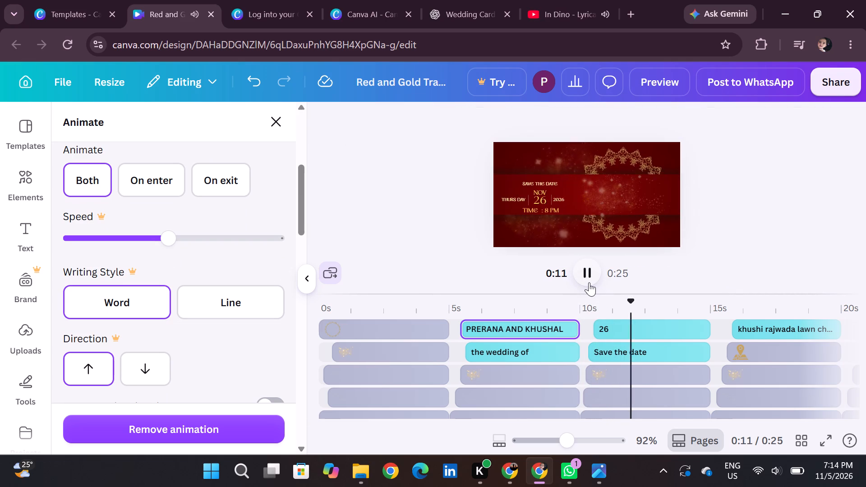
{"action": "left_click_drag", "start_coordinate": [662, 303], "coordinate": [638, 308]}
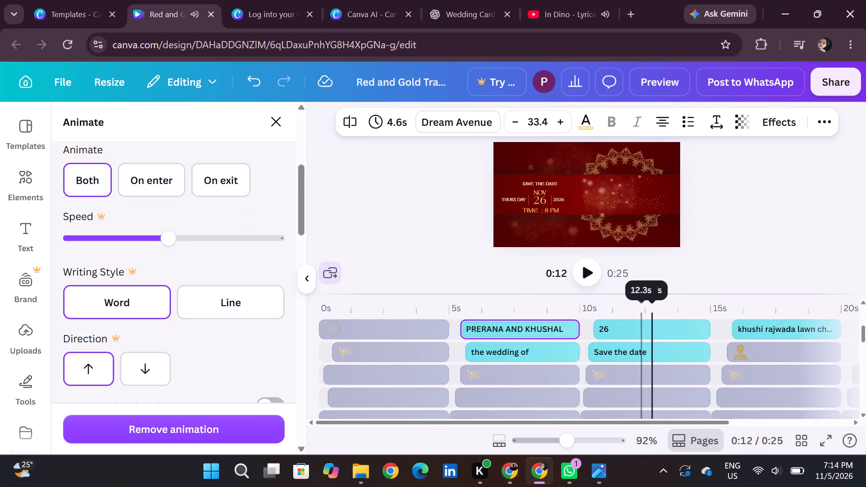
{"action": "left_click_drag", "start_coordinate": [638, 308], "coordinate": [434, 316]}
{"action": "left_click", "coordinate": [588, 273]}
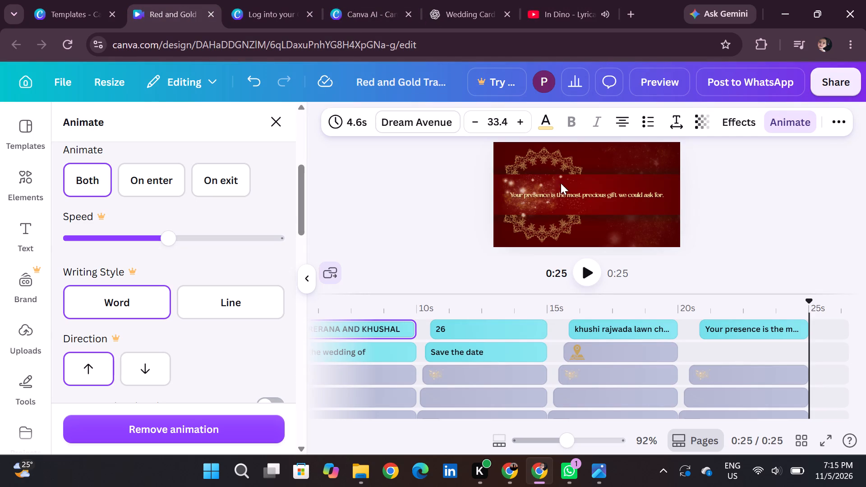
{"action": "triple_click", "coordinate": [577, 193]}
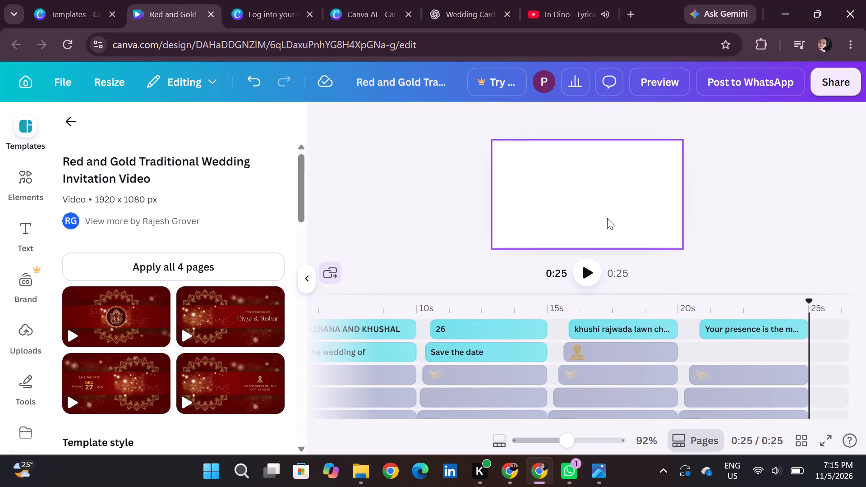
{"action": "left_click", "coordinate": [740, 330]}
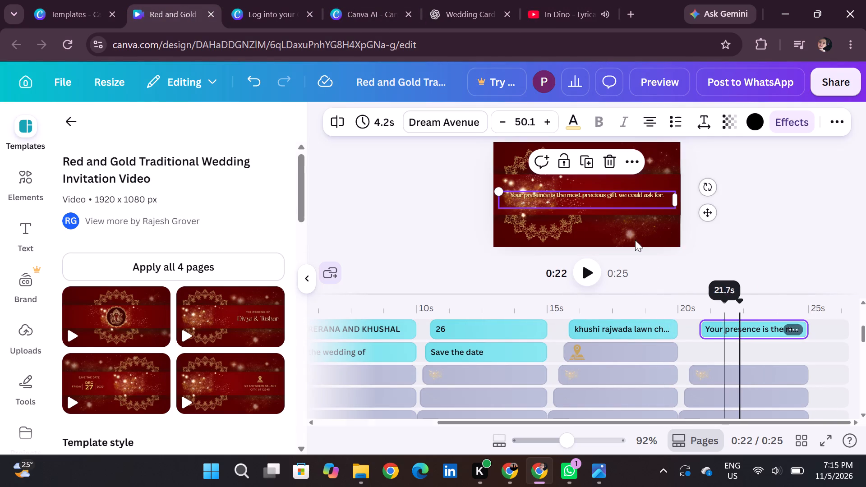
{"action": "key", "text": "ctrl+v"}
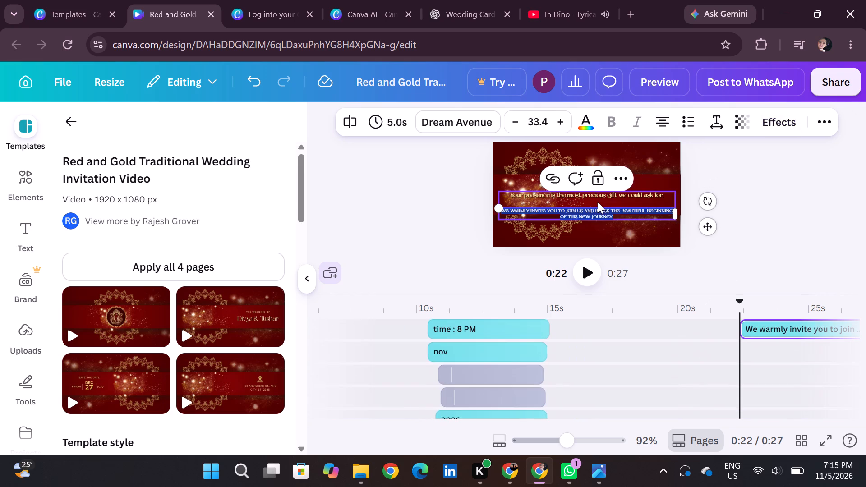
Erase the "Your presence is the most precious gift we could ask for." text from the last page.
{"action": "left_click", "coordinate": [588, 194]}
{"action": "left_click", "coordinate": [588, 194]}
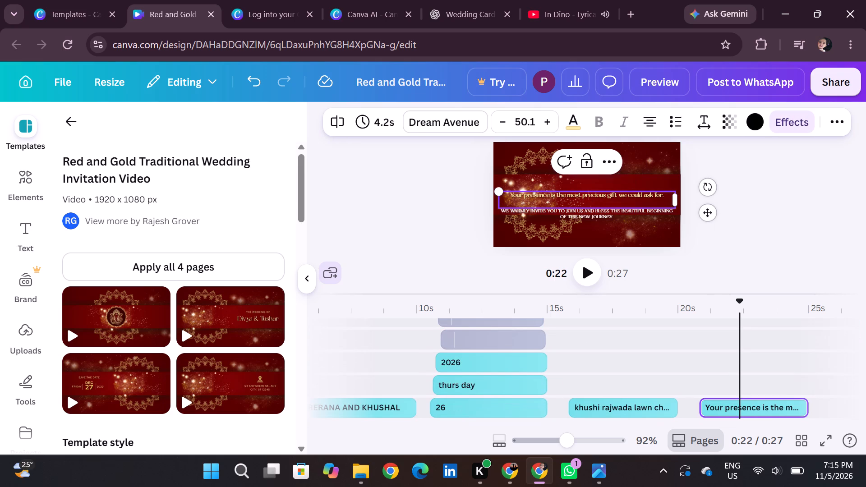
{"action": "triple_click", "coordinate": [588, 194]}
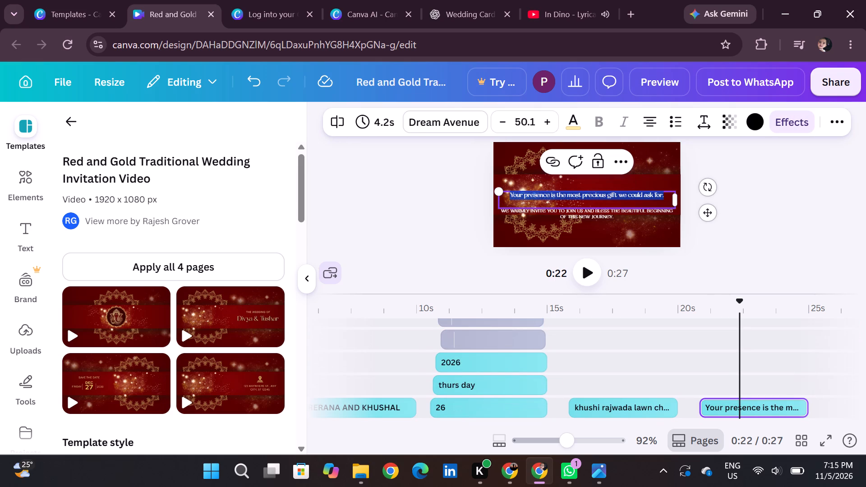
{"action": "key", "text": "BackSpace"}
{"action": "key", "text": "BackSpace"}
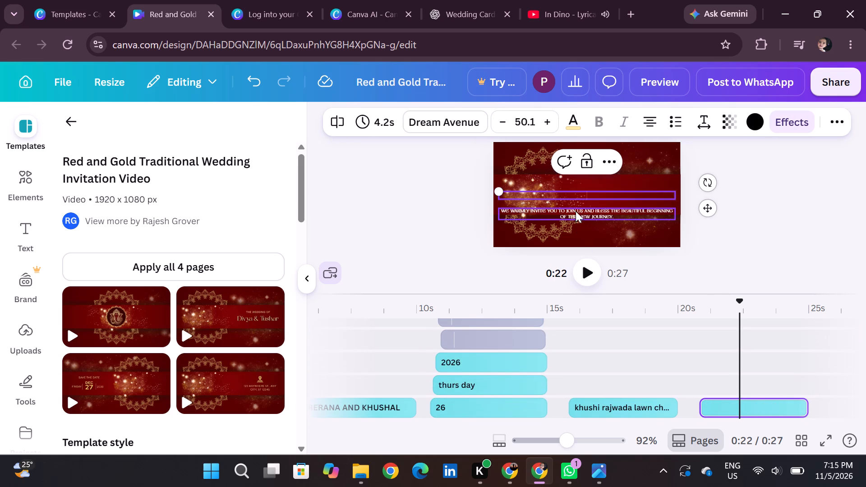
Move the "We warmly invite you to join us…" line up into the red band across the middle of the last page.
{"action": "left_click", "coordinate": [576, 215]}
{"action": "left_click", "coordinate": [608, 214]}
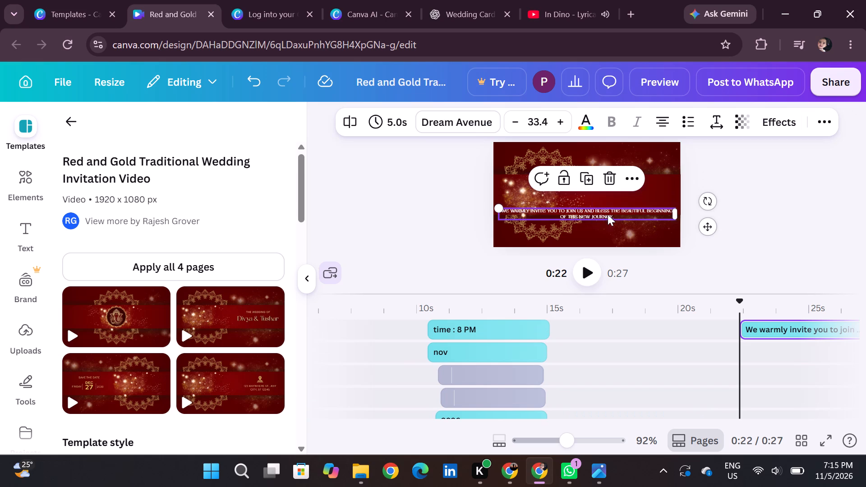
{"action": "left_click", "coordinate": [589, 211]}
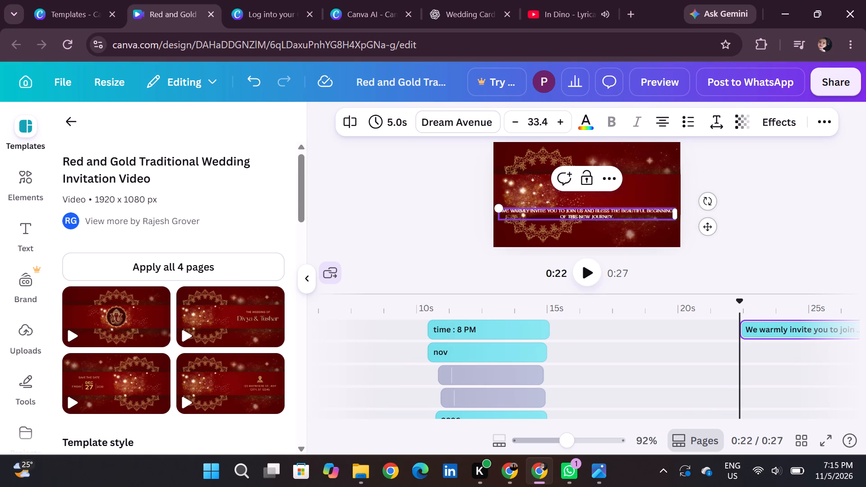
{"action": "left_click", "coordinate": [569, 211]}
{"action": "left_click_drag", "start_coordinate": [618, 208], "coordinate": [617, 193]}
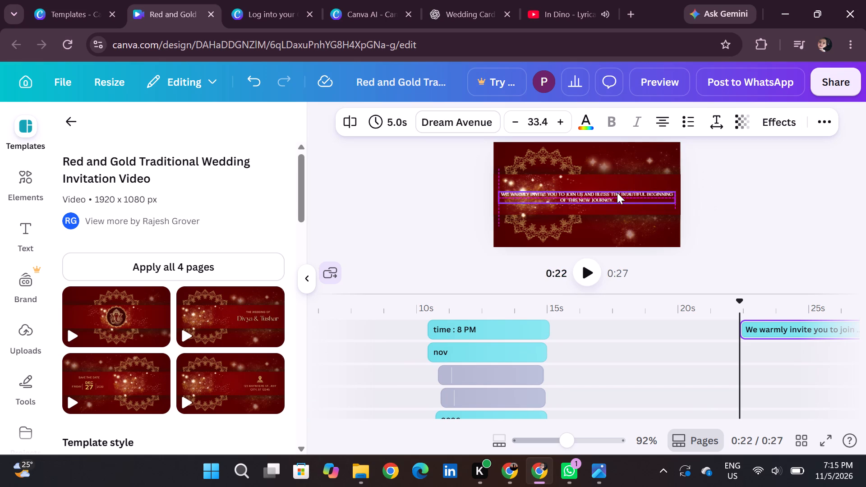
{"action": "left_click_drag", "start_coordinate": [617, 193], "coordinate": [614, 194]}
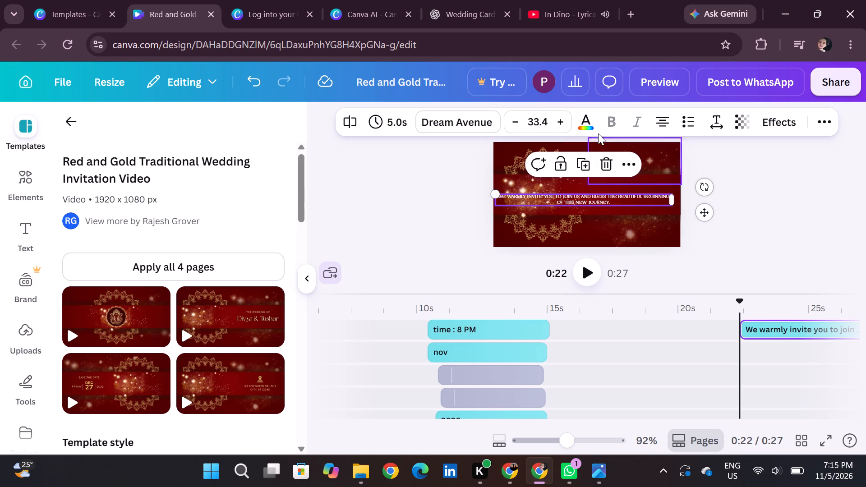
Recolour the invitation line on the last page in the design's pale yellow text colour.
{"action": "left_click", "coordinate": [586, 123]}
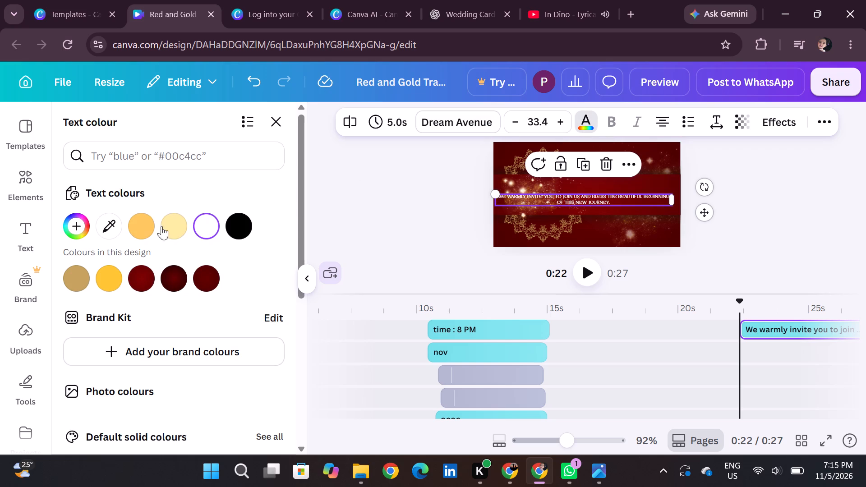
{"action": "left_click", "coordinate": [136, 225]}
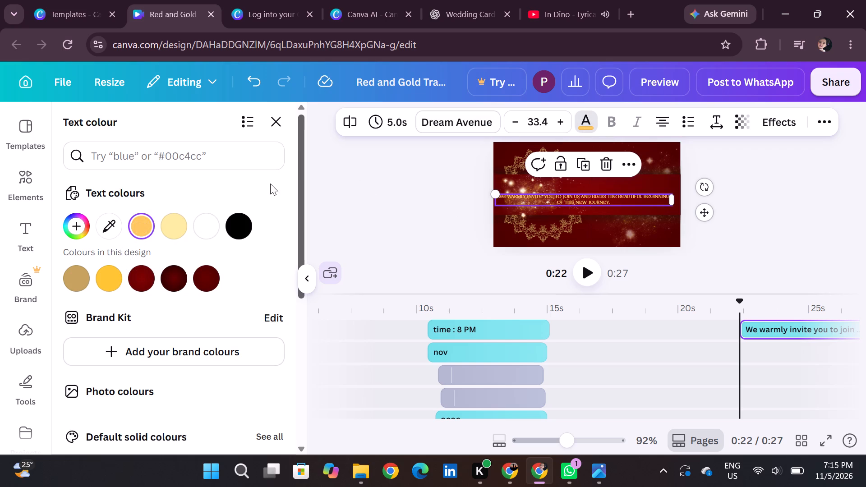
{"action": "left_click", "coordinate": [172, 220]}
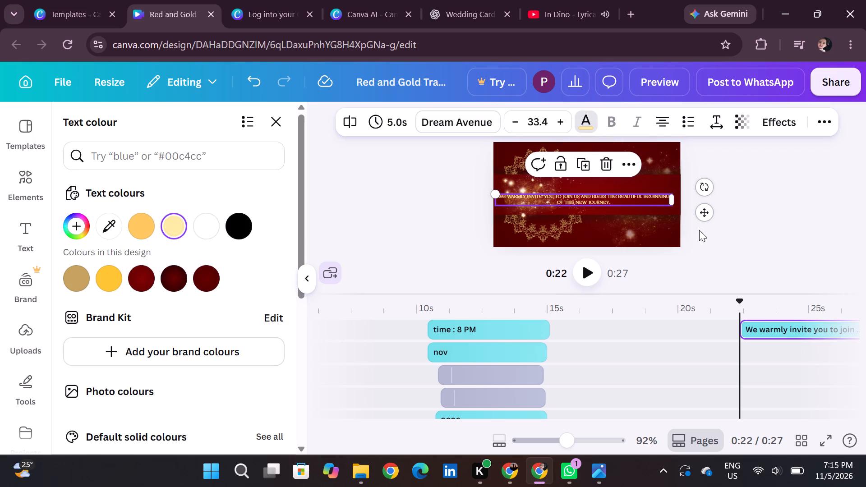
{"action": "left_click", "coordinate": [855, 189]}
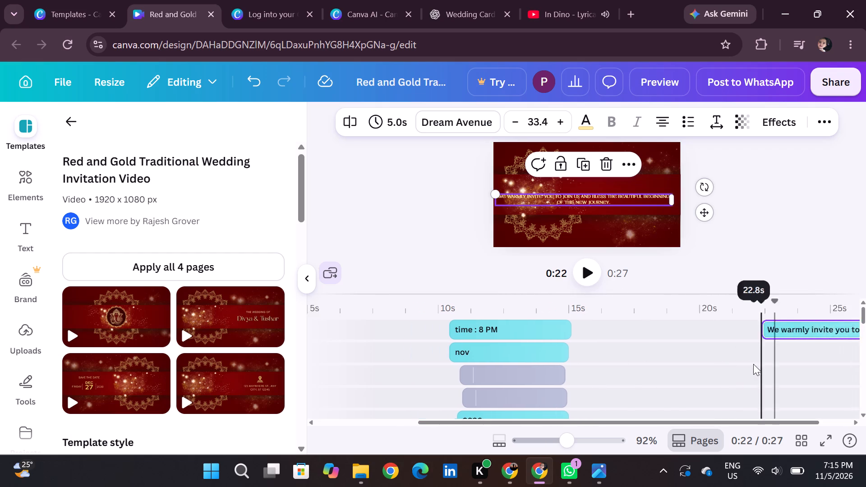
Go back to the venue page at about 18 s and play the video into the last page.
{"action": "left_click", "coordinate": [623, 292]}
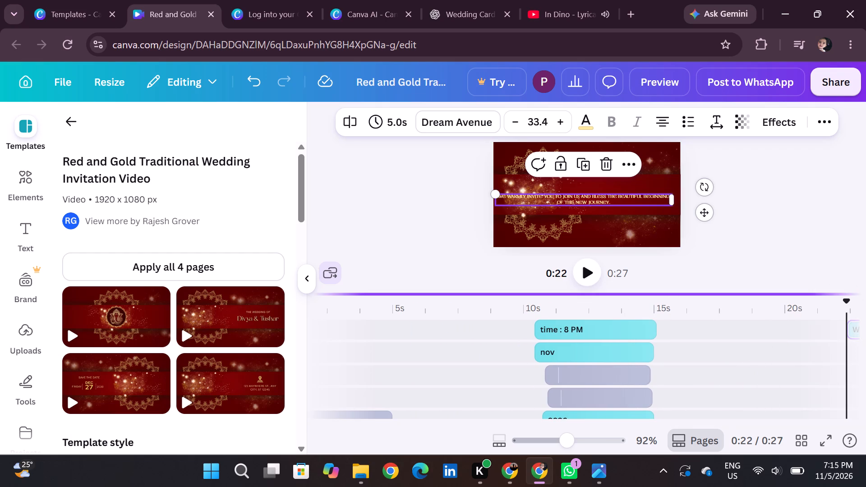
{"action": "left_click_drag", "start_coordinate": [848, 308], "coordinate": [796, 312]}
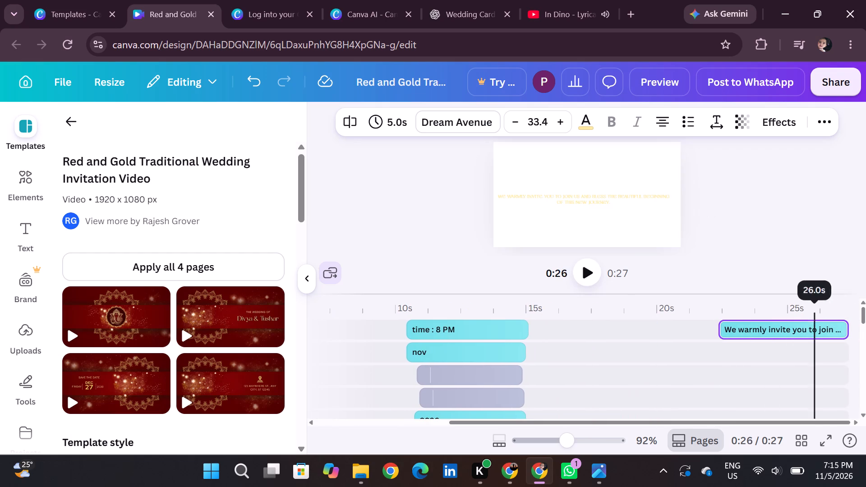
{"action": "left_click_drag", "start_coordinate": [796, 312], "coordinate": [628, 335]}
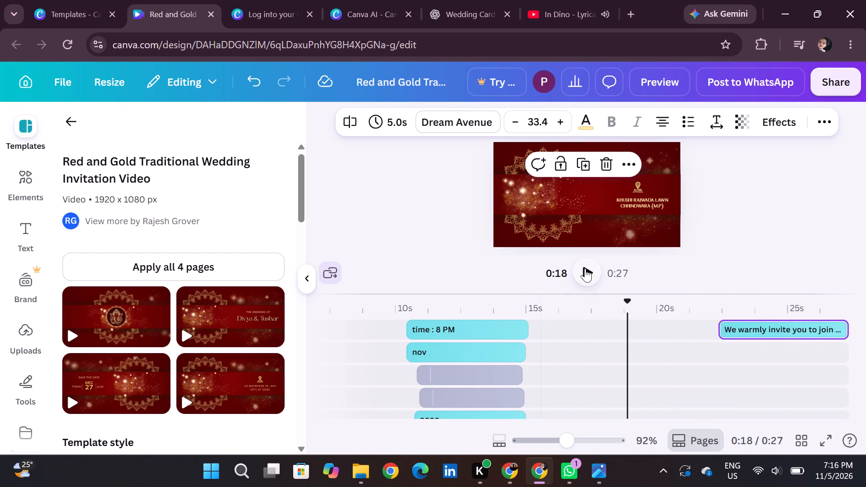
{"action": "left_click", "coordinate": [585, 267]}
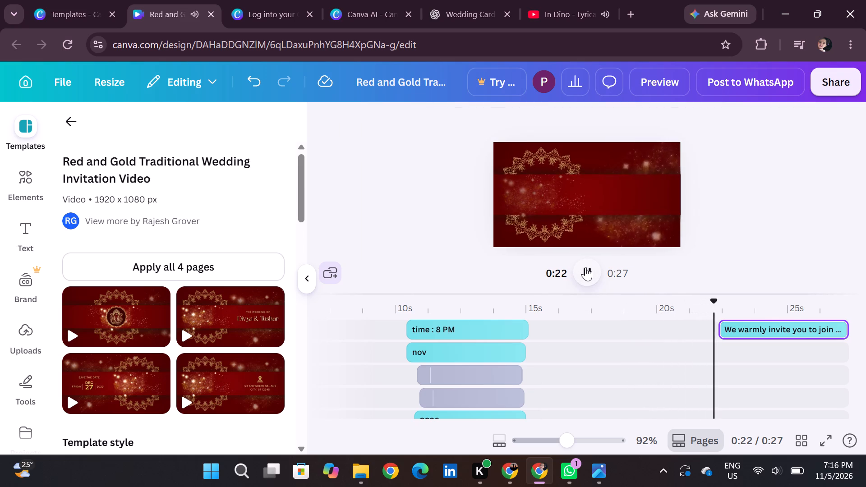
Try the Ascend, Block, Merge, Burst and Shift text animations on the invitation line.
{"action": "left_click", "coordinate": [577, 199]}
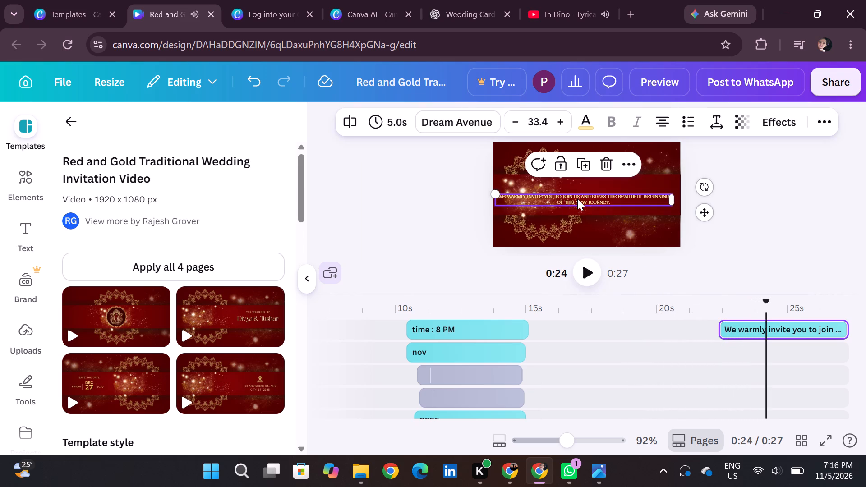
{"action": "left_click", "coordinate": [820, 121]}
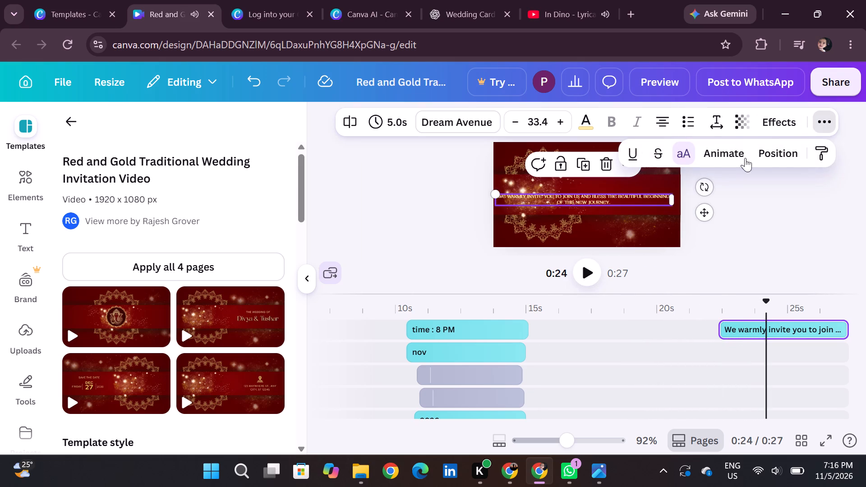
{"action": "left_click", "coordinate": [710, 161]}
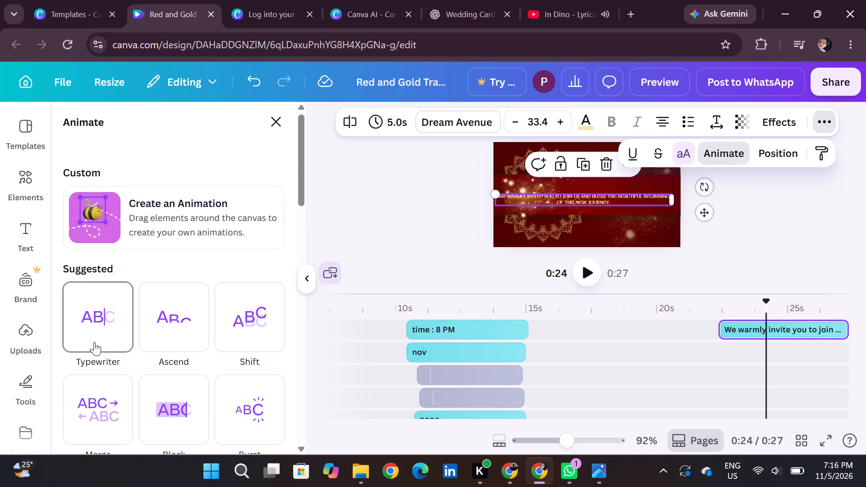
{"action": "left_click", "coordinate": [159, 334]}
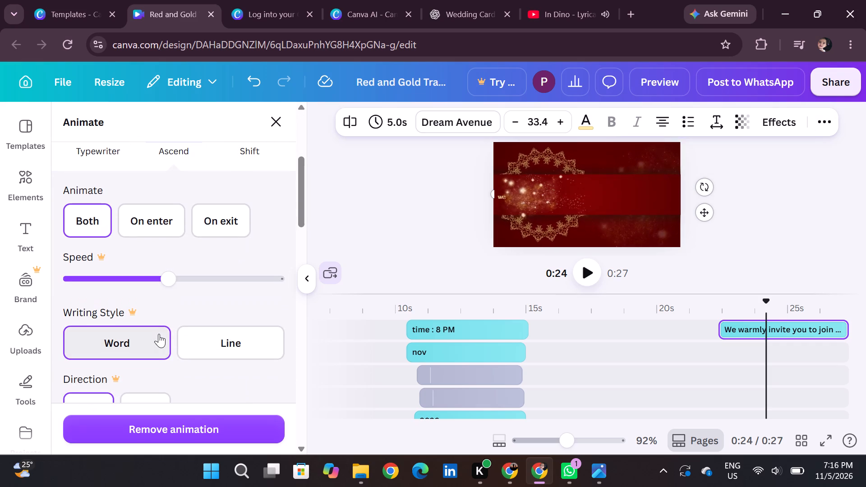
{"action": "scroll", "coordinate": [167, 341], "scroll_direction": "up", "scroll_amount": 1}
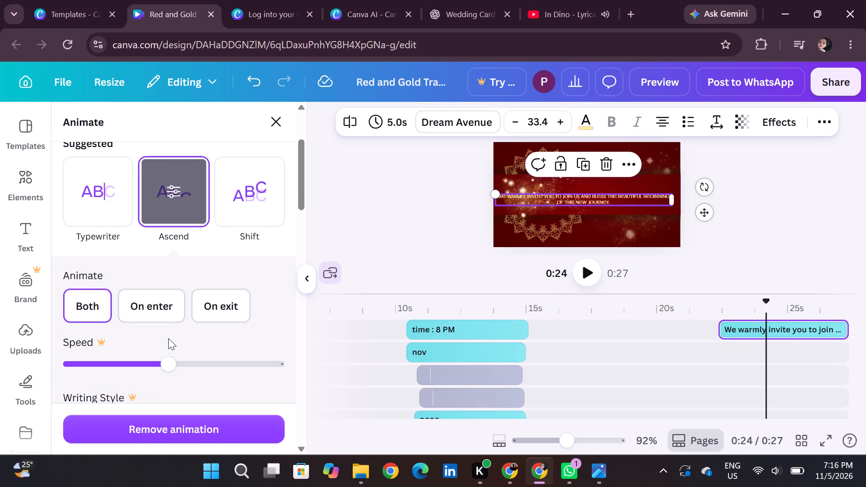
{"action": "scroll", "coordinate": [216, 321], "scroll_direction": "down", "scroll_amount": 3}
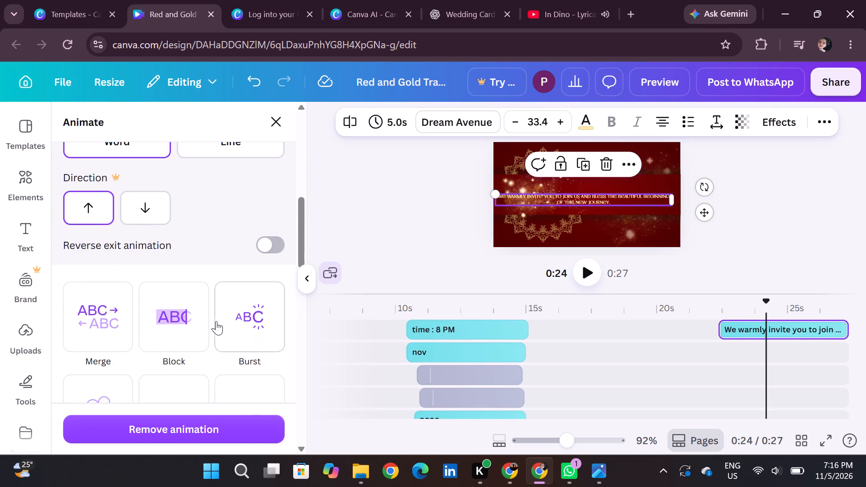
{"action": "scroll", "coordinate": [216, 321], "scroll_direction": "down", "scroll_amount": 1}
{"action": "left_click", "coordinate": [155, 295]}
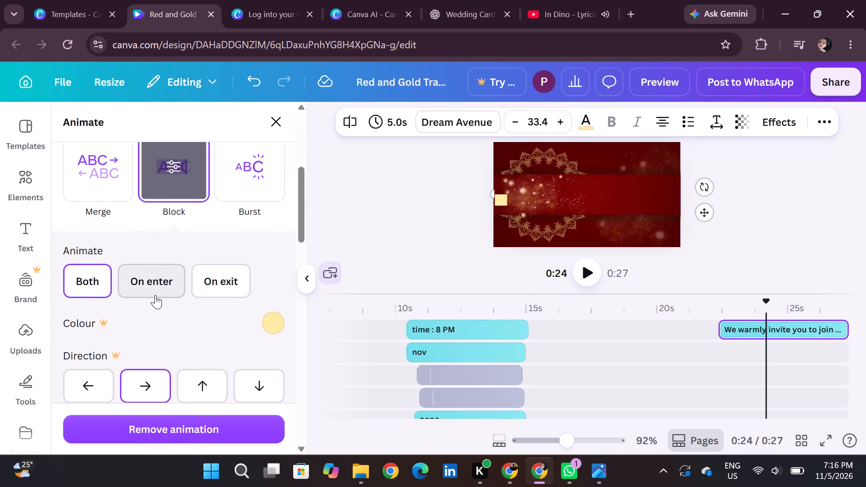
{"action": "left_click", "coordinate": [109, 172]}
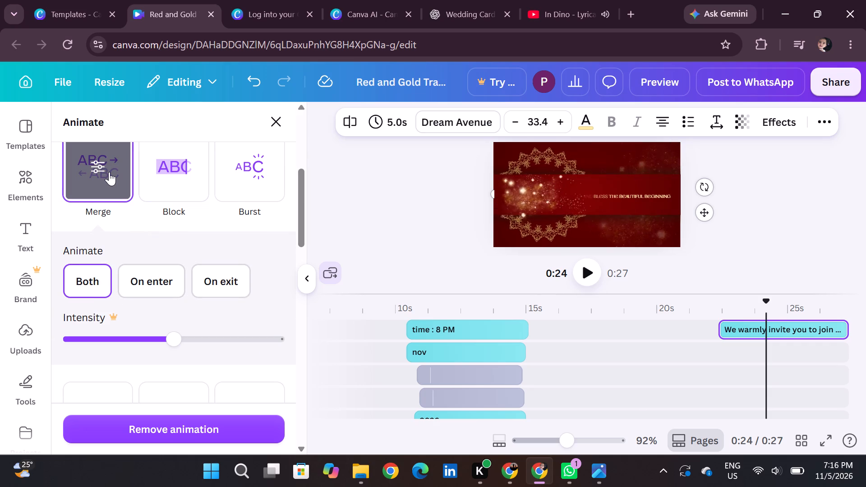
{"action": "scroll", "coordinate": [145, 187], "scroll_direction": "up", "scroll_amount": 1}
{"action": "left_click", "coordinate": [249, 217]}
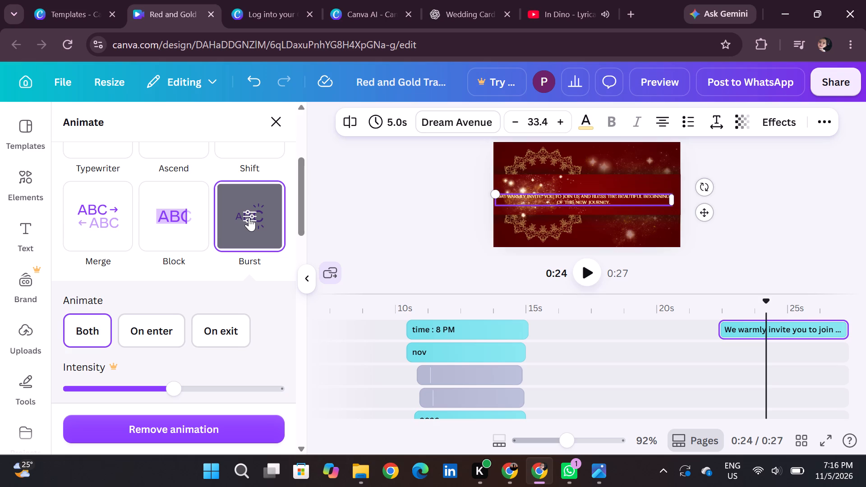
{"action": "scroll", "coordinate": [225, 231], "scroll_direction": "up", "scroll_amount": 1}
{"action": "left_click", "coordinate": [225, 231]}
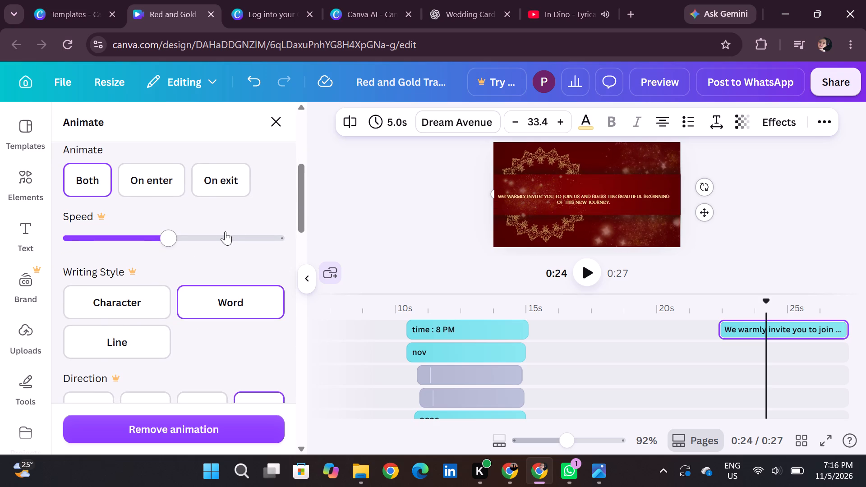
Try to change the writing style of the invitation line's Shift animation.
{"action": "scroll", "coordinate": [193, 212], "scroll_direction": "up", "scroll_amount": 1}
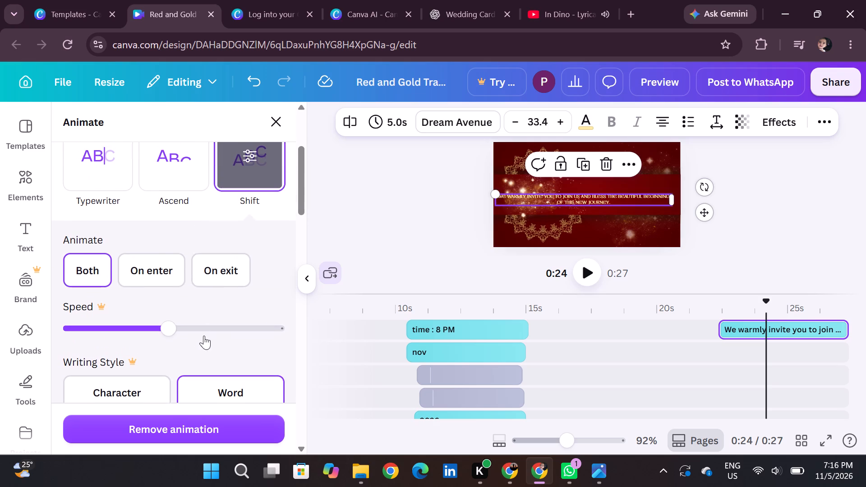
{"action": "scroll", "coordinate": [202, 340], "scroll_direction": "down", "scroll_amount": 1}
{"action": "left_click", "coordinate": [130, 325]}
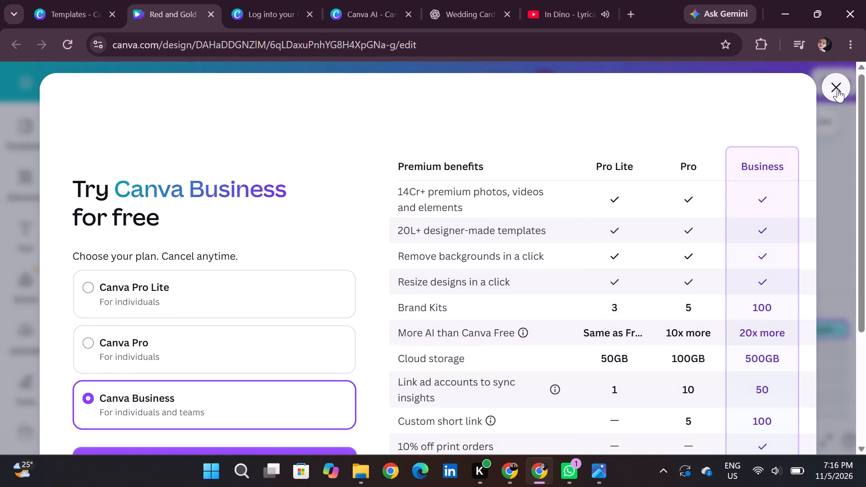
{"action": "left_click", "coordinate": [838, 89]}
Apply the Typewriter text animation to the invitation line on the last page.
{"action": "scroll", "coordinate": [158, 165], "scroll_direction": "up", "scroll_amount": 1}
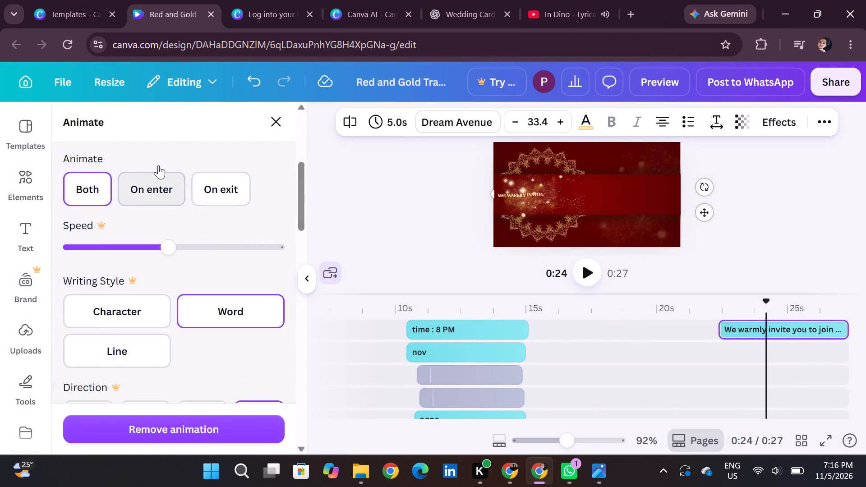
{"action": "scroll", "coordinate": [158, 165], "scroll_direction": "up", "scroll_amount": 1}
{"action": "left_click", "coordinate": [94, 227]}
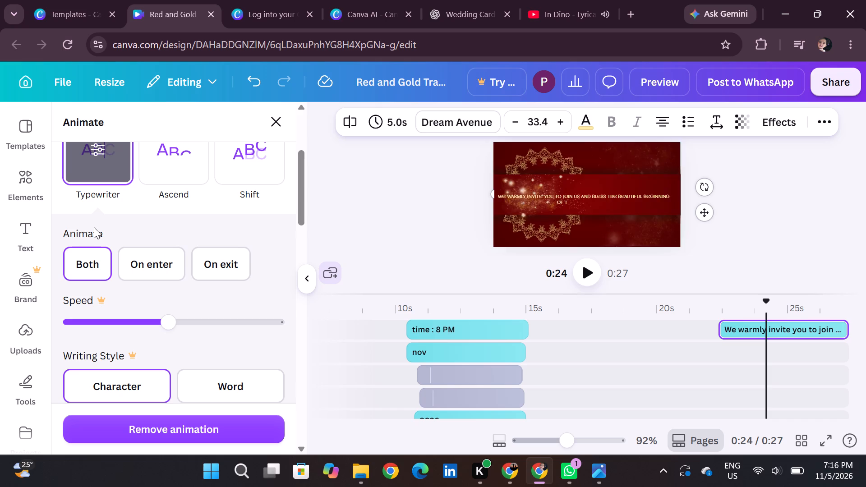
Shift the invitation line's clip earlier on the timeline so it spans about 20 s to 25 s, matching the last page.
{"action": "scroll", "coordinate": [714, 376], "scroll_direction": "down", "scroll_amount": 1}
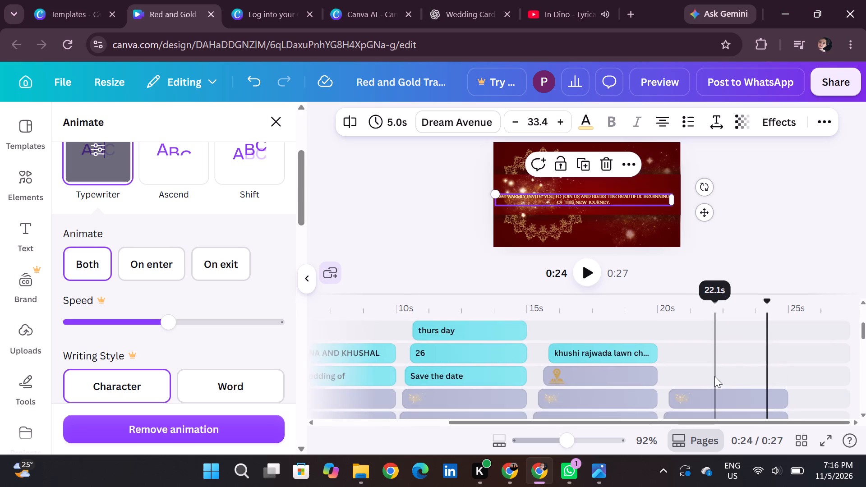
{"action": "scroll", "coordinate": [714, 376], "scroll_direction": "down", "scroll_amount": 2}
{"action": "scroll", "coordinate": [714, 376], "scroll_direction": "up", "scroll_amount": 3}
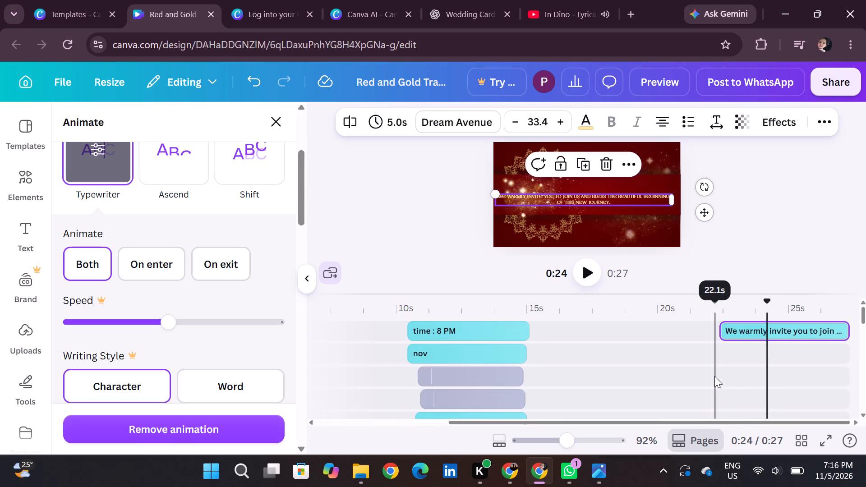
{"action": "scroll", "coordinate": [714, 376], "scroll_direction": "up", "scroll_amount": 2}
{"action": "scroll", "coordinate": [763, 324], "scroll_direction": "down", "scroll_amount": 1}
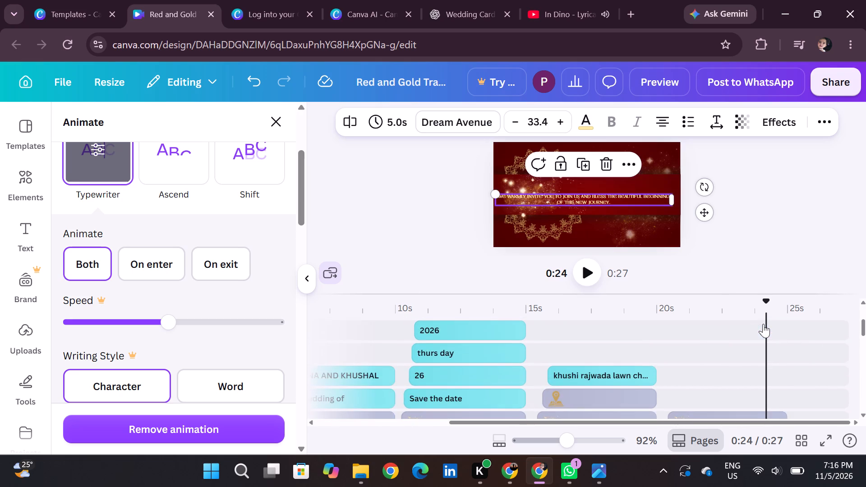
{"action": "scroll", "coordinate": [763, 324], "scroll_direction": "down", "scroll_amount": 2}
{"action": "scroll", "coordinate": [763, 324], "scroll_direction": "up", "scroll_amount": 1}
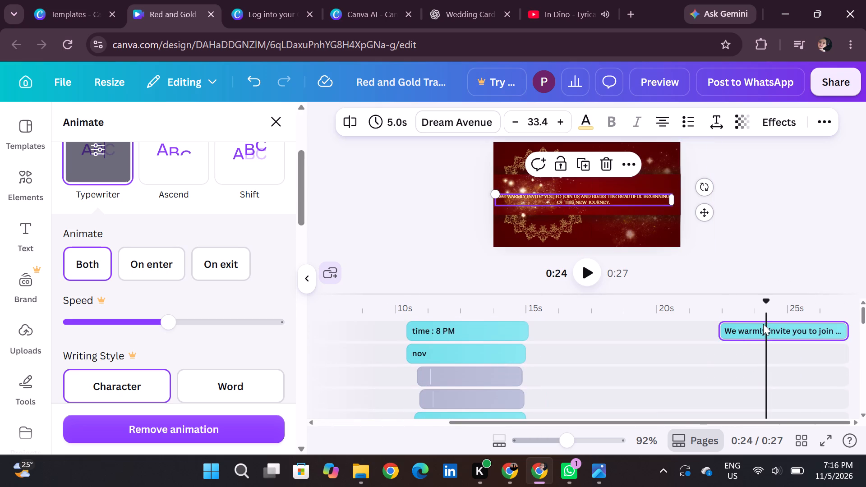
{"action": "scroll", "coordinate": [763, 324], "scroll_direction": "up", "scroll_amount": 1}
{"action": "left_click_drag", "start_coordinate": [751, 327], "coordinate": [741, 327]}
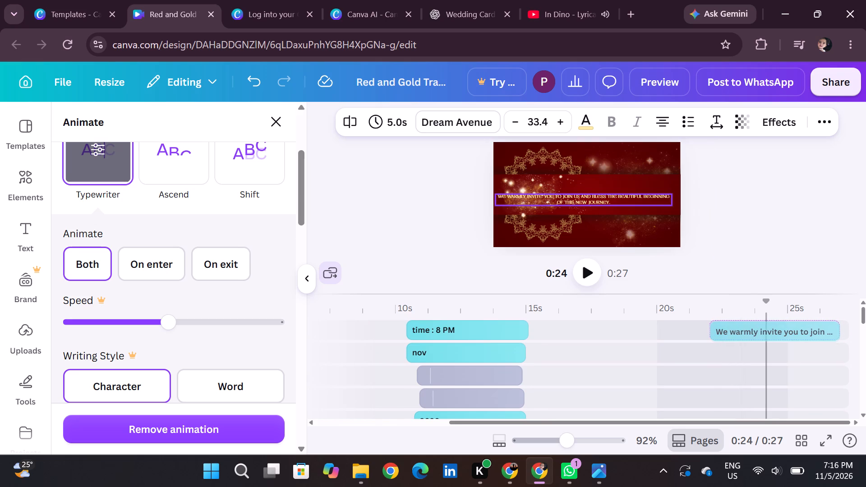
{"action": "left_click_drag", "start_coordinate": [741, 327], "coordinate": [730, 327]}
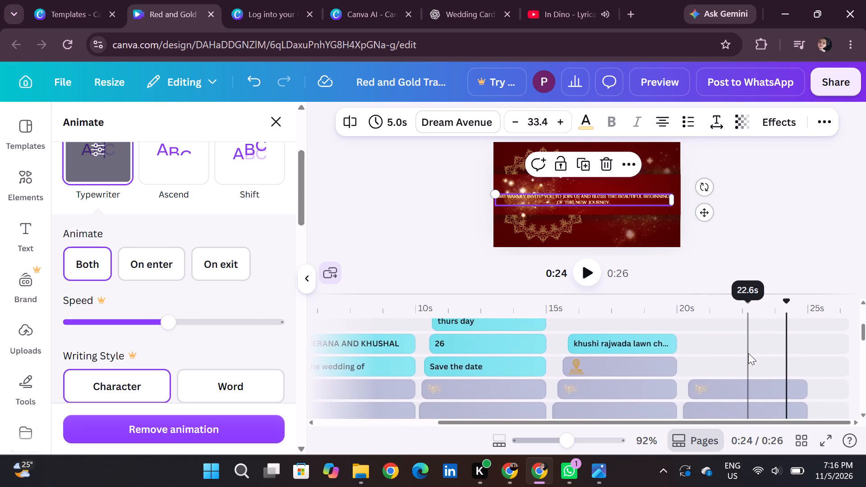
{"action": "left_click", "coordinate": [754, 326]}
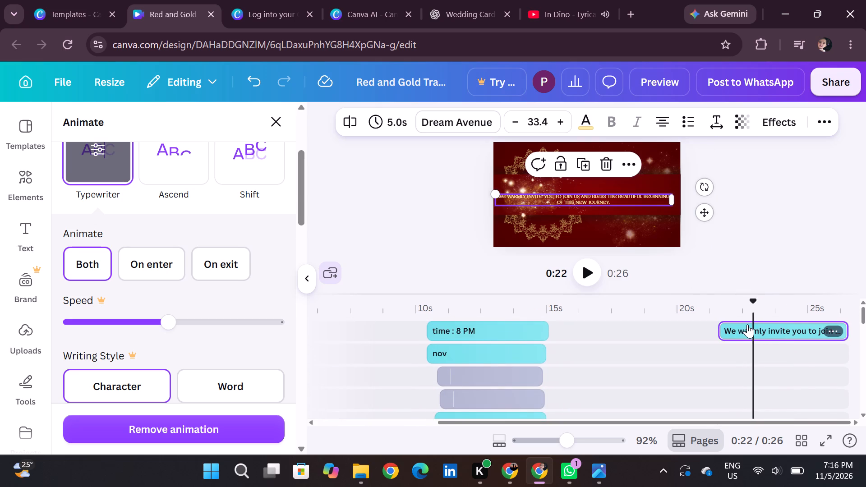
{"action": "left_click_drag", "start_coordinate": [747, 324], "coordinate": [706, 325]}
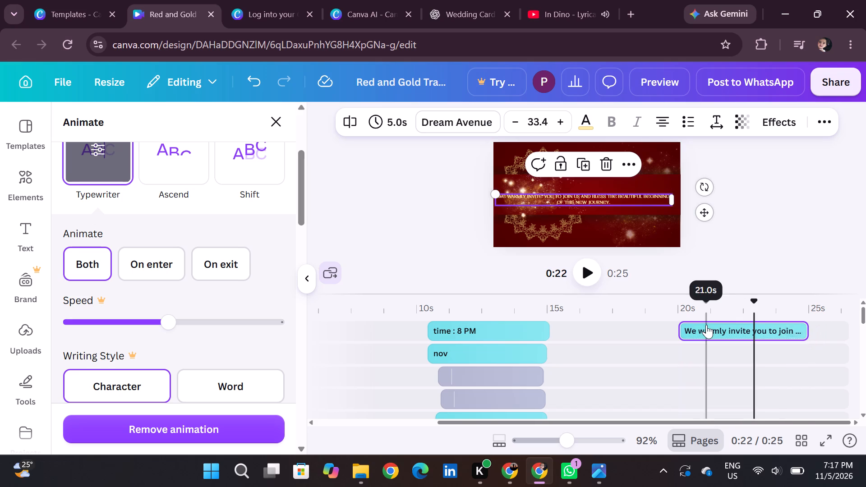
Play back the video from about 16 s to review the transition into the last page and its invitation line animation.
{"action": "scroll", "coordinate": [682, 387], "scroll_direction": "down", "scroll_amount": 4}
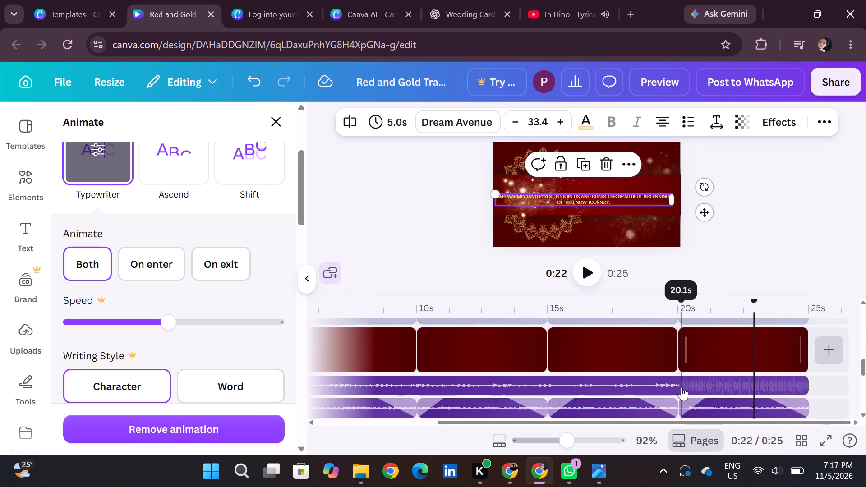
{"action": "scroll", "coordinate": [682, 387], "scroll_direction": "down", "scroll_amount": 2}
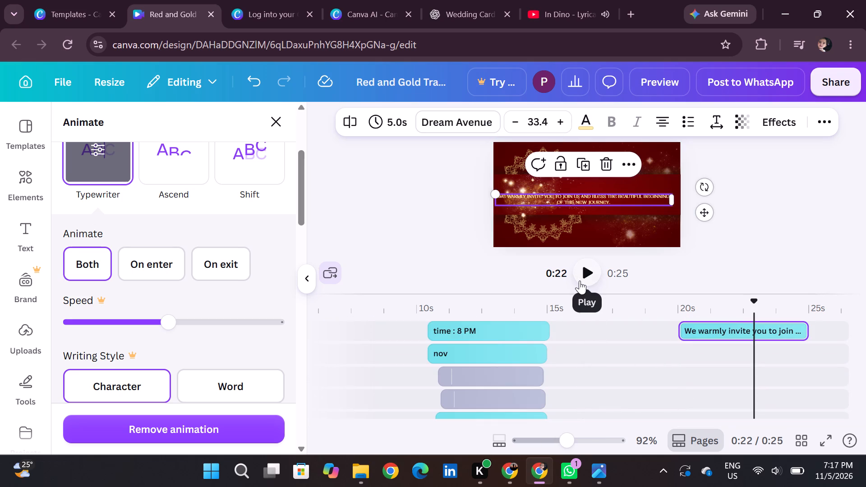
{"action": "scroll", "coordinate": [643, 354], "scroll_direction": "right", "scroll_amount": 1}
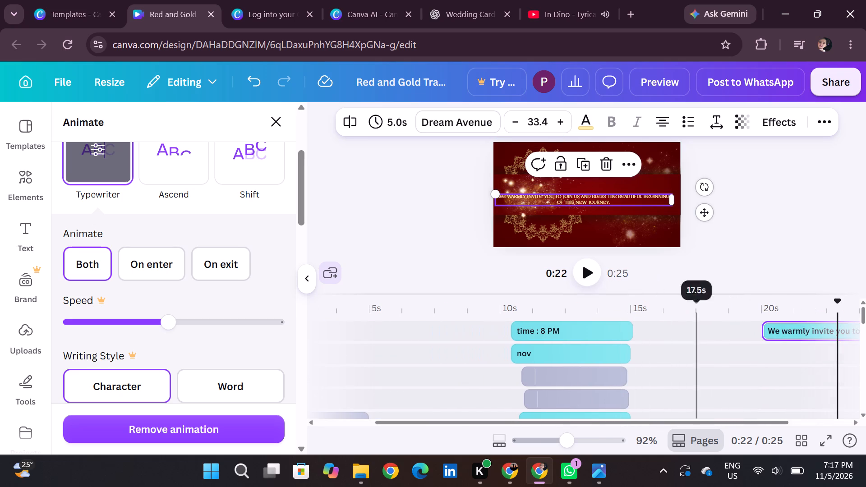
{"action": "left_click", "coordinate": [842, 302]}
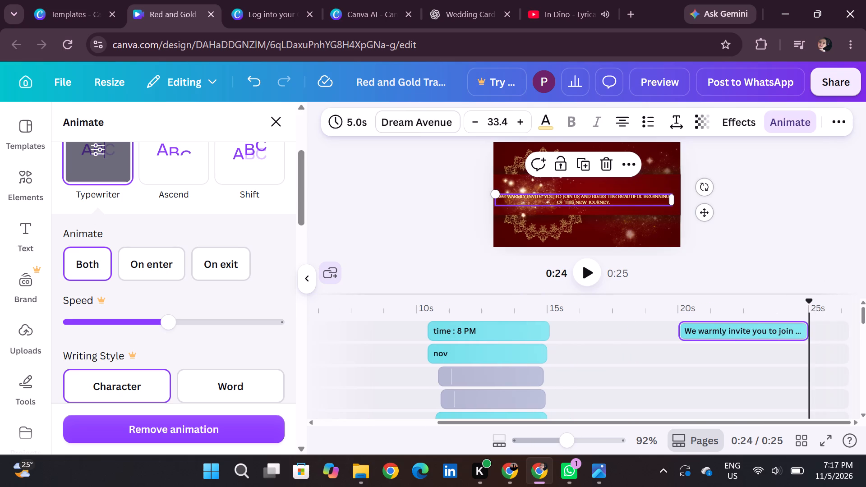
{"action": "left_click_drag", "start_coordinate": [808, 302], "coordinate": [599, 329]}
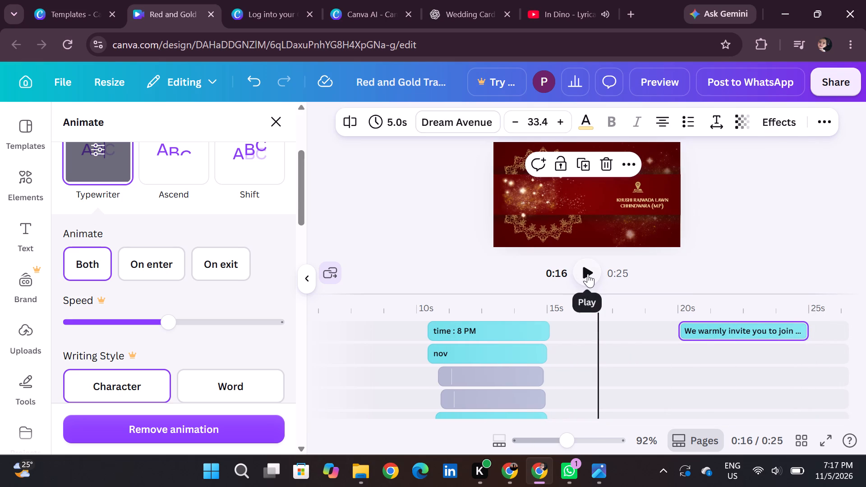
{"action": "left_click", "coordinate": [588, 274]}
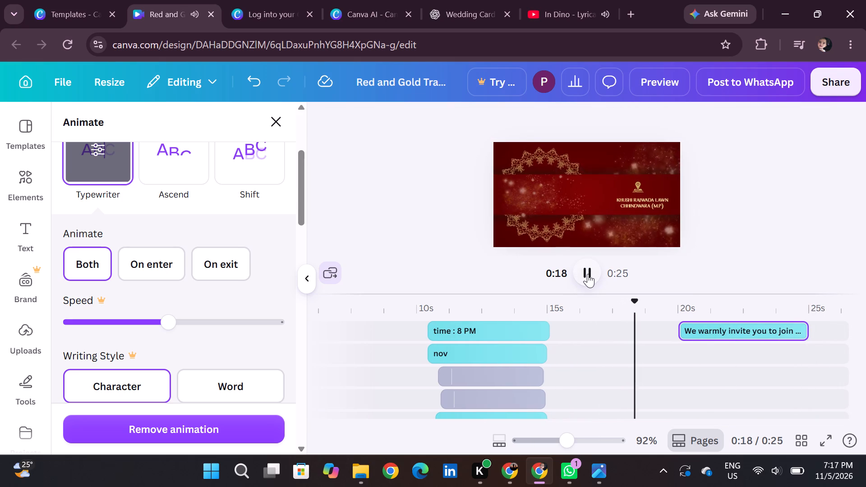
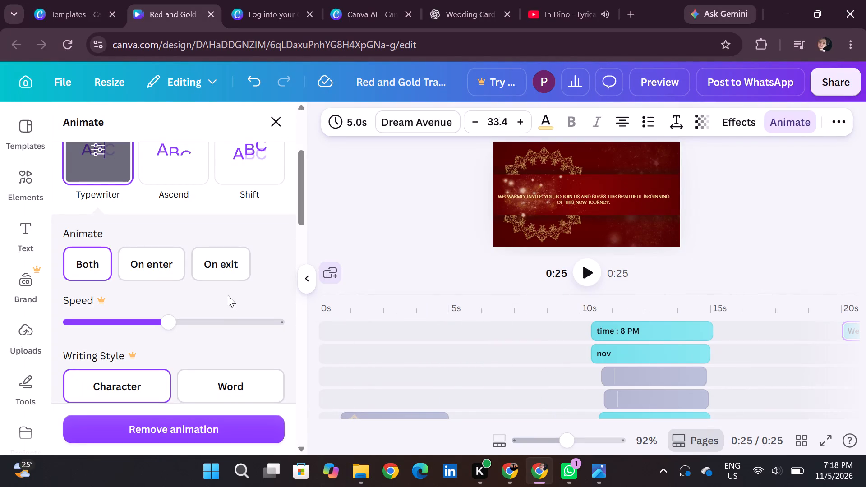
Play the invitation video through to the start of the closing invitation message to review it.
{"action": "left_click", "coordinate": [590, 278]}
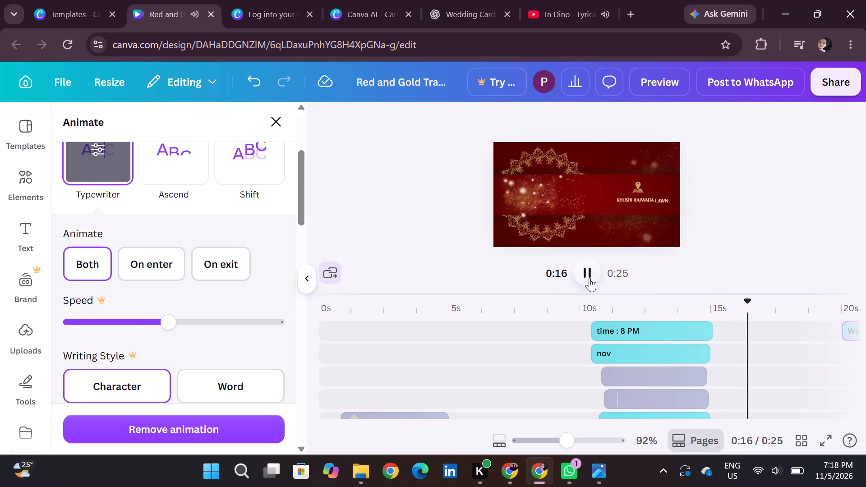
{"action": "scroll", "coordinate": [810, 342], "scroll_direction": "left", "scroll_amount": 1}
{"action": "left_click", "coordinate": [595, 269]}
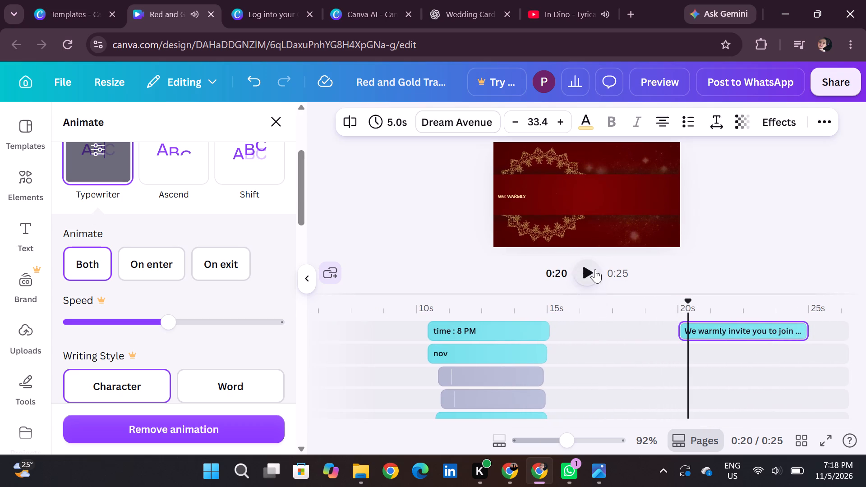
Enlarge the Khushi Rajwada Lawn venue text on the scene at 0:16 to font size 39.9.
{"action": "left_click_drag", "start_coordinate": [688, 305], "coordinate": [624, 317]}
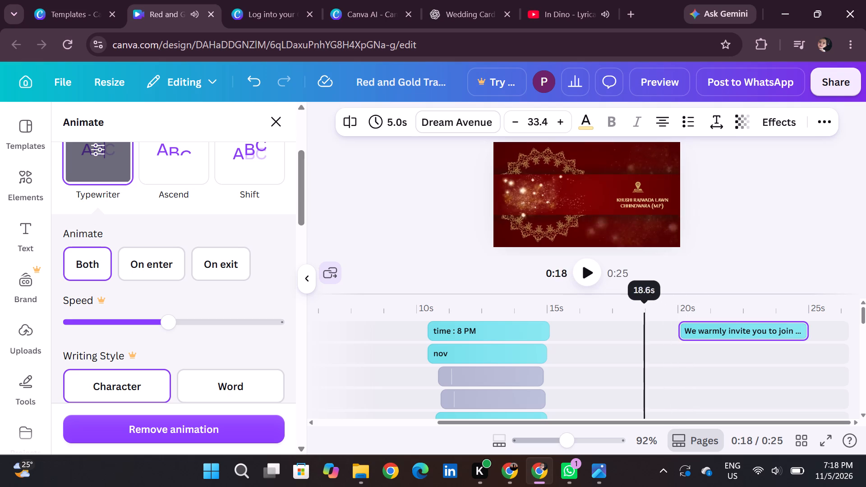
{"action": "left_click_drag", "start_coordinate": [624, 317], "coordinate": [583, 319]}
{"action": "left_click", "coordinate": [631, 201]}
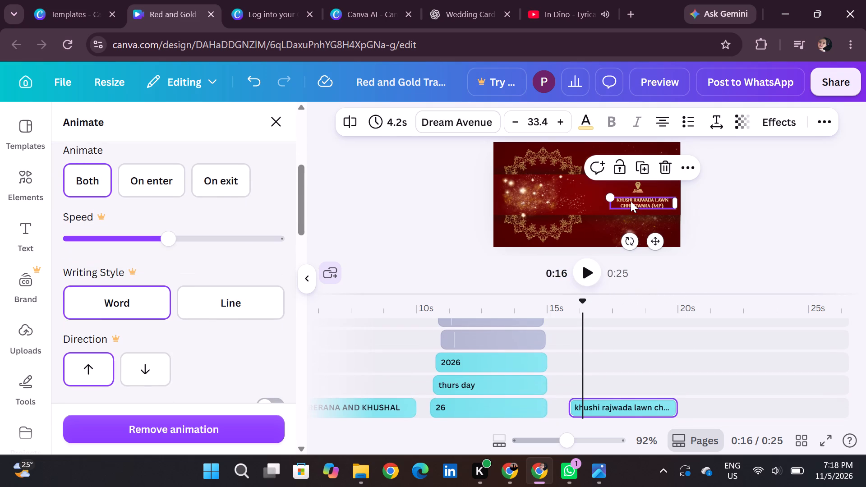
{"action": "left_click_drag", "start_coordinate": [609, 201], "coordinate": [599, 201]}
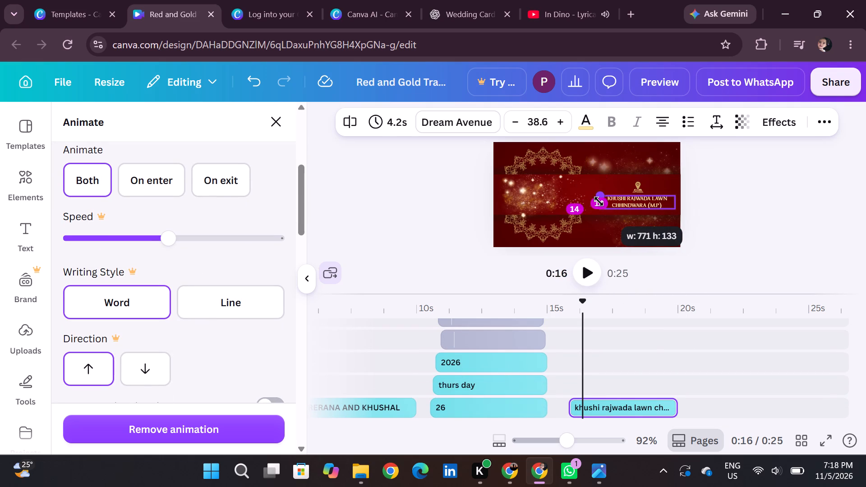
{"action": "left_click_drag", "start_coordinate": [599, 201], "coordinate": [595, 201]}
Move the location pin icon slightly so it is centred above the enlarged venue text.
{"action": "left_click", "coordinate": [639, 184]}
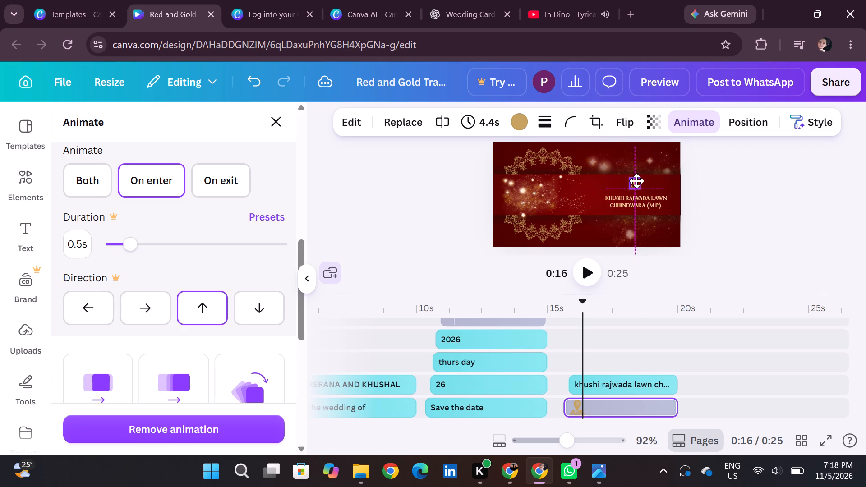
{"action": "left_click", "coordinate": [760, 179]}
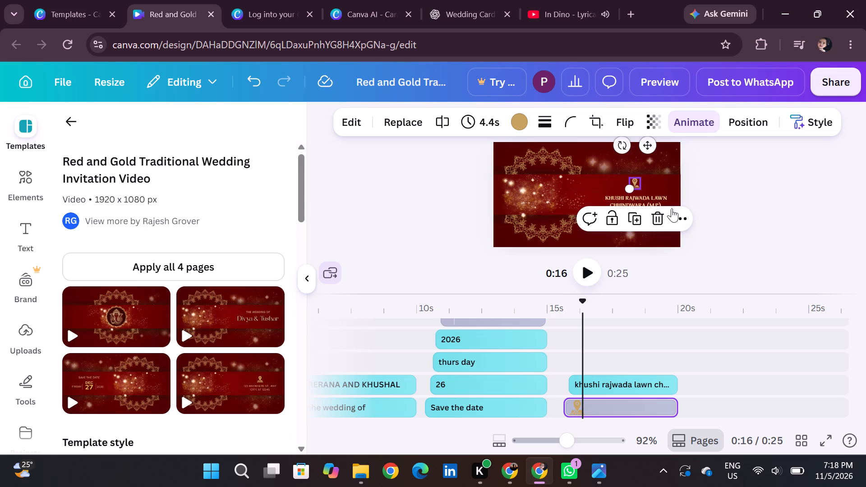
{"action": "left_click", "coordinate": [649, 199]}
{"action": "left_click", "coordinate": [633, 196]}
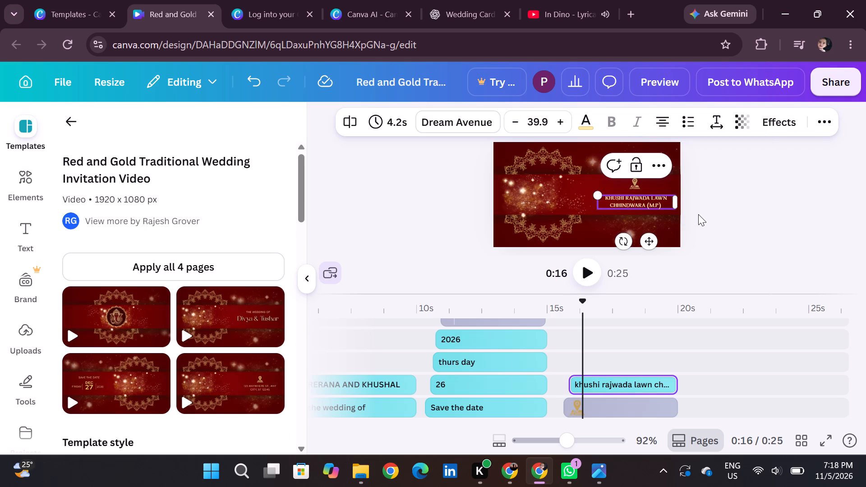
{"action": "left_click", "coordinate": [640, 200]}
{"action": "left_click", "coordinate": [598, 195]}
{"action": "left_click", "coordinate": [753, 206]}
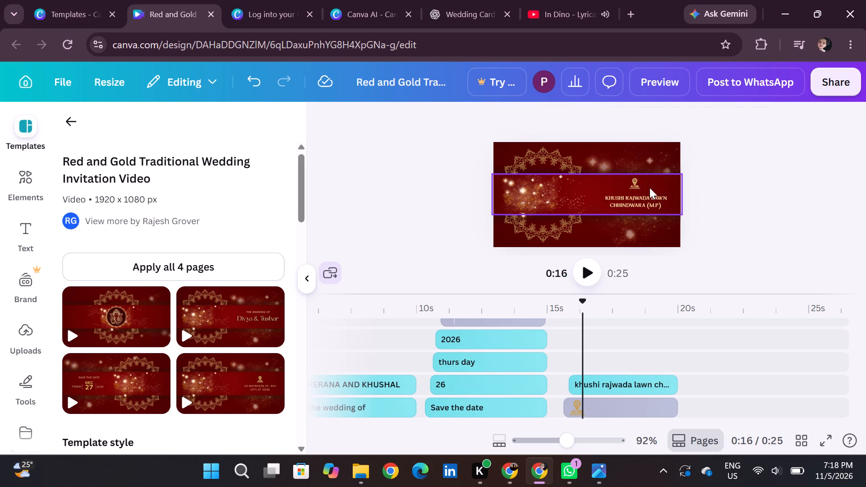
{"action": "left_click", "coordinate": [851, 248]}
Play the video from the venue scene at 0:16 through to the end to check it.
{"action": "left_click", "coordinate": [591, 268]}
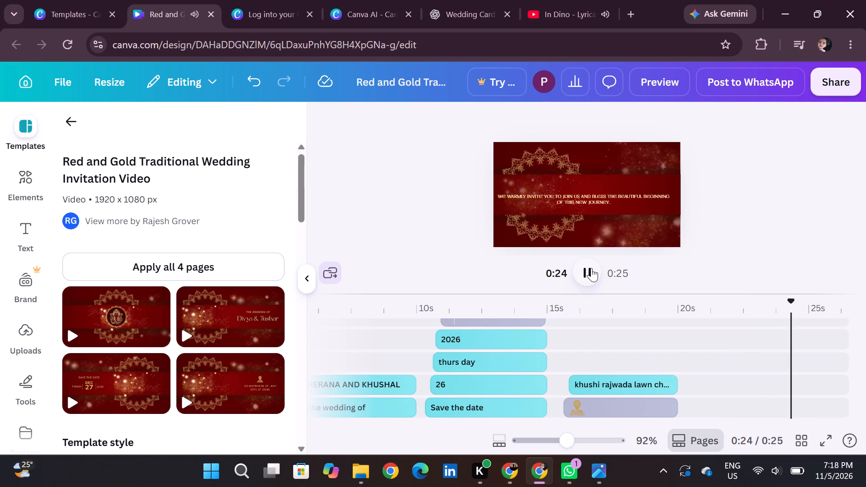
Examine the audio tracks on the timeline, including the 25-second Wedding Music track and the stacked 5-second clips.
{"action": "scroll", "coordinate": [505, 413], "scroll_direction": "down", "scroll_amount": 3}
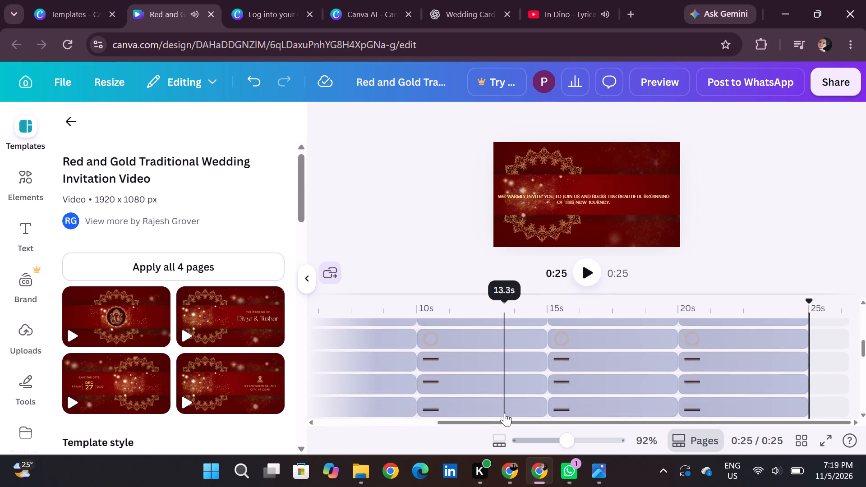
{"action": "scroll", "coordinate": [505, 413], "scroll_direction": "down", "scroll_amount": 2}
{"action": "scroll", "coordinate": [505, 413], "scroll_direction": "up", "scroll_amount": 2}
{"action": "scroll", "coordinate": [497, 396], "scroll_direction": "down", "scroll_amount": 1}
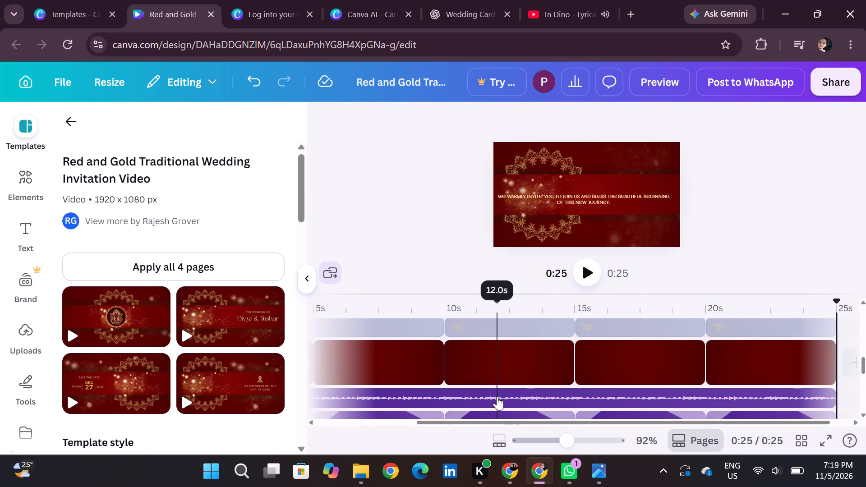
{"action": "scroll", "coordinate": [497, 396], "scroll_direction": "down", "scroll_amount": 1}
{"action": "left_click", "coordinate": [488, 368]}
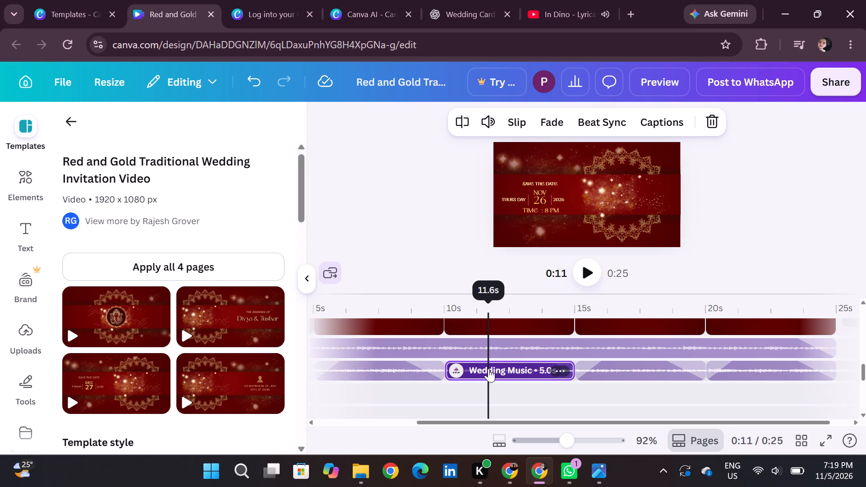
{"action": "left_click", "coordinate": [484, 347]}
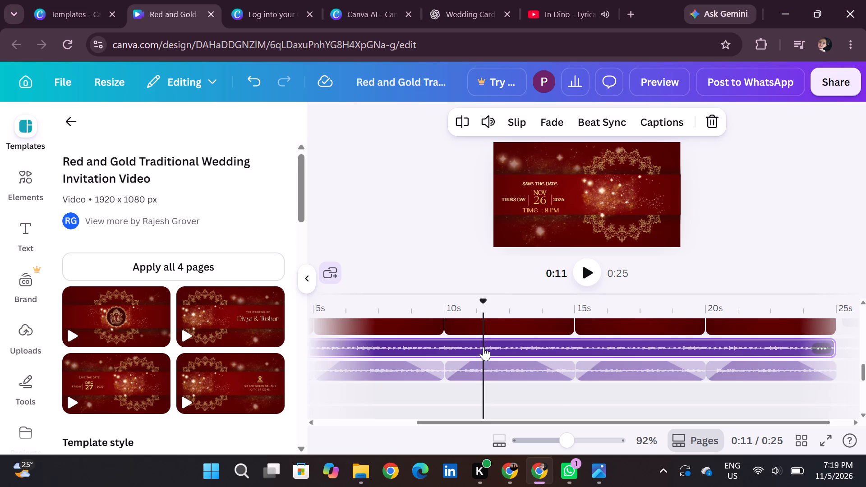
{"action": "left_click", "coordinate": [484, 347]}
{"action": "left_click", "coordinate": [484, 347]}
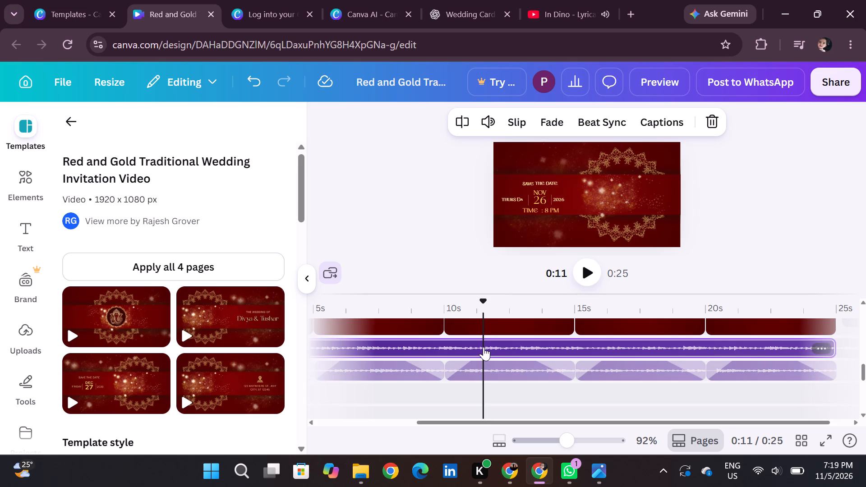
{"action": "left_click", "coordinate": [484, 347]}
{"action": "left_click", "coordinate": [513, 348]}
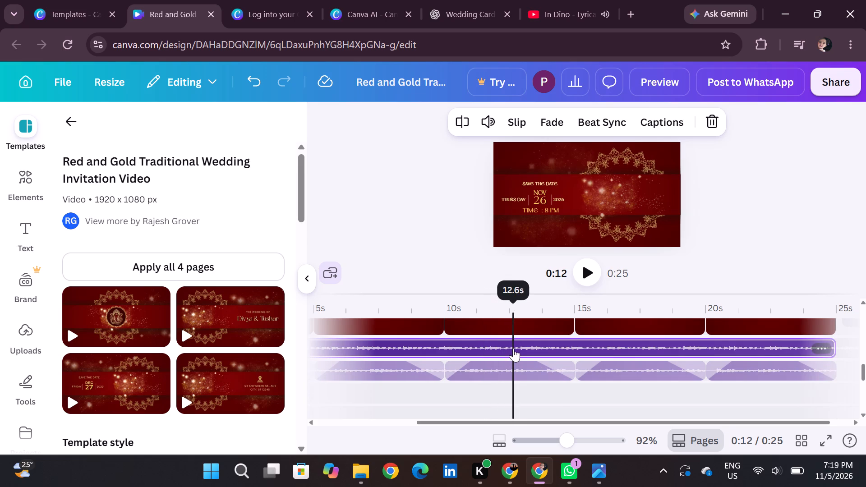
{"action": "scroll", "coordinate": [463, 347], "scroll_direction": "right", "scroll_amount": 4}
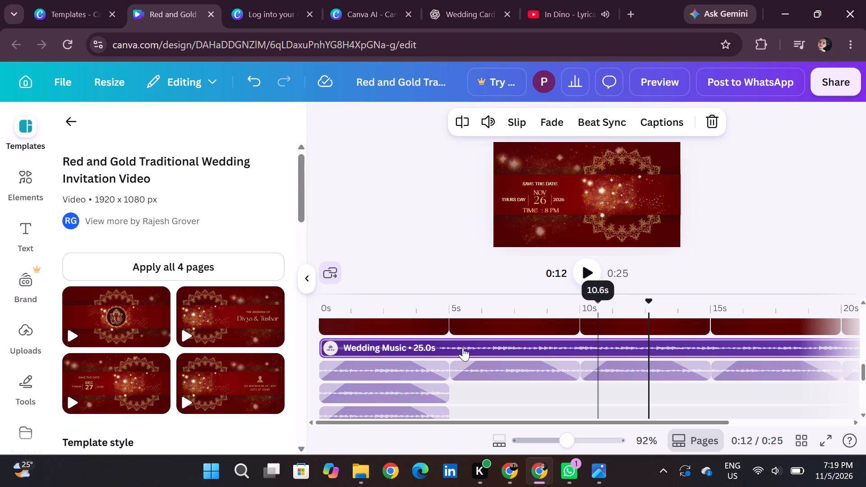
{"action": "scroll", "coordinate": [417, 371], "scroll_direction": "down", "scroll_amount": 5}
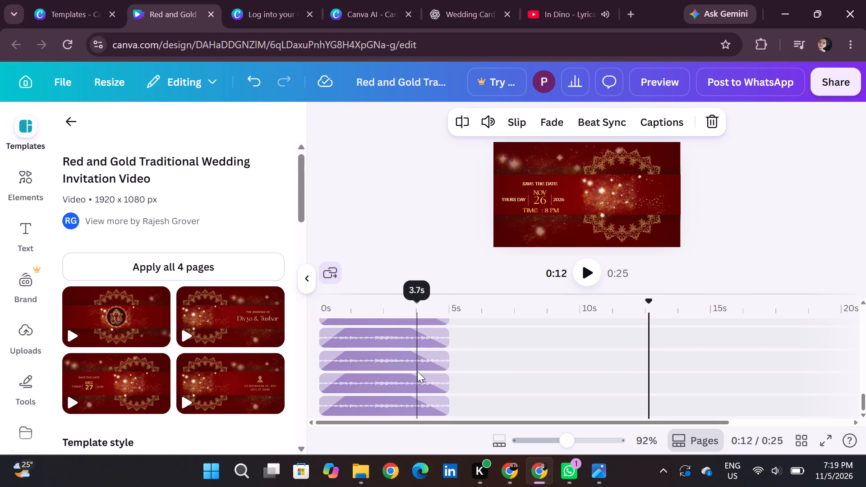
{"action": "scroll", "coordinate": [417, 371], "scroll_direction": "down", "scroll_amount": 1}
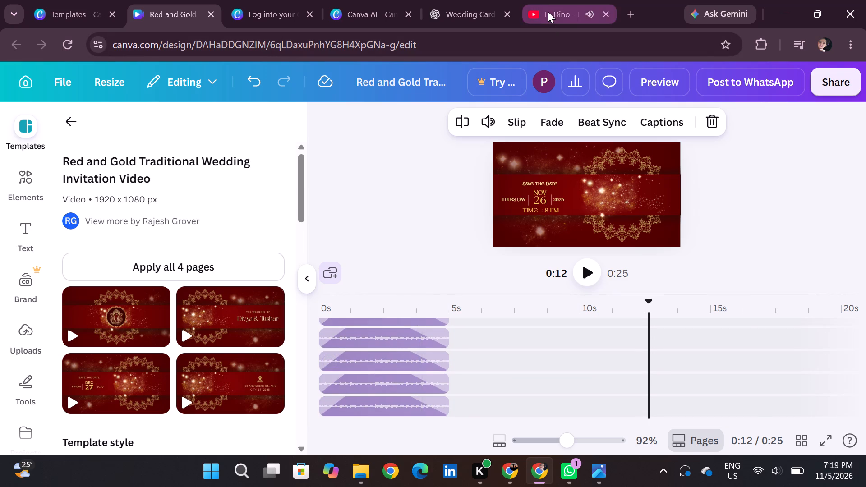
Pause the song playing in the YouTube tab and return to the Canva wedding design.
{"action": "left_click", "coordinate": [548, 11]}
{"action": "left_click", "coordinate": [466, 164]}
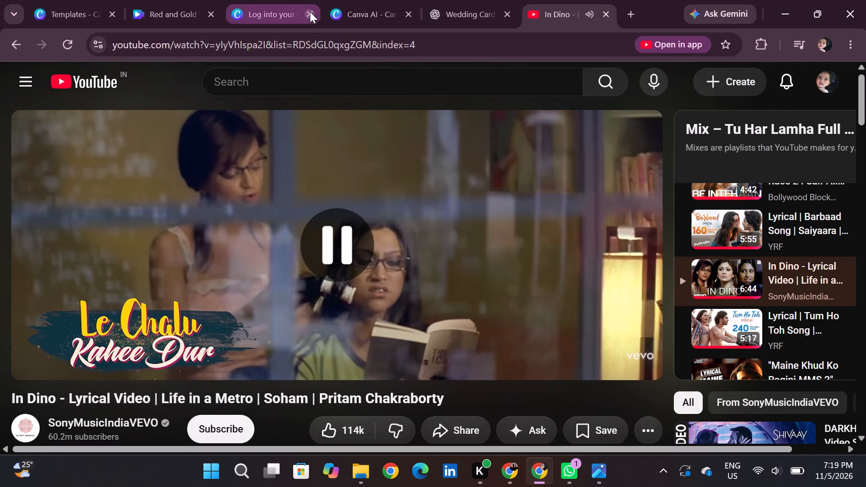
{"action": "left_click", "coordinate": [144, 34]}
{"action": "left_click", "coordinate": [159, 18]}
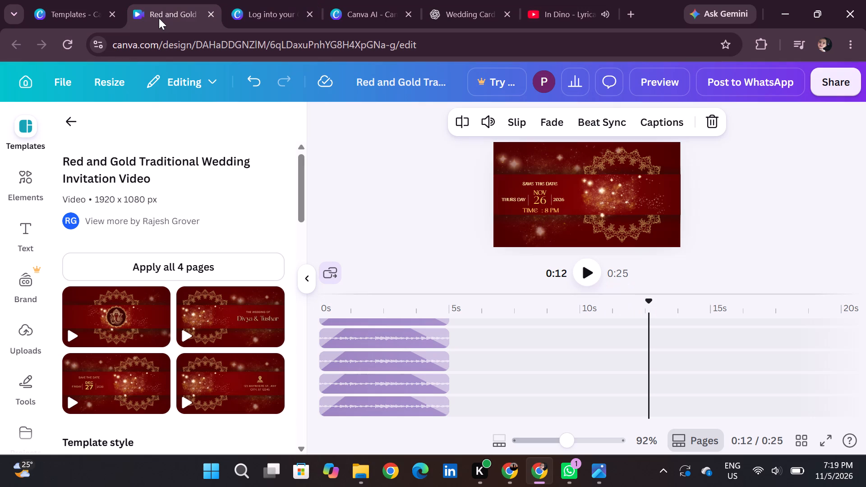
Play the video from 0:00 to check its music against the stacked audio tracks.
{"action": "scroll", "coordinate": [428, 247], "scroll_direction": "right", "scroll_amount": 3}
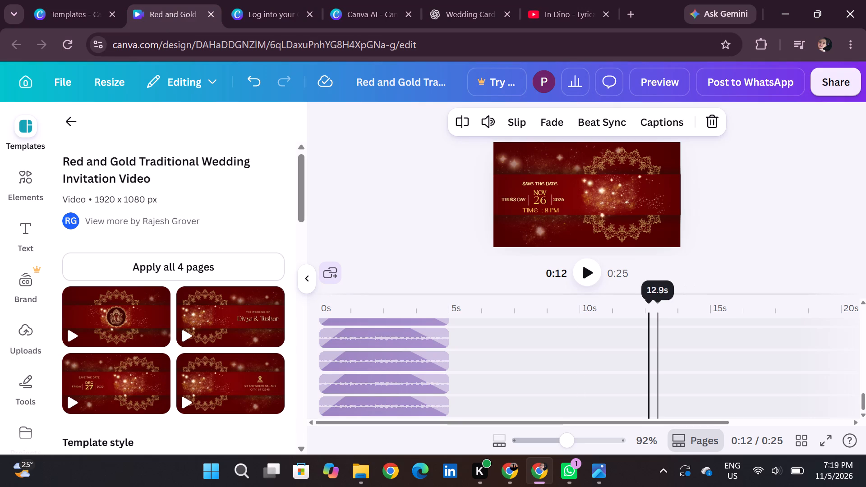
{"action": "left_click_drag", "start_coordinate": [649, 304], "coordinate": [236, 301]}
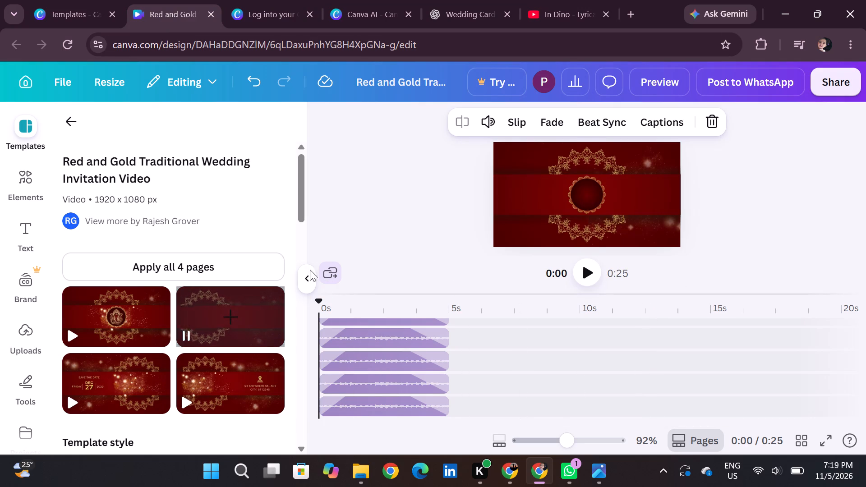
{"action": "left_click", "coordinate": [591, 271]}
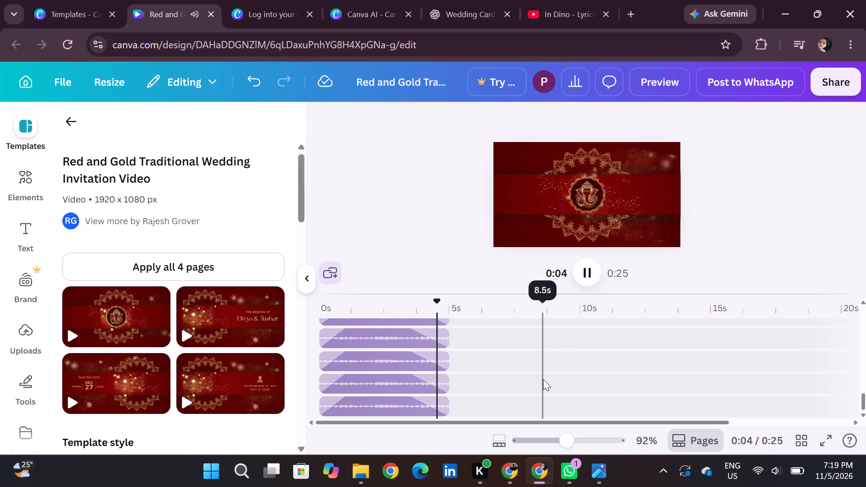
{"action": "scroll", "coordinate": [543, 379], "scroll_direction": "down", "scroll_amount": 2}
{"action": "scroll", "coordinate": [543, 379], "scroll_direction": "up", "scroll_amount": 1}
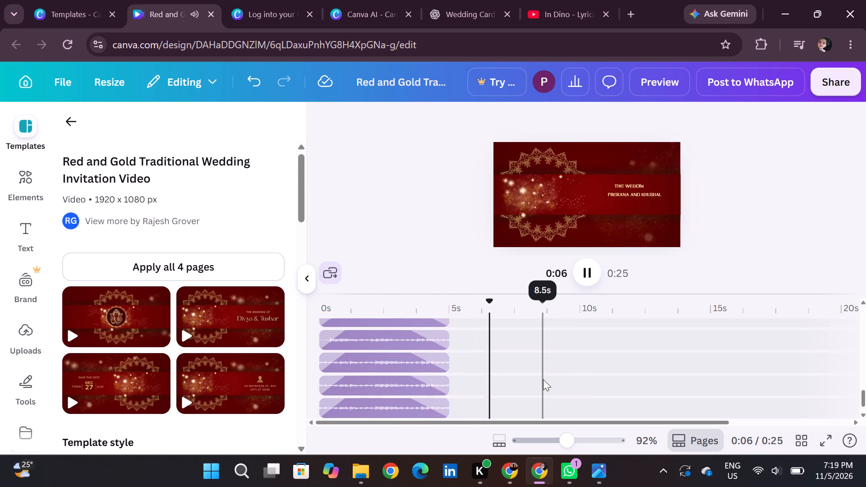
{"action": "scroll", "coordinate": [543, 379], "scroll_direction": "up", "scroll_amount": 2}
{"action": "scroll", "coordinate": [543, 379], "scroll_direction": "down", "scroll_amount": 1}
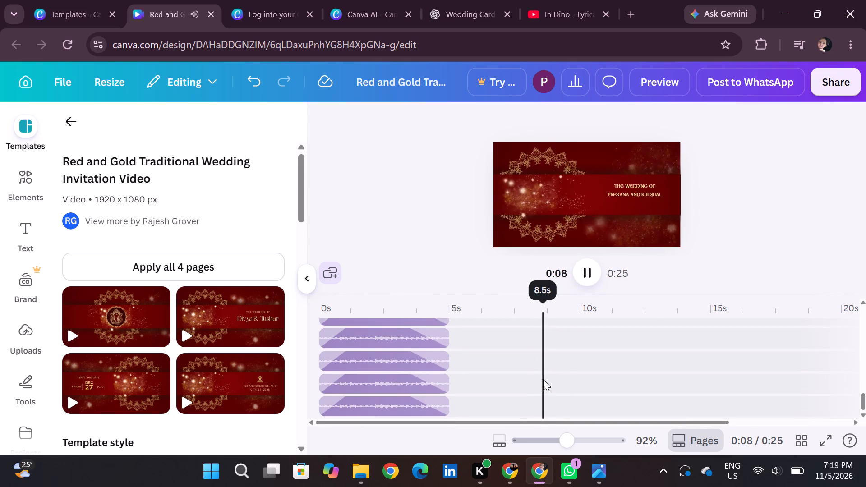
{"action": "scroll", "coordinate": [543, 379], "scroll_direction": "down", "scroll_amount": 1}
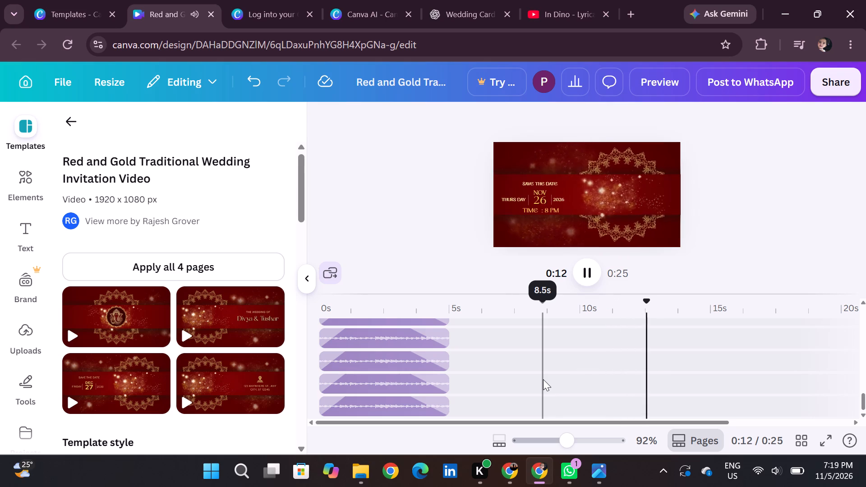
Delete the second-to-last 5-second Wedding Music track at the start of the timeline.
{"action": "left_click", "coordinate": [387, 374]}
{"action": "right_click", "coordinate": [393, 374]}
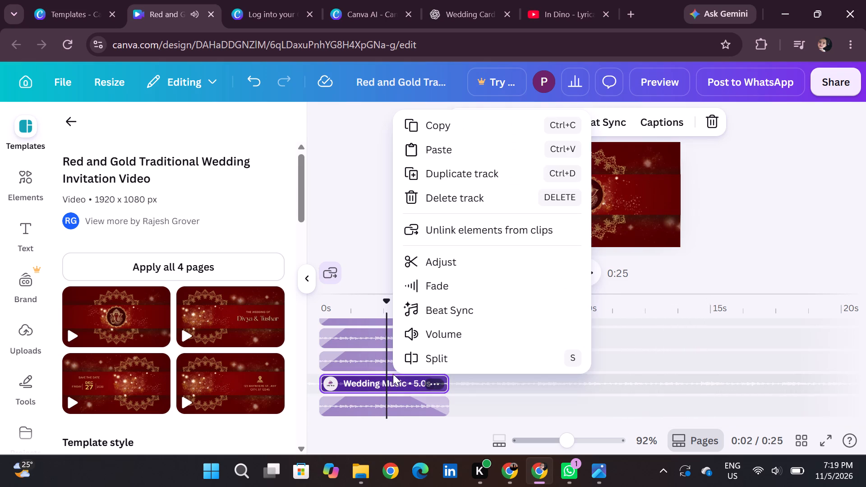
{"action": "left_click", "coordinate": [453, 194]}
Play the video from 0:02 to listen to the remaining opening music.
{"action": "scroll", "coordinate": [419, 290], "scroll_direction": "up", "scroll_amount": 2}
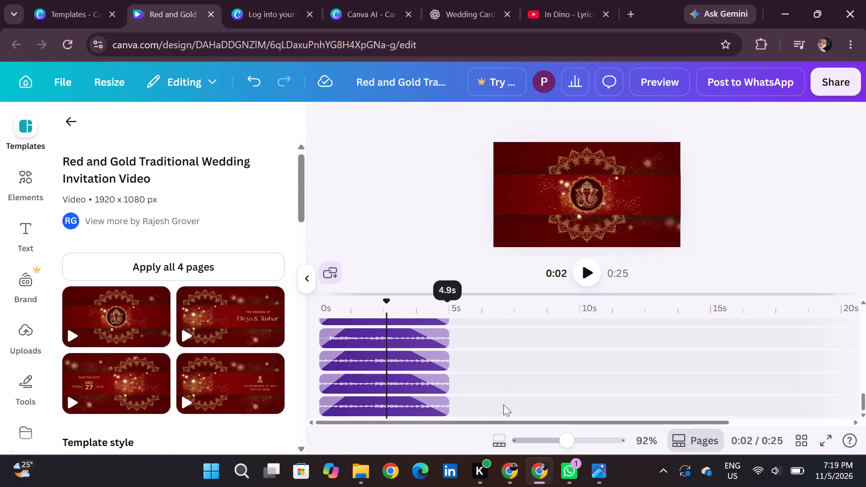
{"action": "scroll", "coordinate": [442, 421], "scroll_direction": "right", "scroll_amount": 3}
{"action": "left_click", "coordinate": [592, 271]}
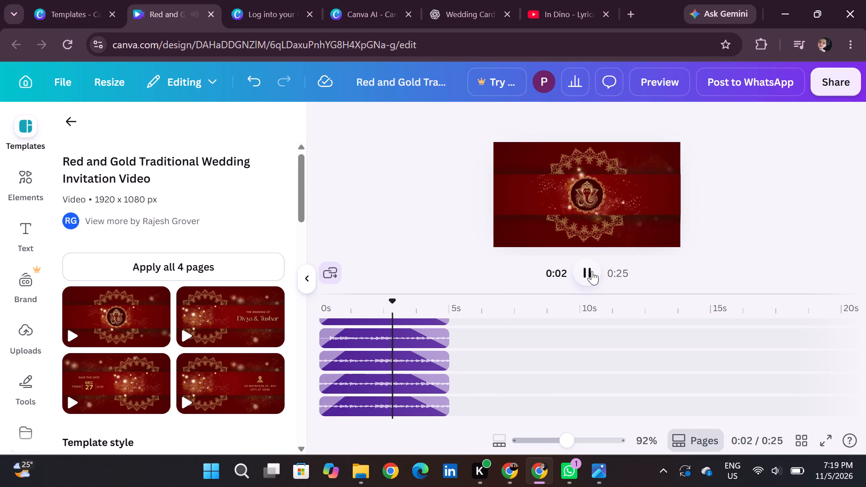
Duplicate the fourth-from-last 5-second Wedding Music track at the start of the timeline.
{"action": "left_click", "coordinate": [386, 344]}
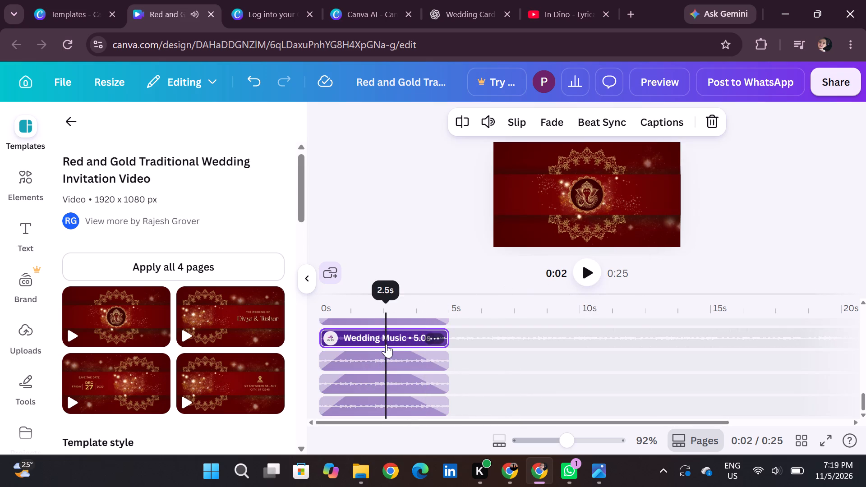
{"action": "right_click", "coordinate": [386, 344]}
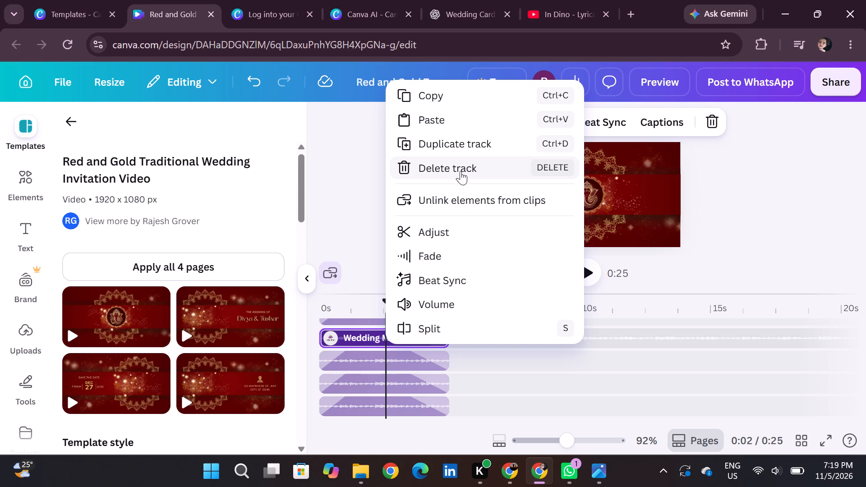
{"action": "left_click", "coordinate": [456, 144]}
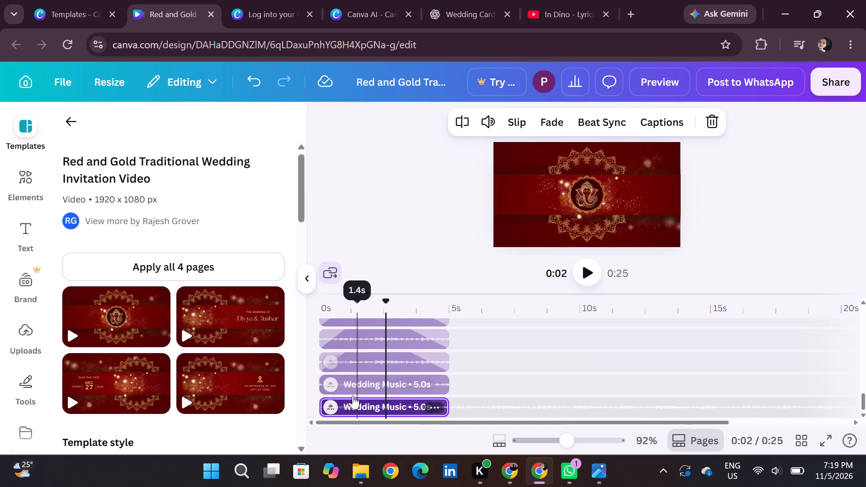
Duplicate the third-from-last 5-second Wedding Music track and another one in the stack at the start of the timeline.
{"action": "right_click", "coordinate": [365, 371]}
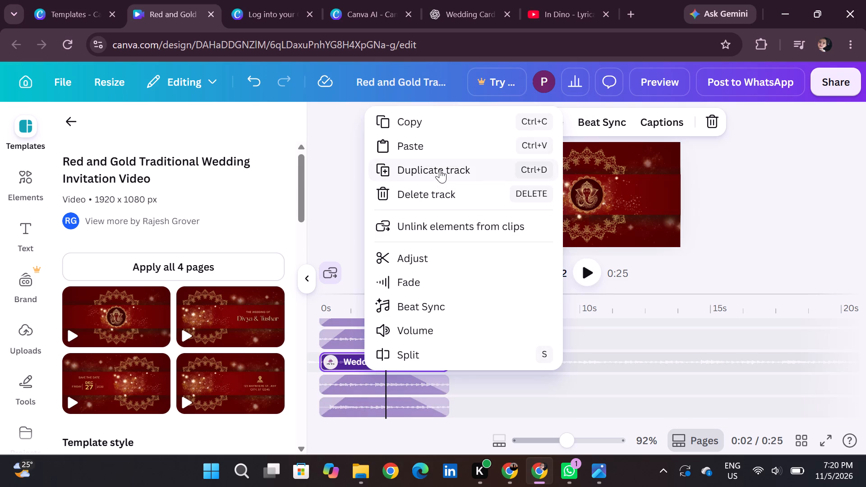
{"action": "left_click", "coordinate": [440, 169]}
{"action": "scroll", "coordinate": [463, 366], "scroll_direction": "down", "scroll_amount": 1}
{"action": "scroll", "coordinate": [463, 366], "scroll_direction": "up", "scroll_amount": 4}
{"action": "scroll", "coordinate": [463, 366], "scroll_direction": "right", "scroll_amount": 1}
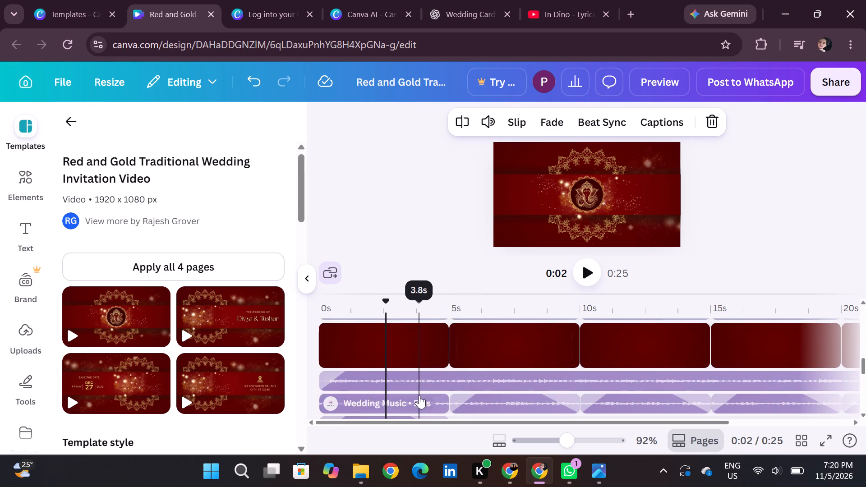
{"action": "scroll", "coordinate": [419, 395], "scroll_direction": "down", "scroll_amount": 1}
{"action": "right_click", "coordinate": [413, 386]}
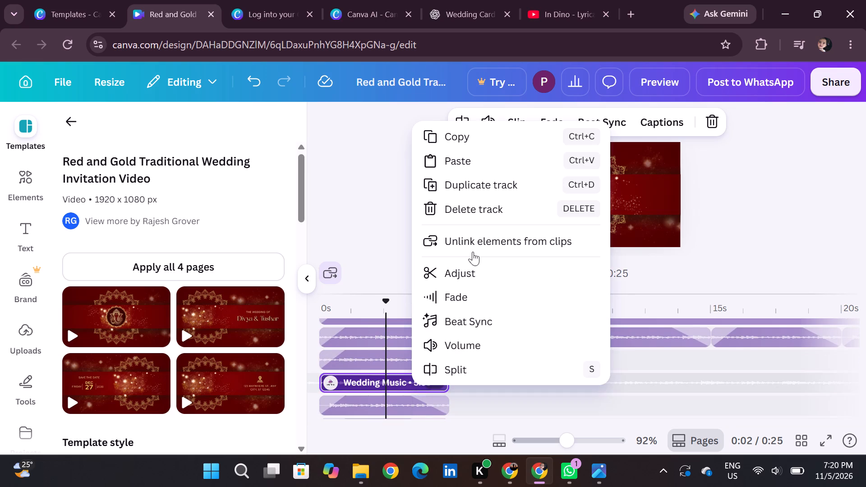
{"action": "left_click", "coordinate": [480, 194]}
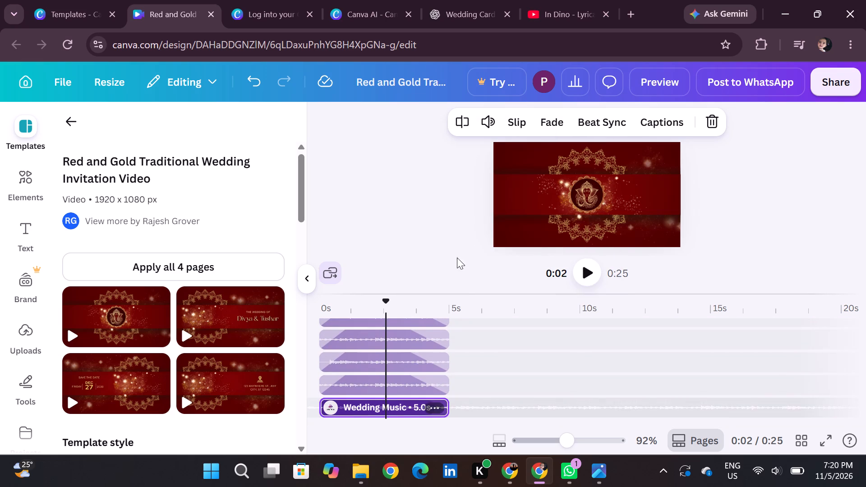
Delete the last 5-second Wedding Music track and the third-from-last one remaining in the stack.
{"action": "right_click", "coordinate": [370, 404]}
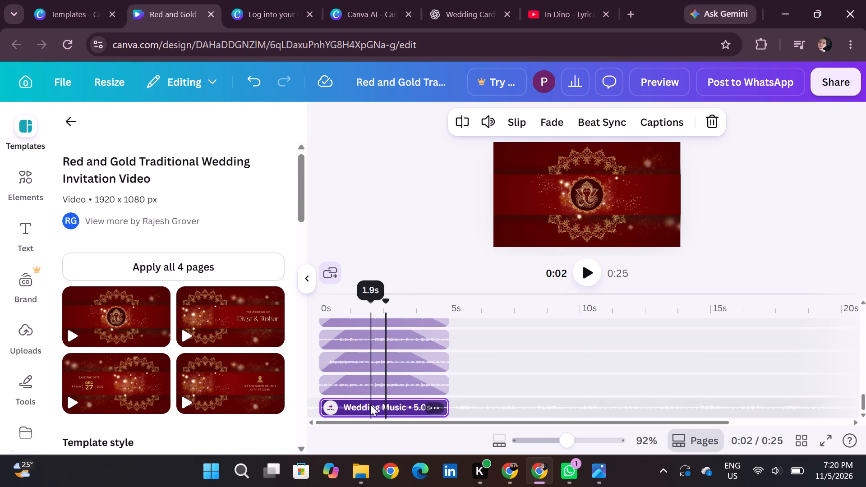
{"action": "left_click", "coordinate": [442, 224]}
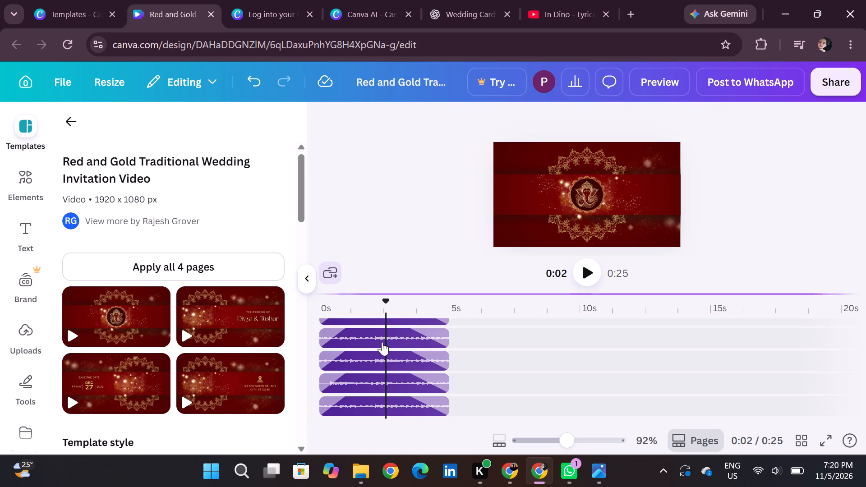
{"action": "right_click", "coordinate": [372, 352]}
{"action": "left_click", "coordinate": [457, 174]}
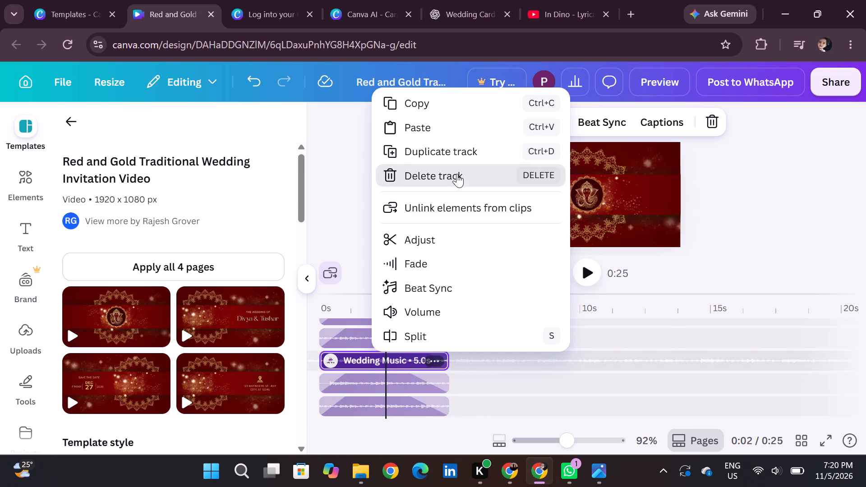
Play the video from 0:00 to listen to the opening music with the remaining stacked tracks.
{"action": "scroll", "coordinate": [456, 365], "scroll_direction": "right", "scroll_amount": 3}
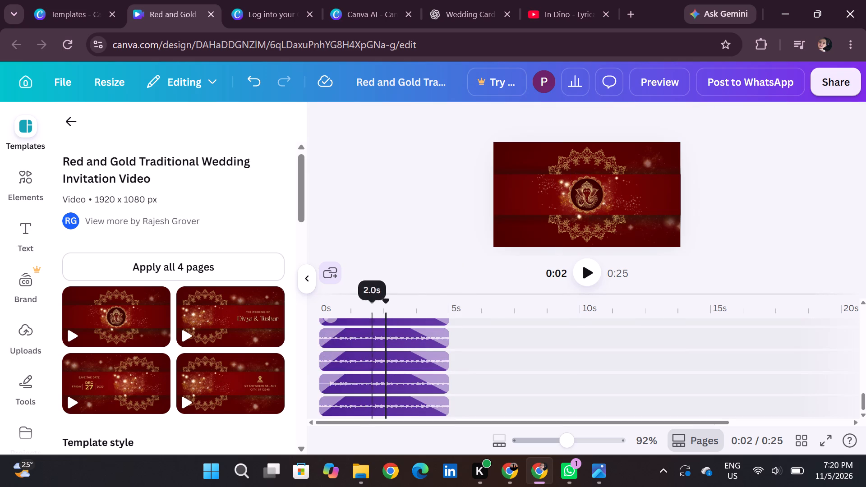
{"action": "left_click_drag", "start_coordinate": [384, 300], "coordinate": [302, 310]}
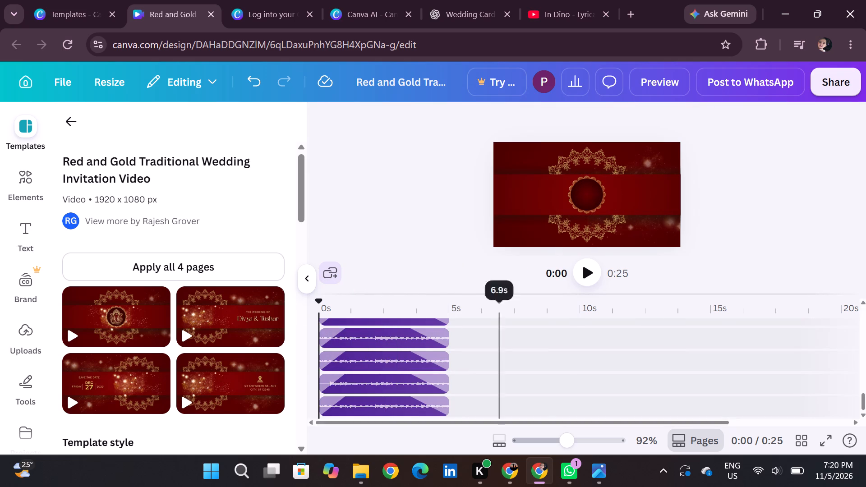
{"action": "left_click", "coordinate": [589, 275]}
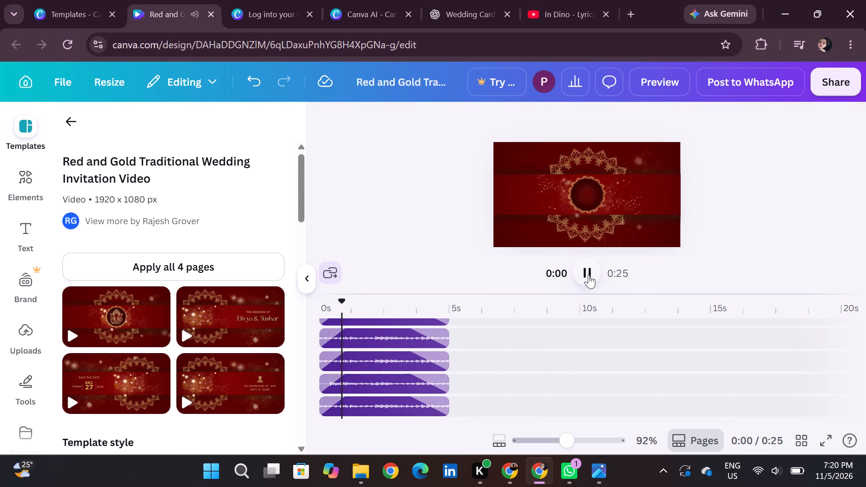
{"action": "left_click", "coordinate": [598, 275]}
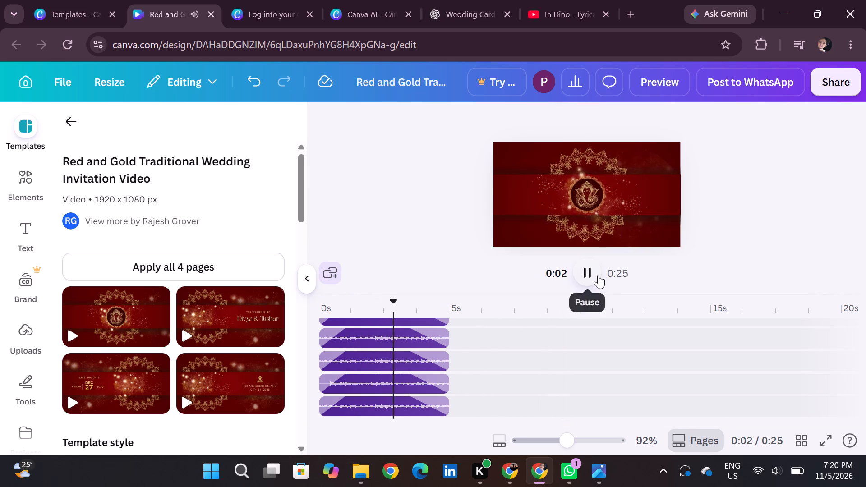
Delete four of the 5-second Wedding Music tracks stacked at the start of the timeline.
{"action": "right_click", "coordinate": [408, 356]}
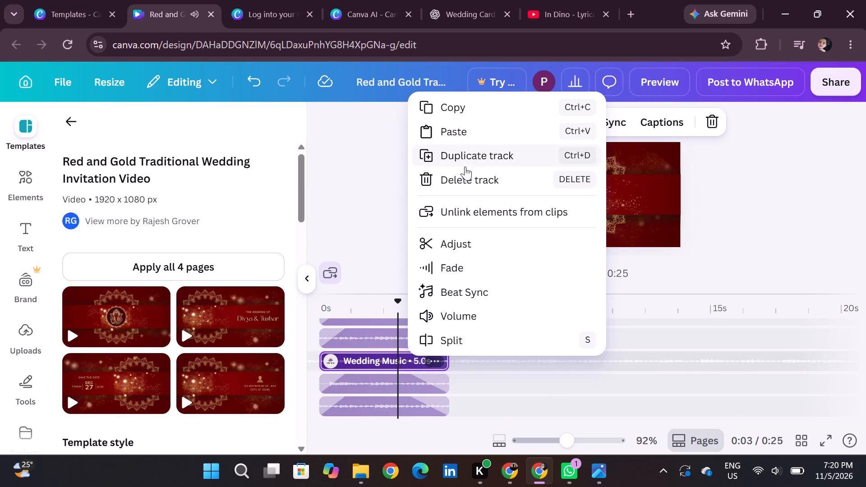
{"action": "left_click", "coordinate": [464, 182]}
{"action": "right_click", "coordinate": [392, 357]}
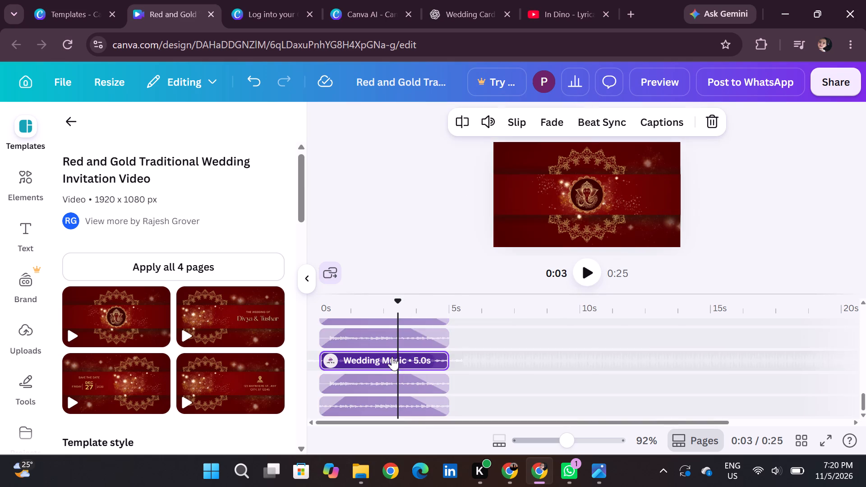
{"action": "left_click", "coordinate": [488, 175]}
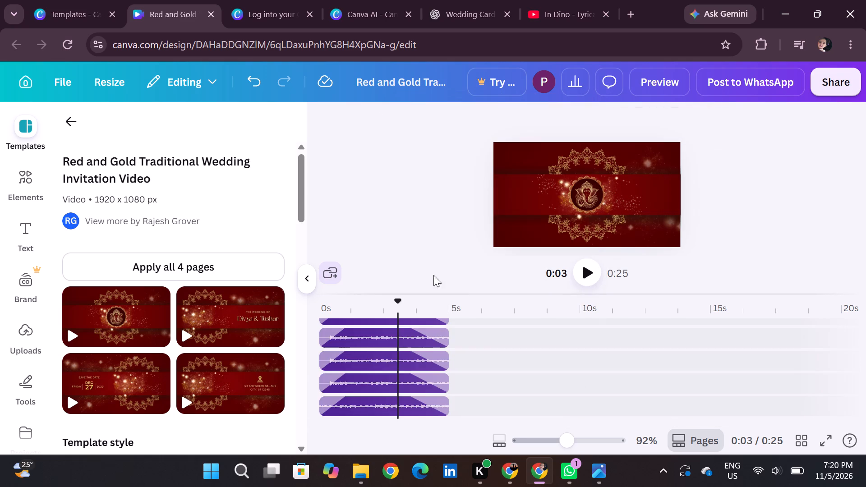
{"action": "right_click", "coordinate": [389, 351]}
{"action": "left_click", "coordinate": [472, 173]}
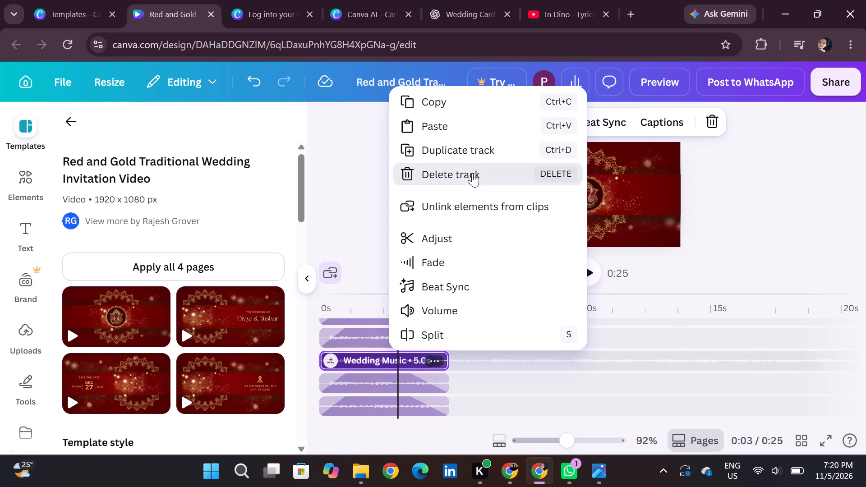
{"action": "scroll", "coordinate": [410, 341], "scroll_direction": "down", "scroll_amount": 1}
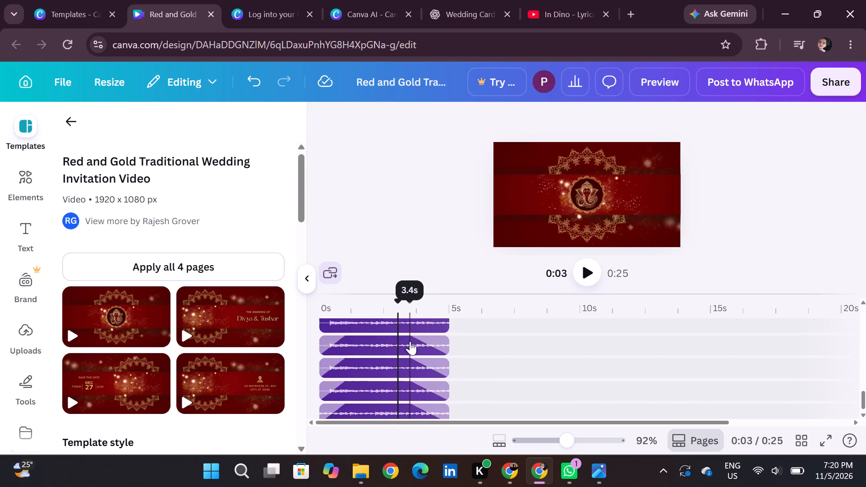
{"action": "scroll", "coordinate": [410, 341], "scroll_direction": "down", "scroll_amount": 1}
{"action": "left_click", "coordinate": [410, 341]}
{"action": "right_click", "coordinate": [410, 341]}
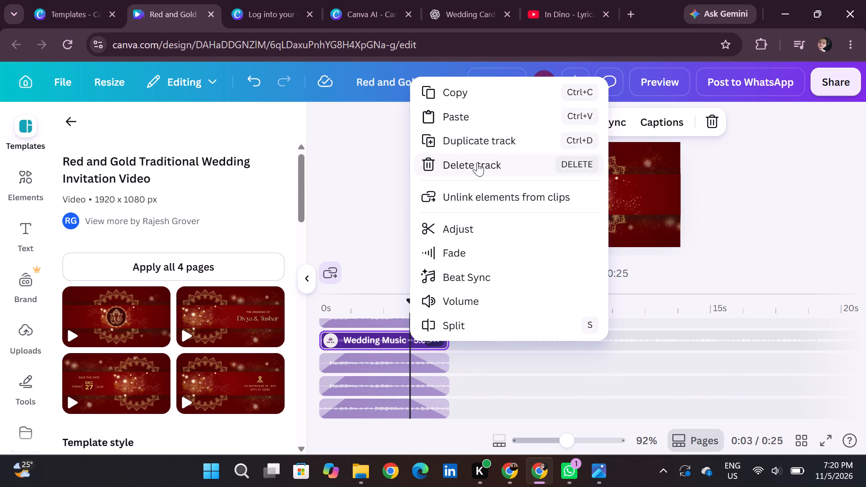
{"action": "left_click", "coordinate": [477, 162]}
Delete six more 5-second Wedding Music tracks, keeping a single one beneath the rows that span the whole video.
{"action": "left_click", "coordinate": [404, 344]}
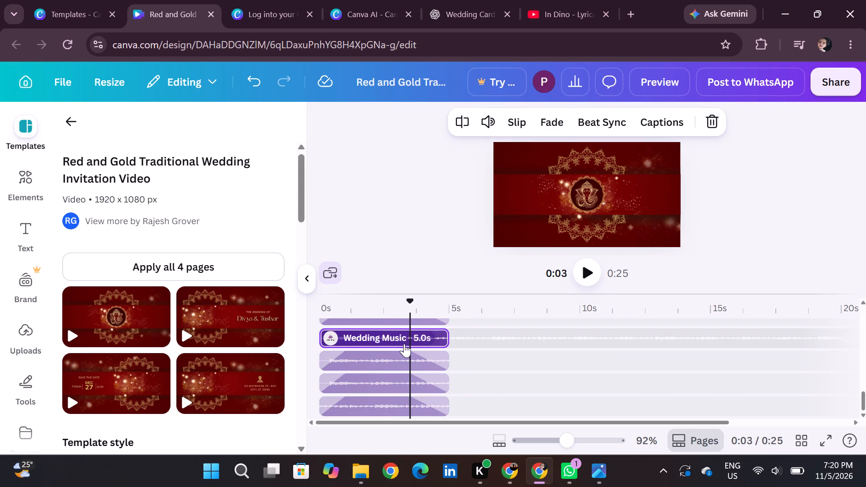
{"action": "key", "text": "Delete"}
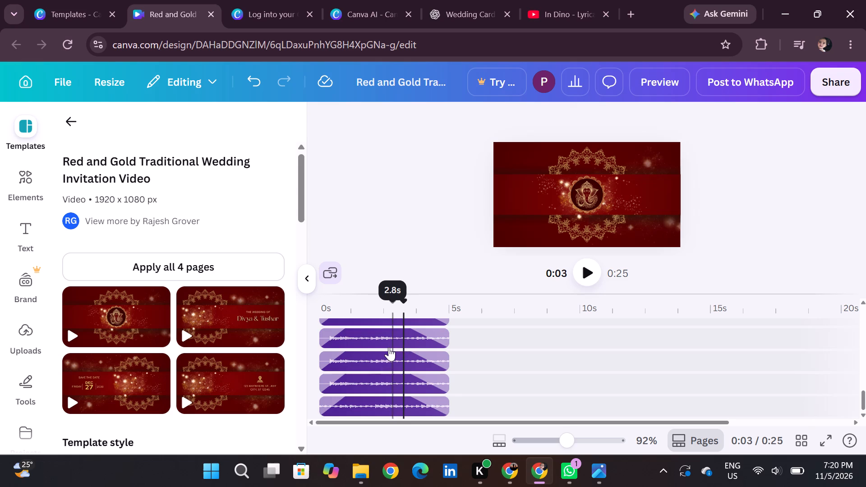
{"action": "left_click", "coordinate": [388, 347]}
{"action": "key", "text": "Delete"}
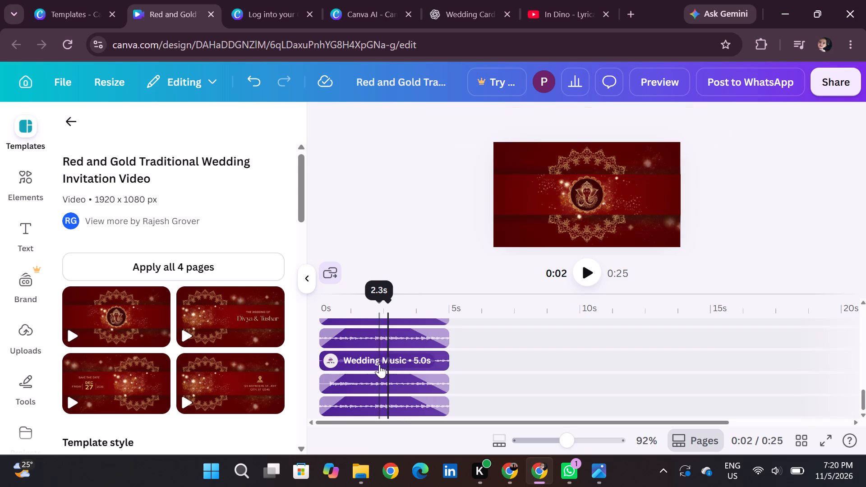
{"action": "left_click", "coordinate": [379, 364]}
{"action": "key", "text": "Delete"}
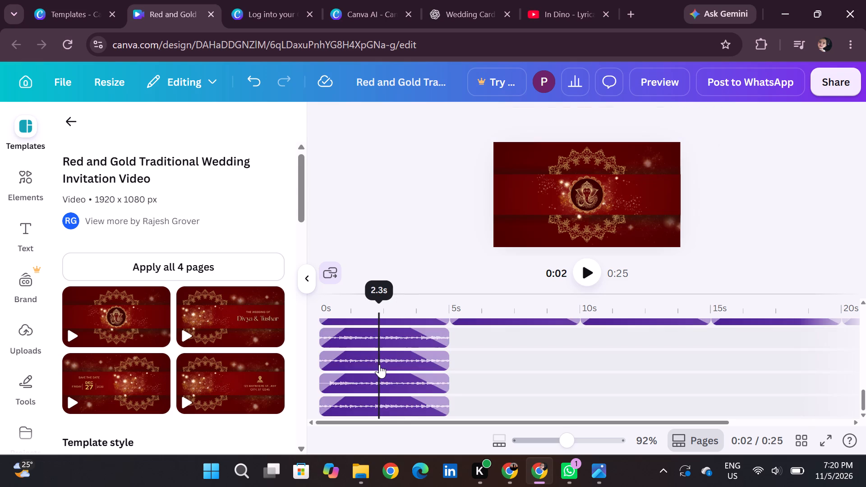
{"action": "left_click", "coordinate": [375, 391]}
{"action": "key", "text": "Delete"}
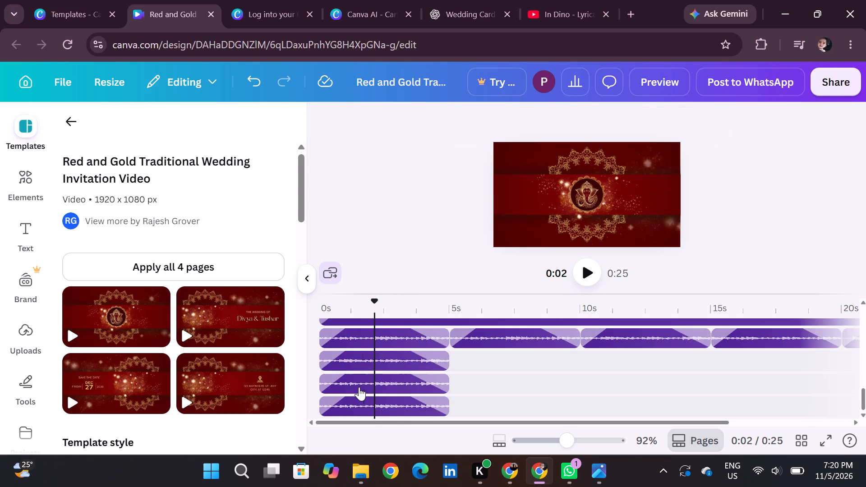
{"action": "scroll", "coordinate": [358, 387], "scroll_direction": "down", "scroll_amount": 1}
{"action": "left_click", "coordinate": [358, 387]}
{"action": "key", "text": "Delete"}
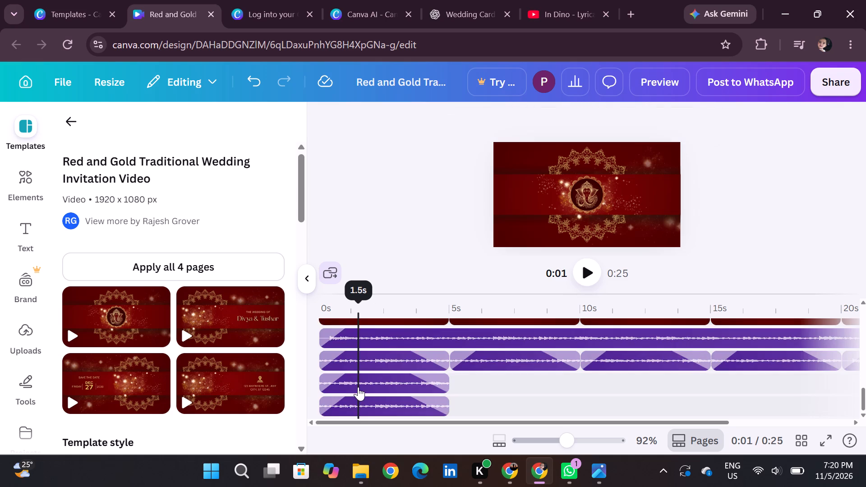
{"action": "left_click", "coordinate": [355, 411]}
{"action": "key", "text": "Delete"}
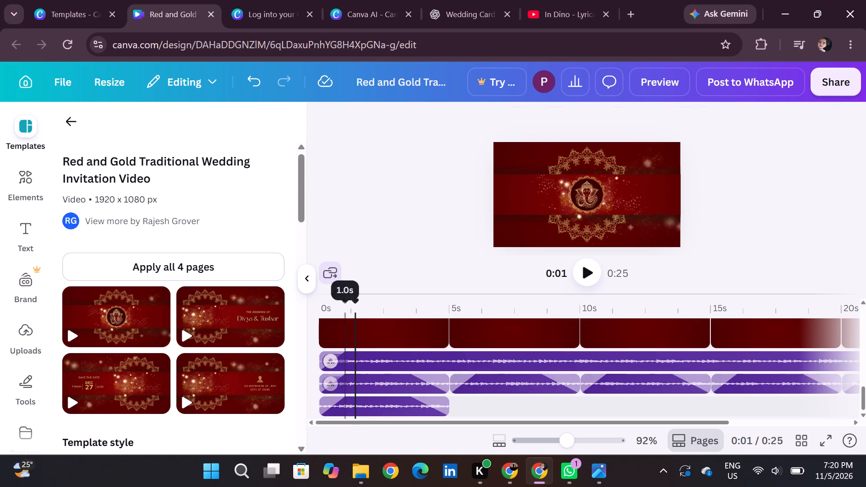
Play the video from 0:00 to check how the opening music sounds going into the second scene.
{"action": "left_click_drag", "start_coordinate": [356, 302], "coordinate": [337, 303]}
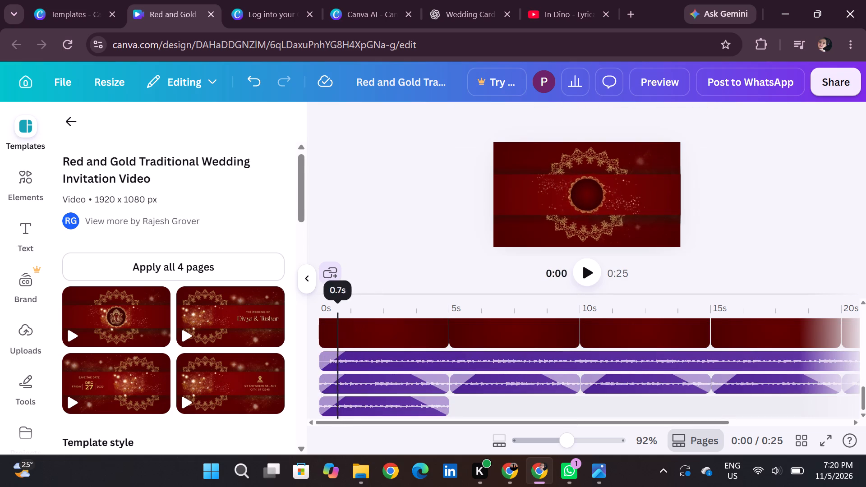
{"action": "left_click_drag", "start_coordinate": [337, 303], "coordinate": [309, 302]}
{"action": "left_click", "coordinate": [574, 267]}
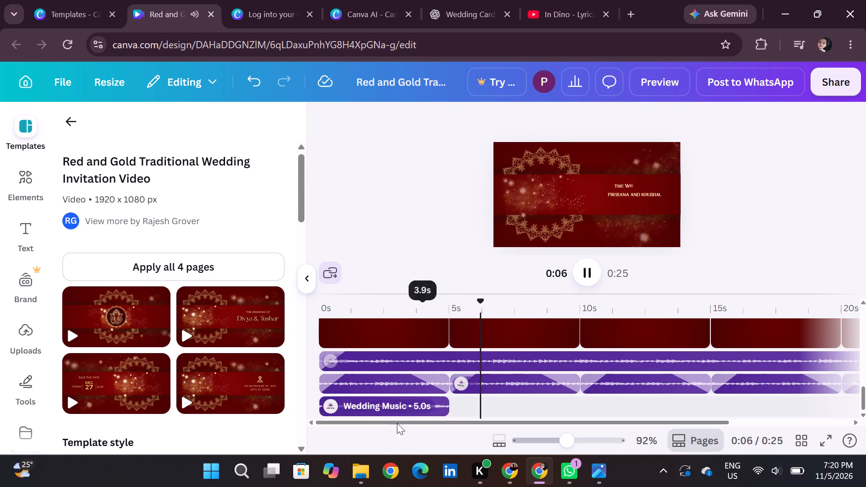
Delete the last leftover 5-second Wedding Music track beneath the full-length music rows.
{"action": "left_click", "coordinate": [388, 409]}
{"action": "key", "text": "Delete"}
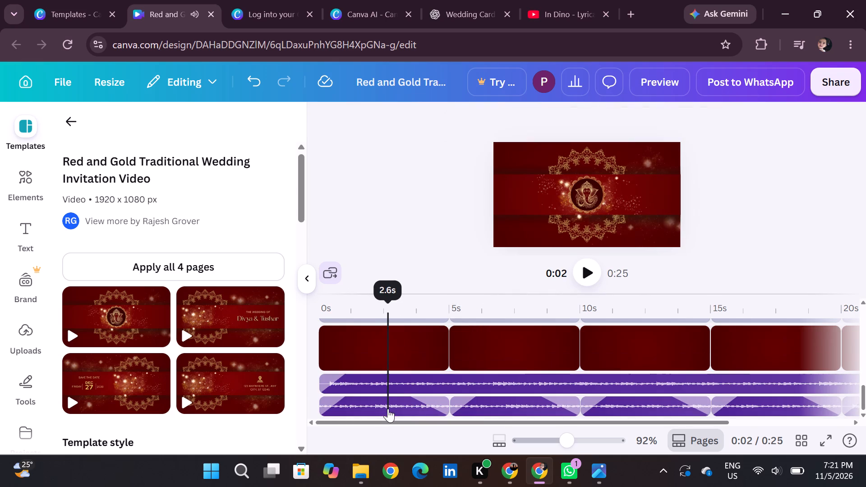
Play the video from 0:00 to about 0:10 to check the cleaned-up music and the first two scenes.
{"action": "double_click", "coordinate": [583, 278]}
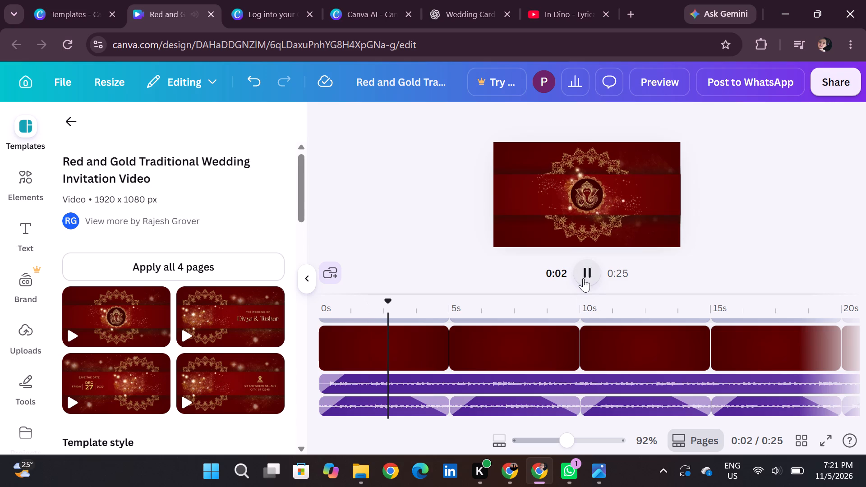
{"action": "left_click_drag", "start_coordinate": [392, 308], "coordinate": [346, 312]}
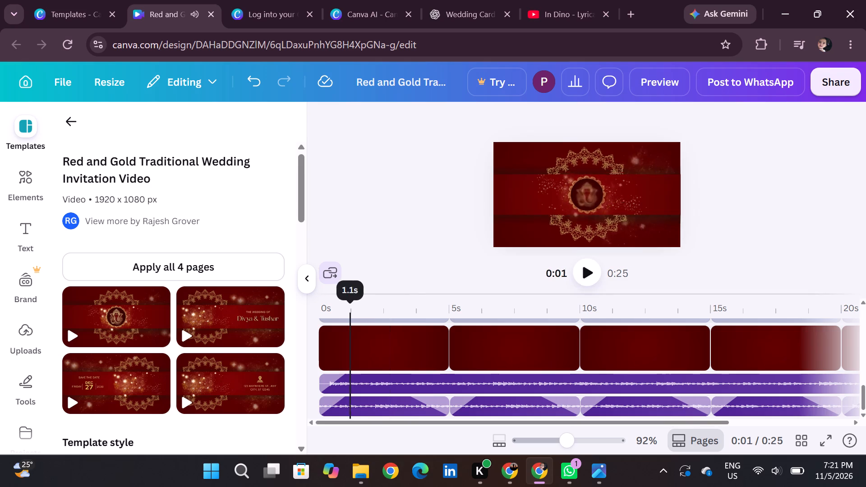
{"action": "left_click_drag", "start_coordinate": [346, 312], "coordinate": [310, 318]}
{"action": "left_click", "coordinate": [588, 271]}
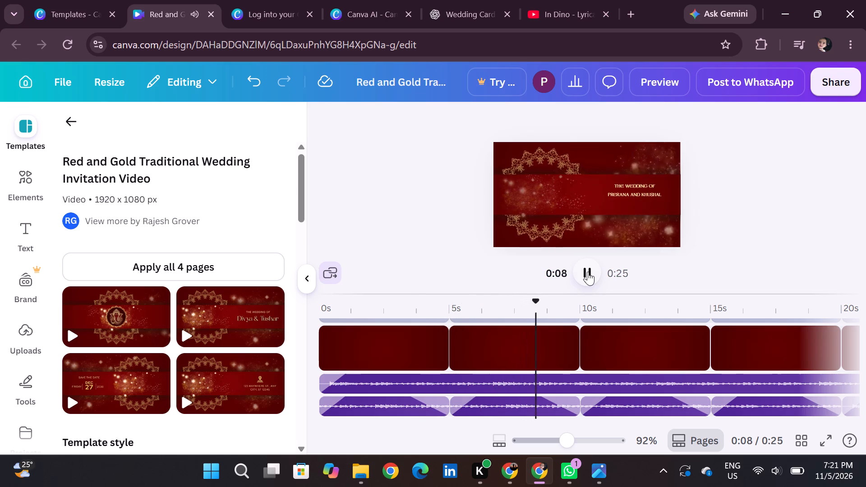
{"action": "left_click", "coordinate": [577, 275]}
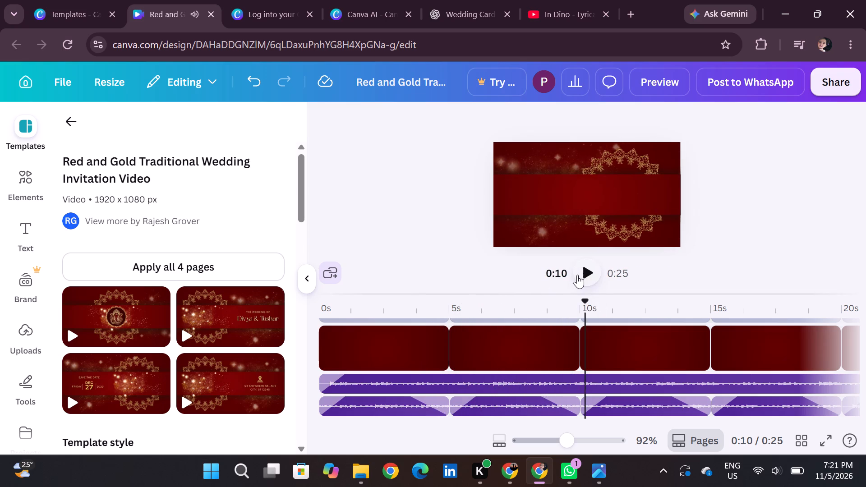
Enlarge the couple's names text in the second scene to size 42.7 and reposition it slightly lower beneath "The Wedding of".
{"action": "left_click_drag", "start_coordinate": [585, 305], "coordinate": [553, 315]}
{"action": "left_click", "coordinate": [633, 198]}
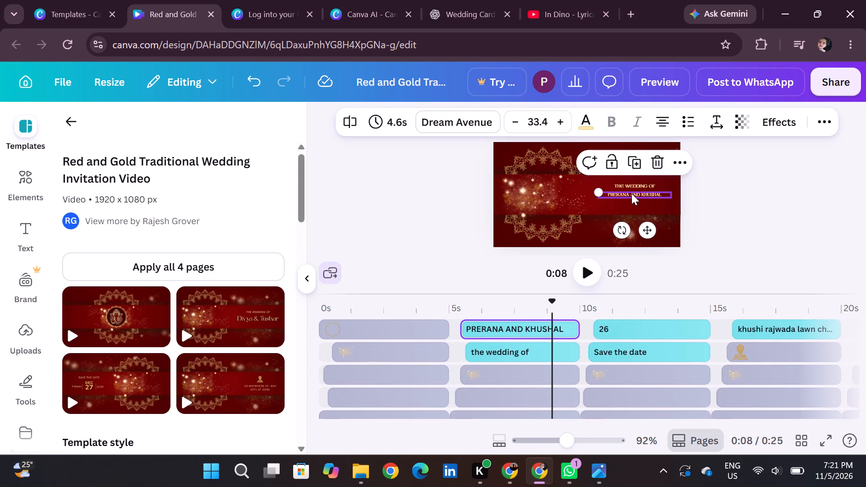
{"action": "left_click_drag", "start_coordinate": [631, 193], "coordinate": [630, 199]}
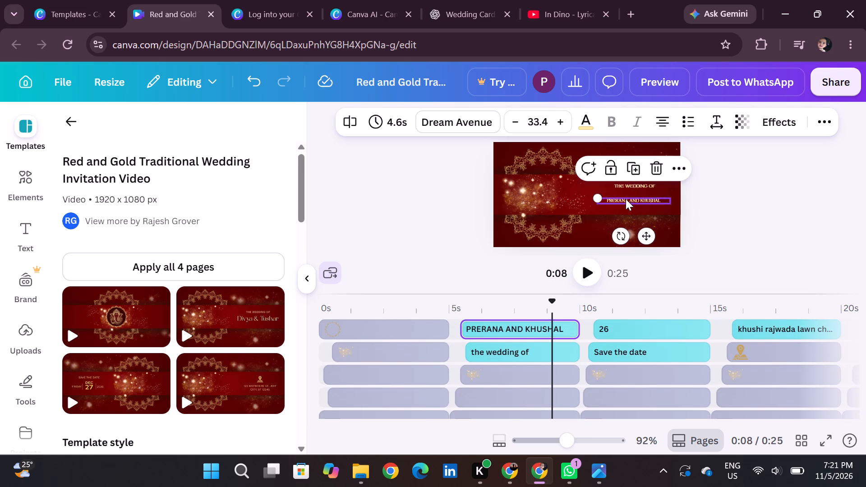
{"action": "left_click_drag", "start_coordinate": [597, 198], "coordinate": [577, 196]}
{"action": "left_click", "coordinate": [626, 183]}
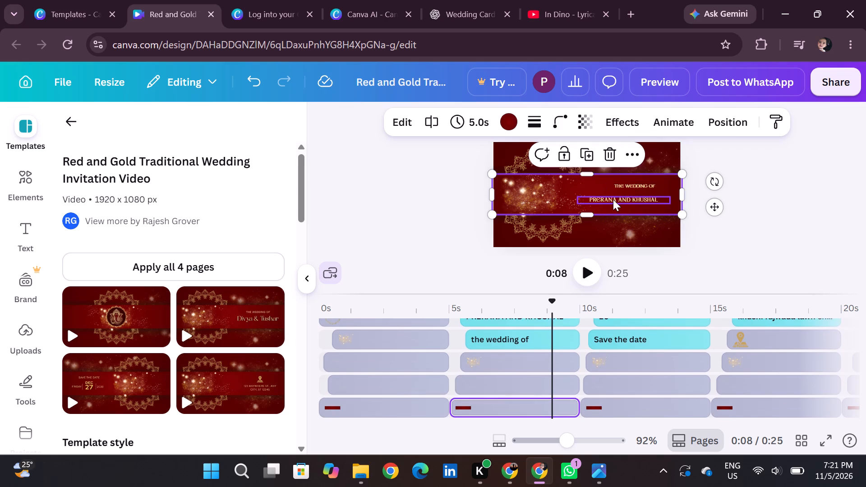
{"action": "left_click_drag", "start_coordinate": [613, 199], "coordinate": [622, 198]}
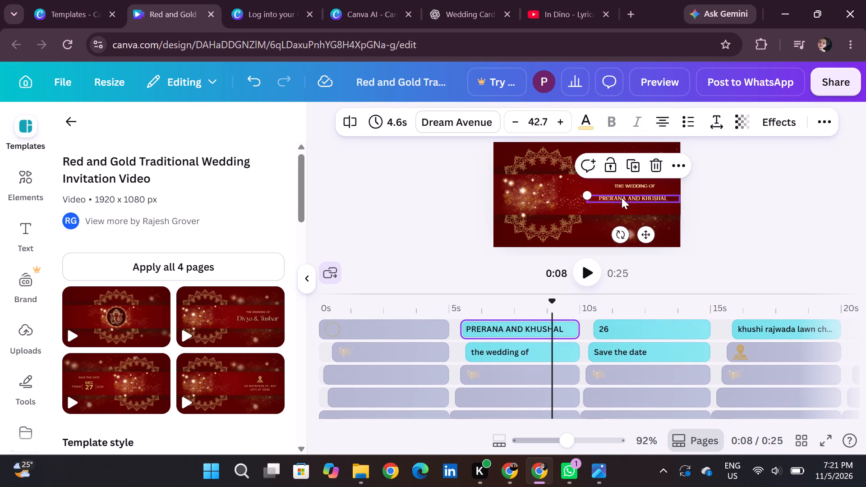
Nudge the "The Wedding of" text in the second scene slightly left above the couple's names.
{"action": "left_click", "coordinate": [629, 182]}
{"action": "left_click_drag", "start_coordinate": [628, 184], "coordinate": [622, 184]}
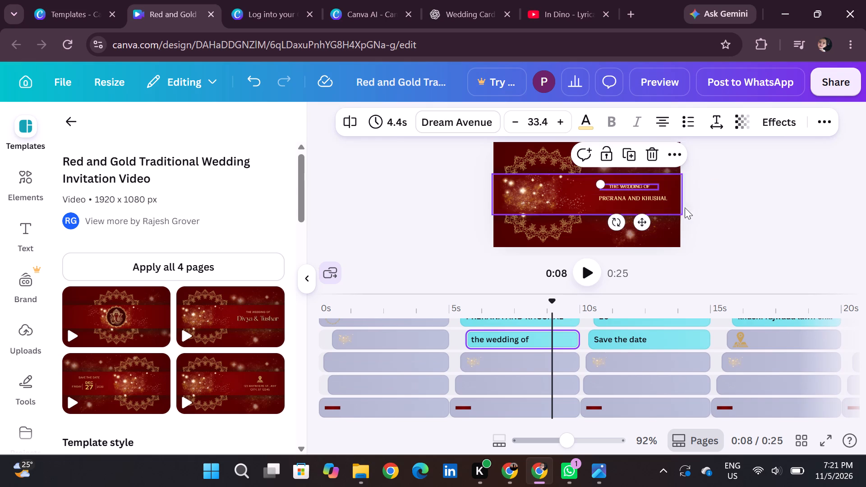
{"action": "left_click", "coordinate": [742, 222]}
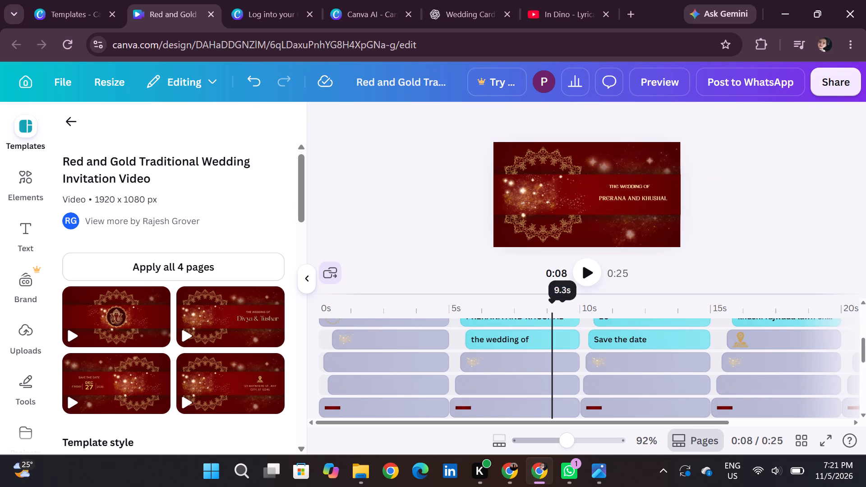
Play the video from 0:08 into the Save the Date scene to check the date and time text.
{"action": "scroll", "coordinate": [500, 355], "scroll_direction": "right", "scroll_amount": 2}
{"action": "left_click", "coordinate": [585, 267]}
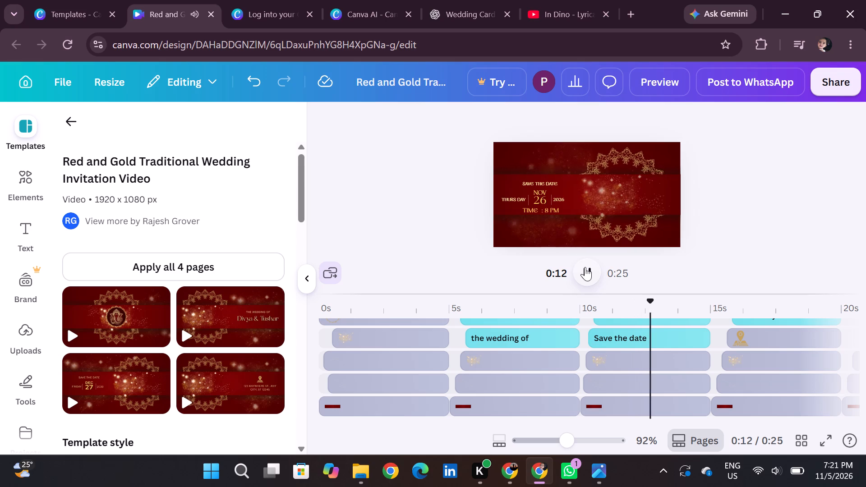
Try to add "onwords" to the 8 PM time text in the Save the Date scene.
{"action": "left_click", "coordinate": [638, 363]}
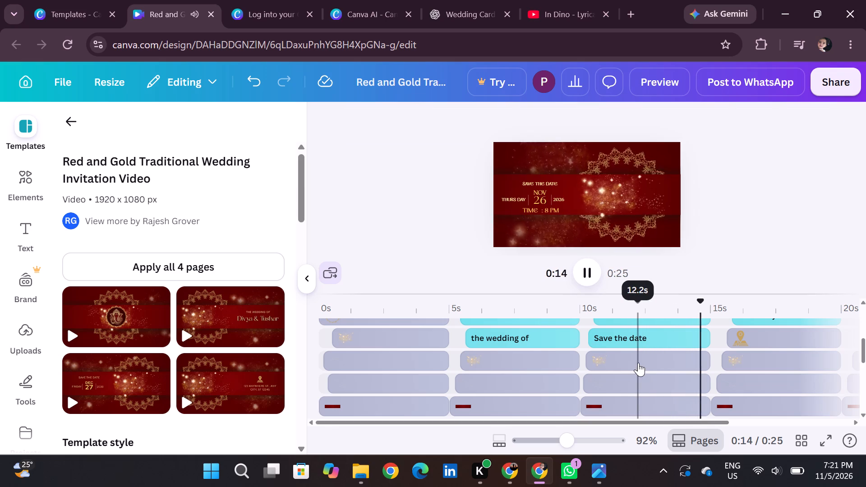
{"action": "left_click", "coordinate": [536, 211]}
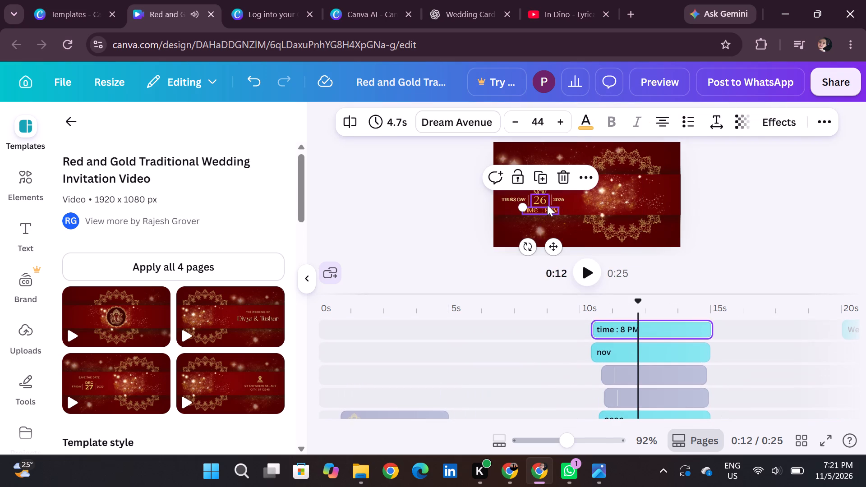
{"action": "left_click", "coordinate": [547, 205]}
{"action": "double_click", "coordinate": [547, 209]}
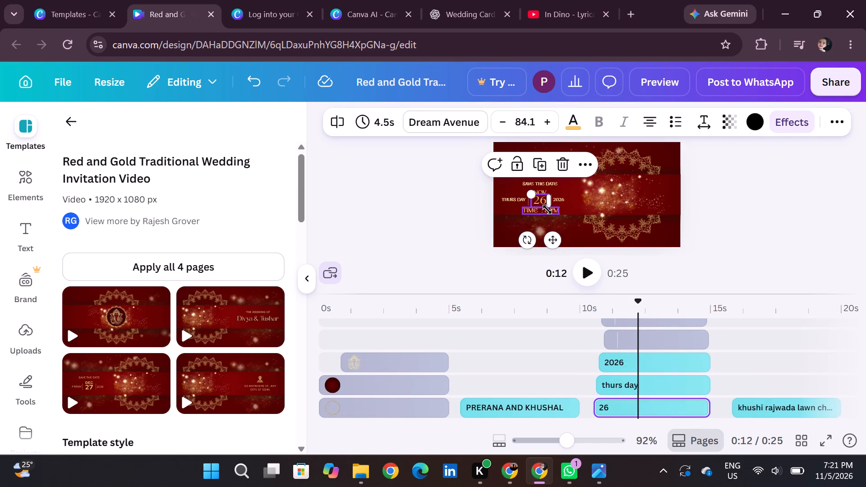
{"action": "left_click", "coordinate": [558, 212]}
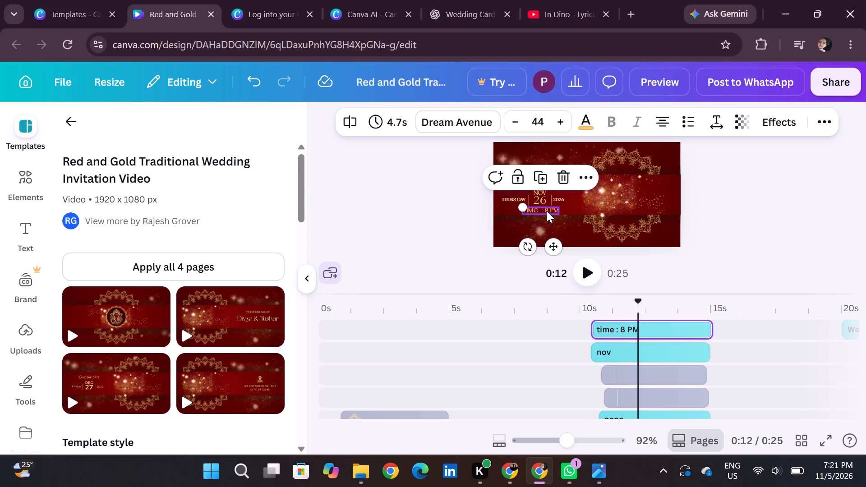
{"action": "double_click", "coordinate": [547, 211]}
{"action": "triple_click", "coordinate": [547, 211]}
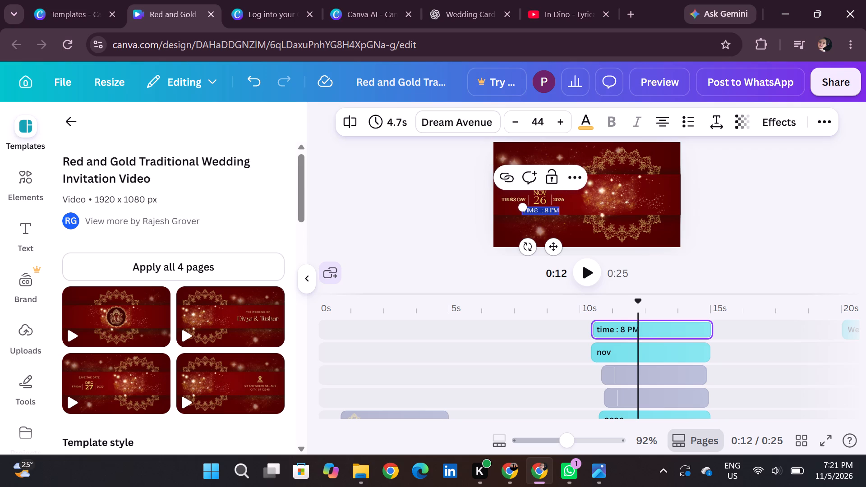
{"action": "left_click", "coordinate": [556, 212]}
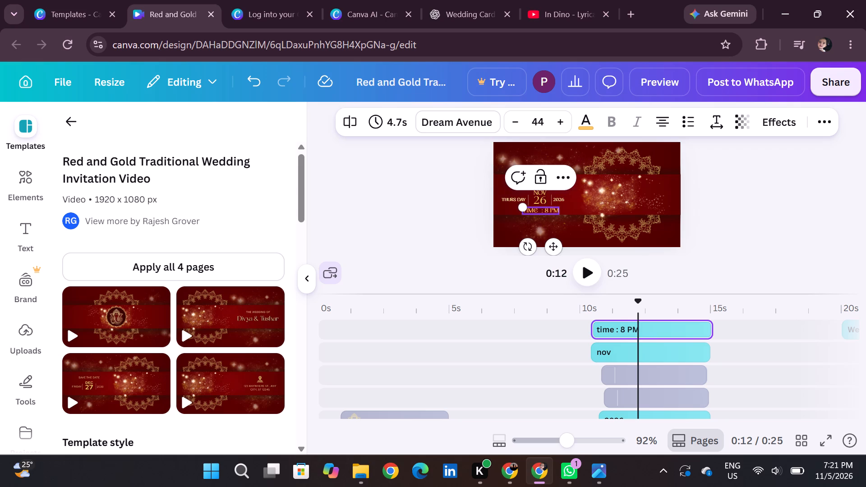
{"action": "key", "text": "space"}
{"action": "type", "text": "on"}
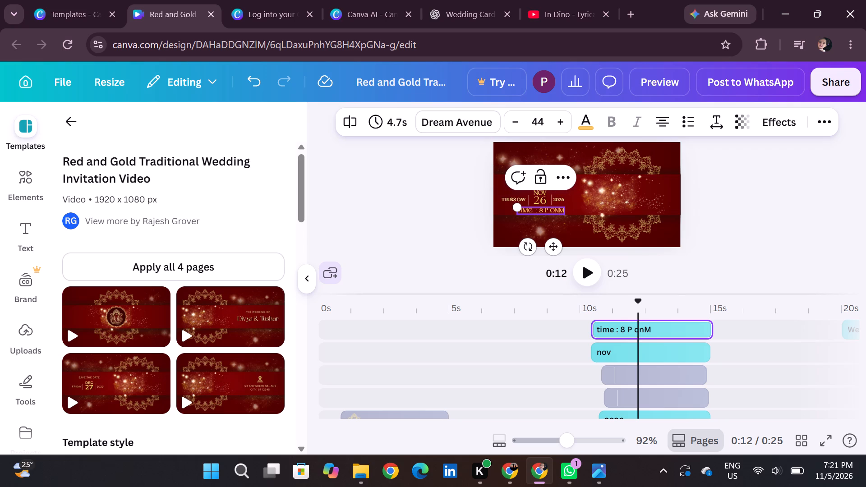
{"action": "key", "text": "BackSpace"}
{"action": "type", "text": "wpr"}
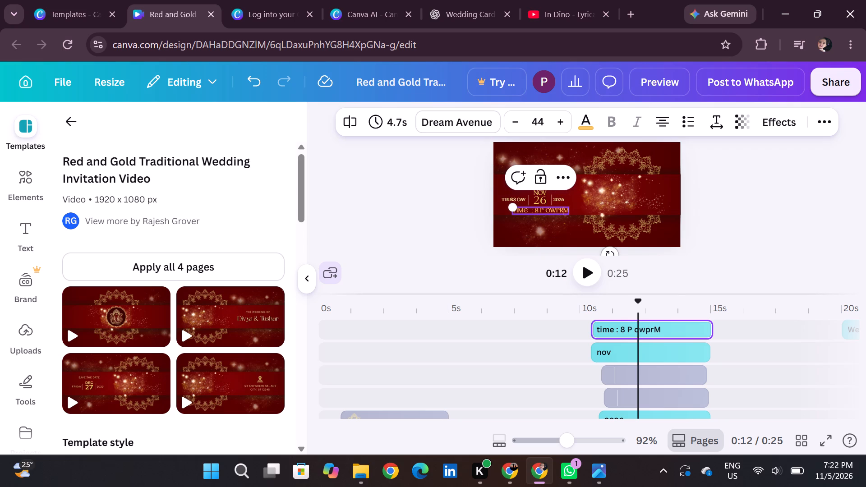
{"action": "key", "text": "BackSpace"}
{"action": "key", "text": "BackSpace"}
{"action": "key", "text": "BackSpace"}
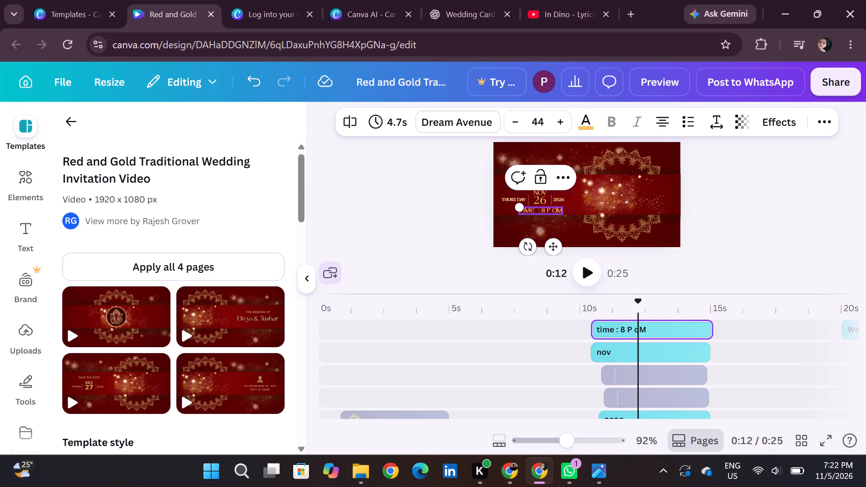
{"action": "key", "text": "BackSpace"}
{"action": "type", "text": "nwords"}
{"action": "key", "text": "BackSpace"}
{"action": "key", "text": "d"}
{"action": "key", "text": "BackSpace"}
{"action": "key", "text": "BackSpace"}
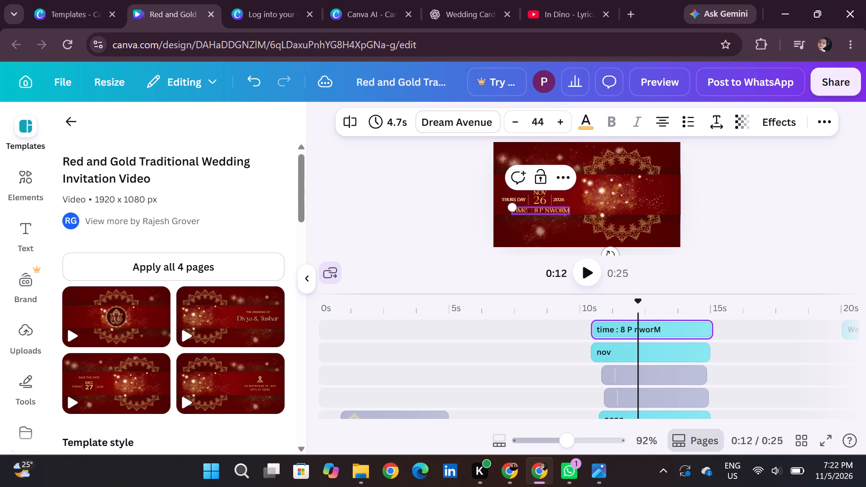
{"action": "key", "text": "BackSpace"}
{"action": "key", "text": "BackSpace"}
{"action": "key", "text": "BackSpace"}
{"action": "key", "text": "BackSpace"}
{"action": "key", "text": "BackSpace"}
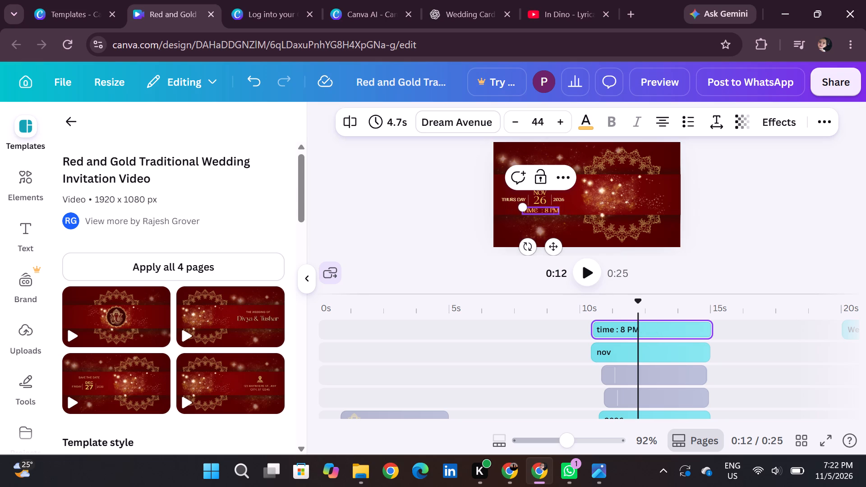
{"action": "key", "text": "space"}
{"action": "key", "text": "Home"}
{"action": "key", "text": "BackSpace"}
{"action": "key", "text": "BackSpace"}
Append "onwords" to the end of the time text in the Save the Date scene.
{"action": "left_click", "coordinate": [627, 334]}
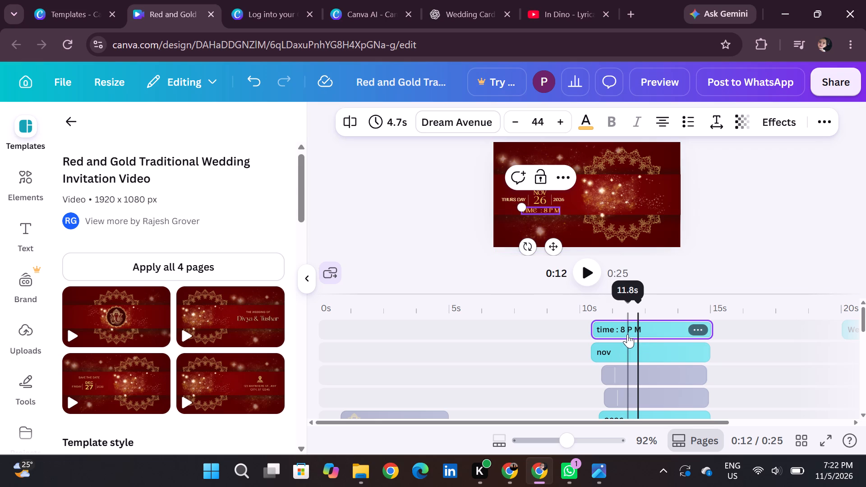
{"action": "left_click", "coordinate": [551, 215]}
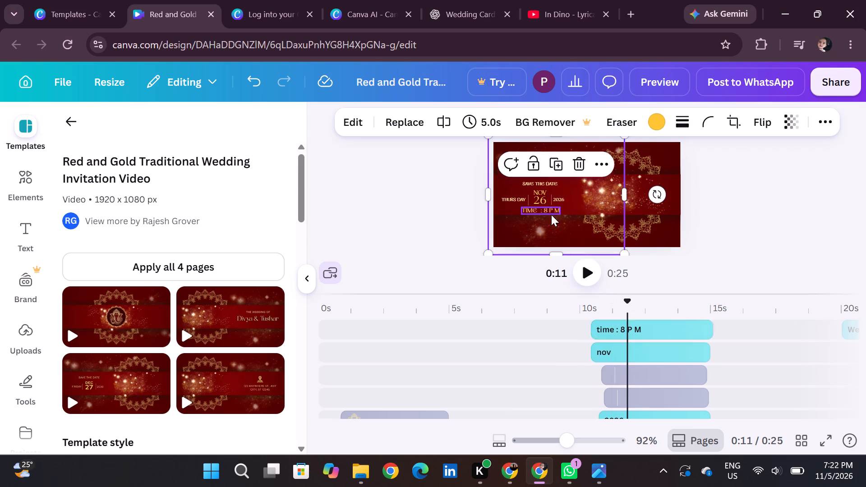
{"action": "double_click", "coordinate": [553, 210]}
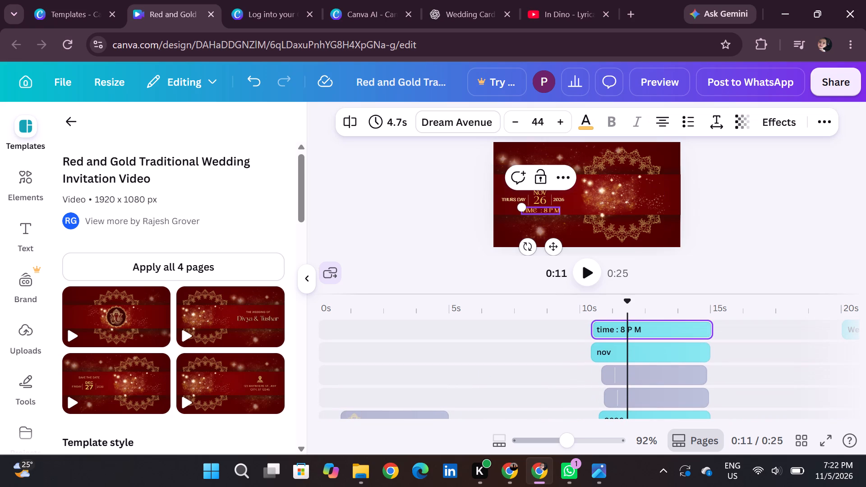
{"action": "left_click", "coordinate": [557, 211]}
{"action": "key", "text": "Right"}
{"action": "key", "text": "Right"}
{"action": "key", "text": "space"}
{"action": "type", "text": "on"}
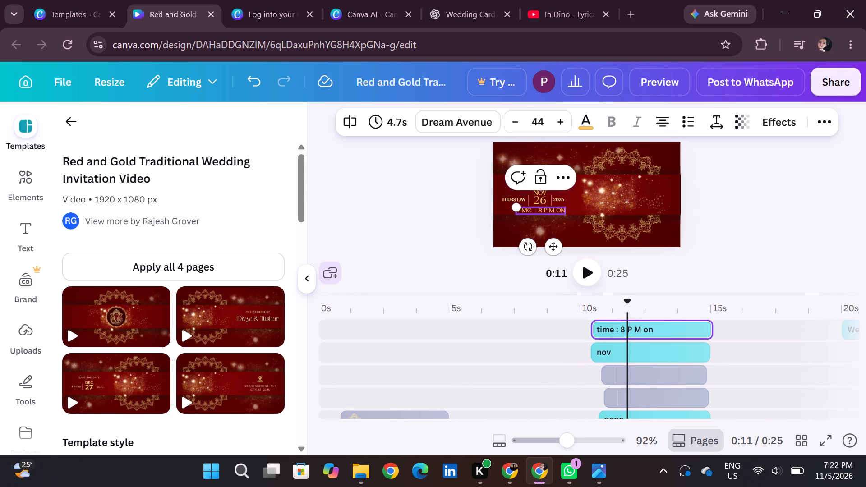
{"action": "key", "text": "w"}
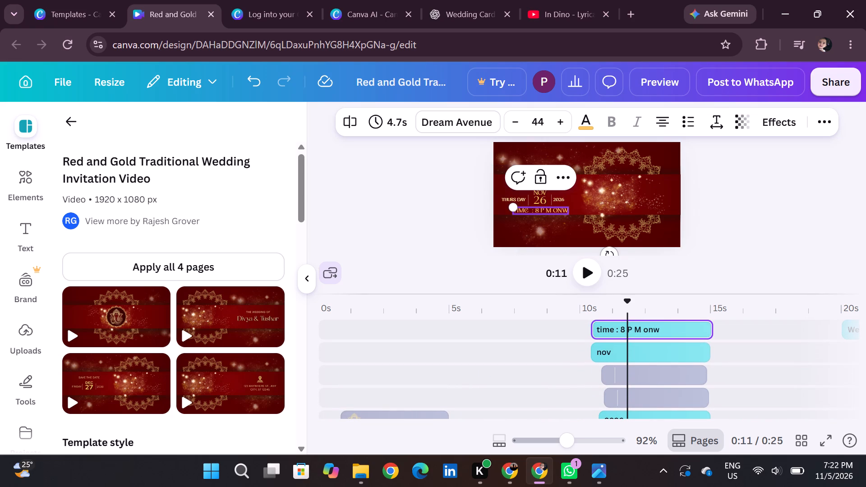
{"action": "type", "text": "ords"}
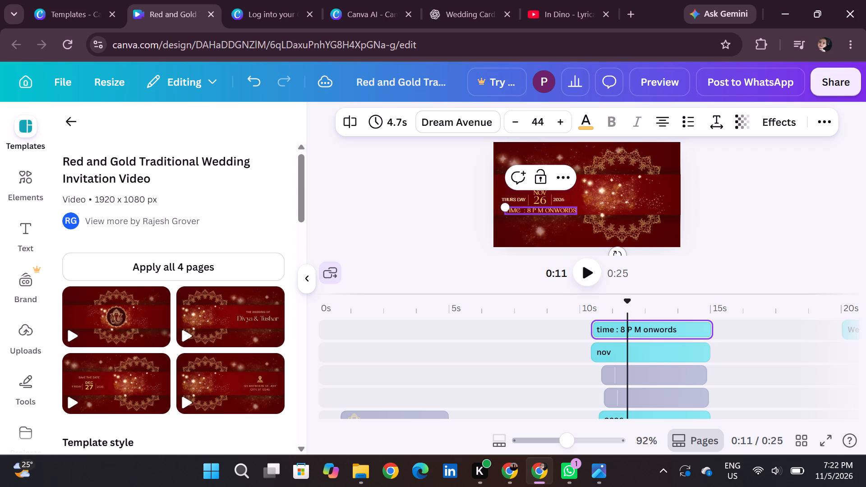
Delete the stray space between P and M so the time text reads "time : 8 PM onwords".
{"action": "key", "text": "Left"}
{"action": "key", "text": "Left"}
{"action": "key", "text": "Left"}
{"action": "key", "text": "Left"}
{"action": "key", "text": "Left"}
{"action": "key", "text": "Left"}
{"action": "key", "text": "Left"}
{"action": "key", "text": "Left"}
{"action": "key", "text": "Left"}
{"action": "key", "text": "Left"}
{"action": "key", "text": "Left"}
{"action": "key", "text": "Right"}
{"action": "key", "text": "Right"}
{"action": "key", "text": "BackSpace"}
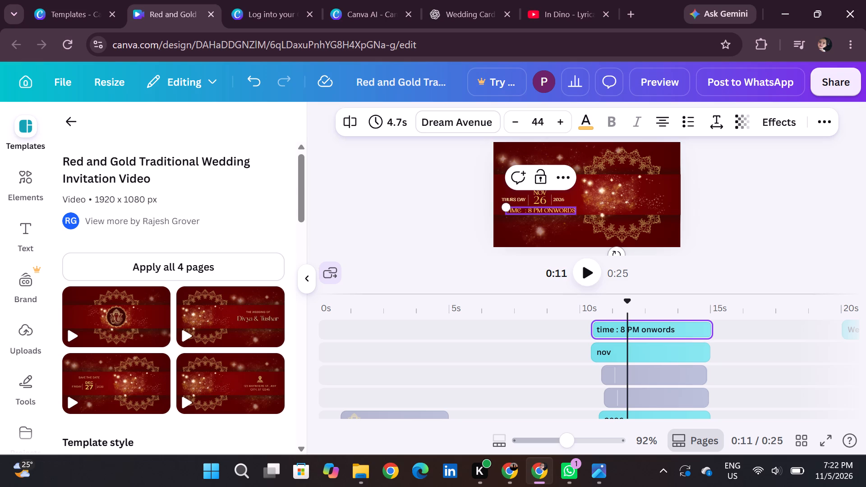
Play the video from 0:11 to the end at 0:25 and inspect the music tracks beneath the scenes.
{"action": "left_click", "coordinate": [589, 275]}
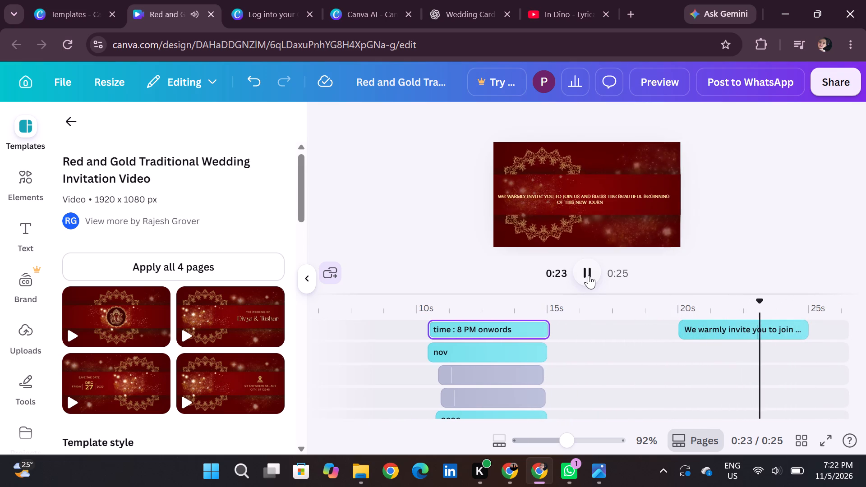
{"action": "scroll", "coordinate": [637, 382], "scroll_direction": "down", "scroll_amount": 1}
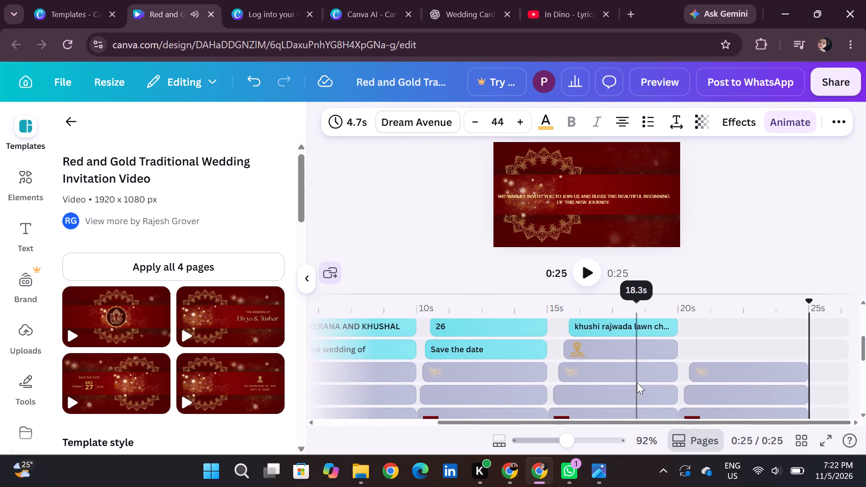
{"action": "scroll", "coordinate": [637, 382], "scroll_direction": "down", "scroll_amount": 3}
{"action": "scroll", "coordinate": [637, 382], "scroll_direction": "up", "scroll_amount": 6}
{"action": "scroll", "coordinate": [637, 382], "scroll_direction": "down", "scroll_amount": 5}
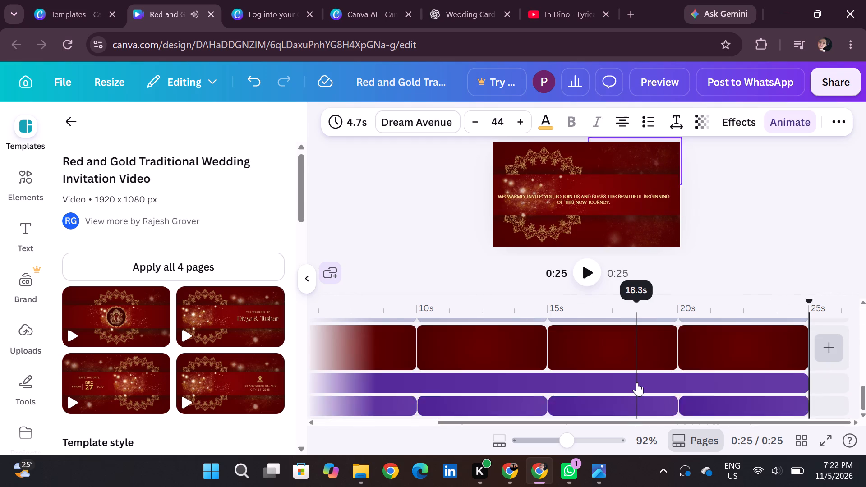
{"action": "scroll", "coordinate": [637, 382], "scroll_direction": "down", "scroll_amount": 2}
Save the wedding invitation video design with nothing selected.
{"action": "key", "text": "ctrl+s"}
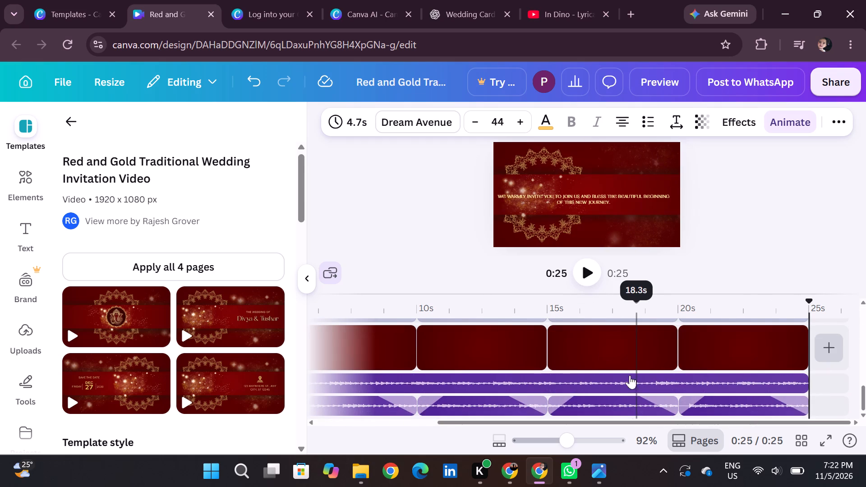
{"action": "left_click", "coordinate": [473, 228]}
{"action": "key", "text": "ctrl+s"}
{"action": "key", "text": "ctrl+s"}
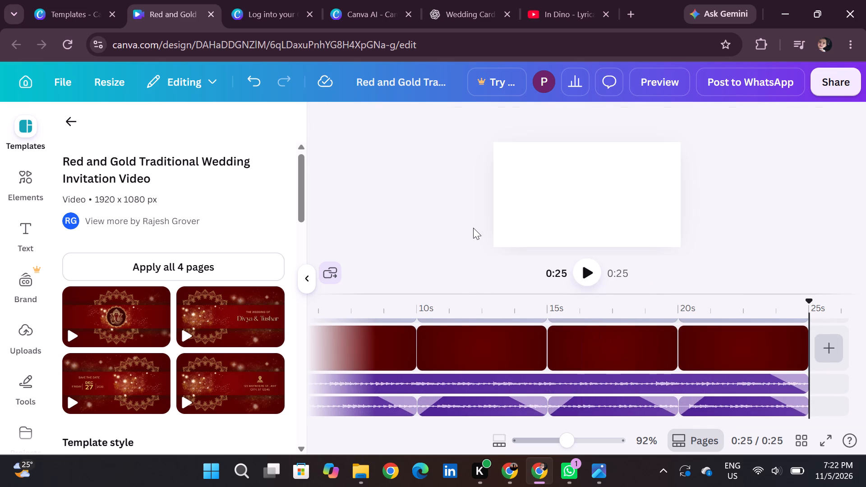
{"action": "key", "text": "ctrl+s"}
{"action": "scroll", "coordinate": [581, 390], "scroll_direction": "right", "scroll_amount": 10}
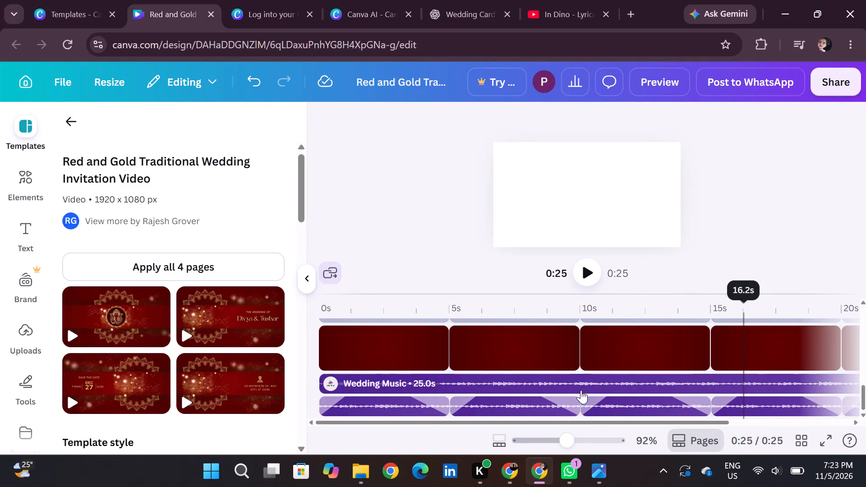
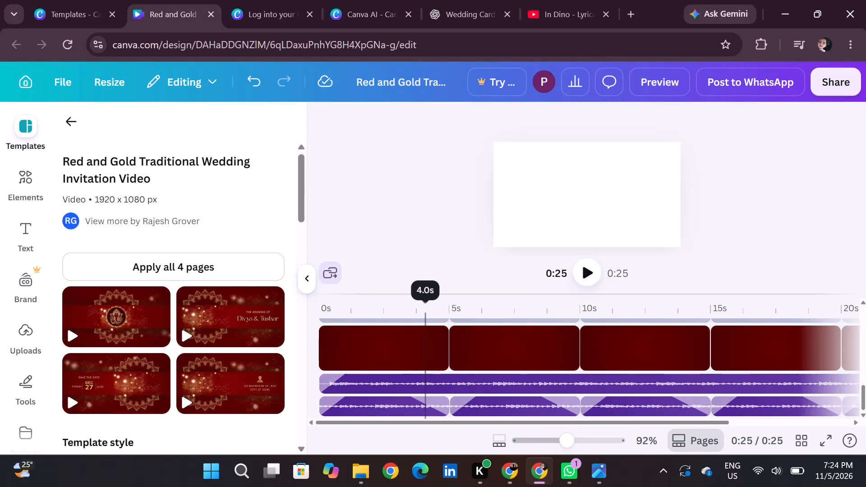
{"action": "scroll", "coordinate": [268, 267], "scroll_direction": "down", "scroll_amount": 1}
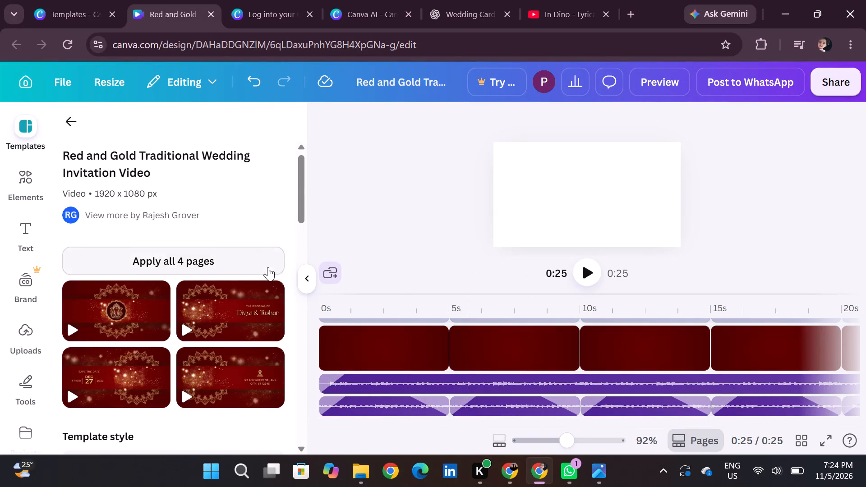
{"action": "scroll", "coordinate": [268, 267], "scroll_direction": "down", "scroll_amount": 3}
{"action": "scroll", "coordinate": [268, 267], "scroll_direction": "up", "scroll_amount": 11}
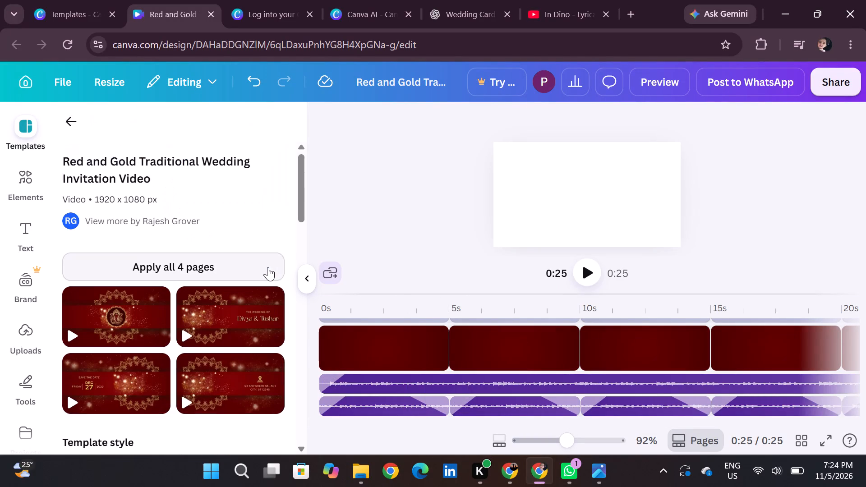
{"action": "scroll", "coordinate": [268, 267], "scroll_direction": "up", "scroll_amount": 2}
Minimize the browser window containing the red and gold wedding invitation video design.
{"action": "left_click", "coordinate": [781, 14]}
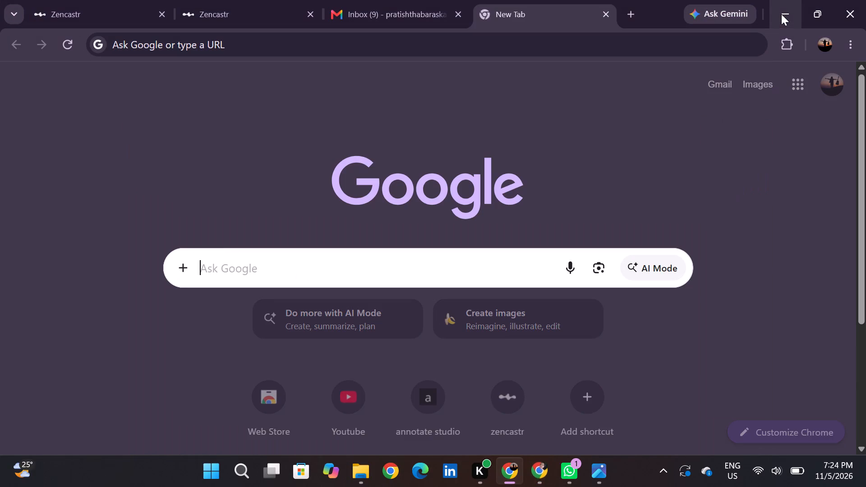
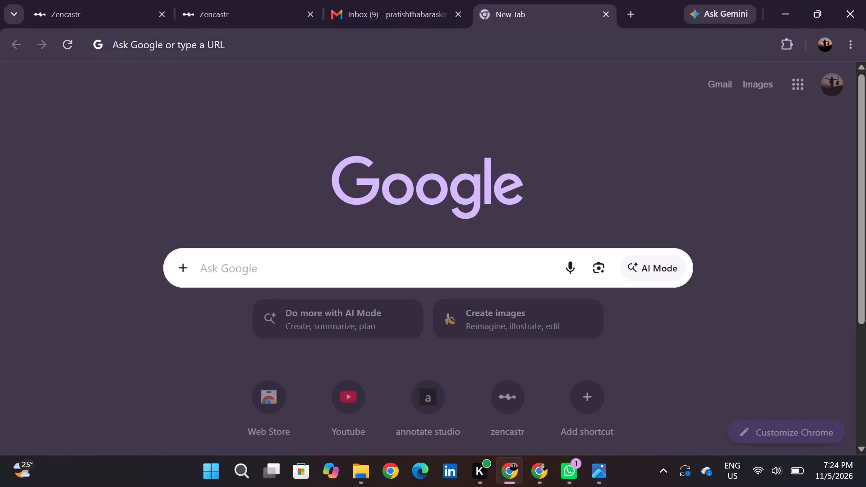
Reopen the wedding invitation design window and play the video around the save-the-date page to review its text.
{"action": "left_click", "coordinate": [536, 486]}
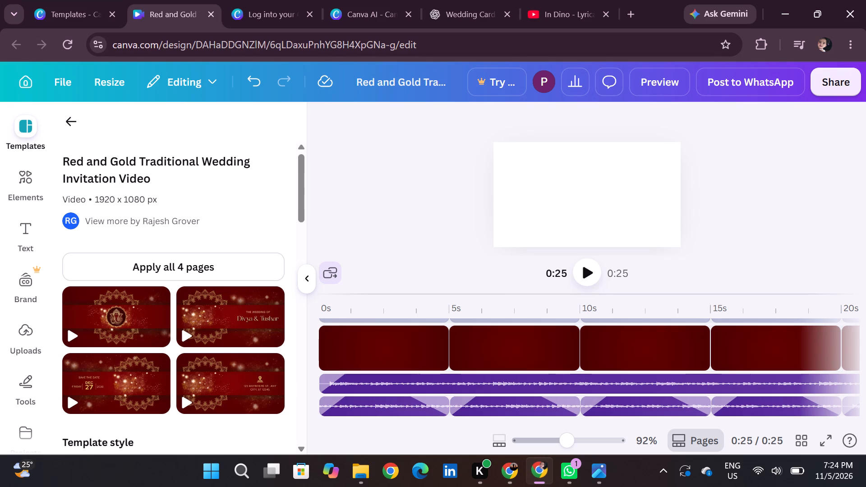
{"action": "scroll", "coordinate": [381, 221], "scroll_direction": "down", "scroll_amount": 3}
{"action": "scroll", "coordinate": [454, 334], "scroll_direction": "right", "scroll_amount": 2}
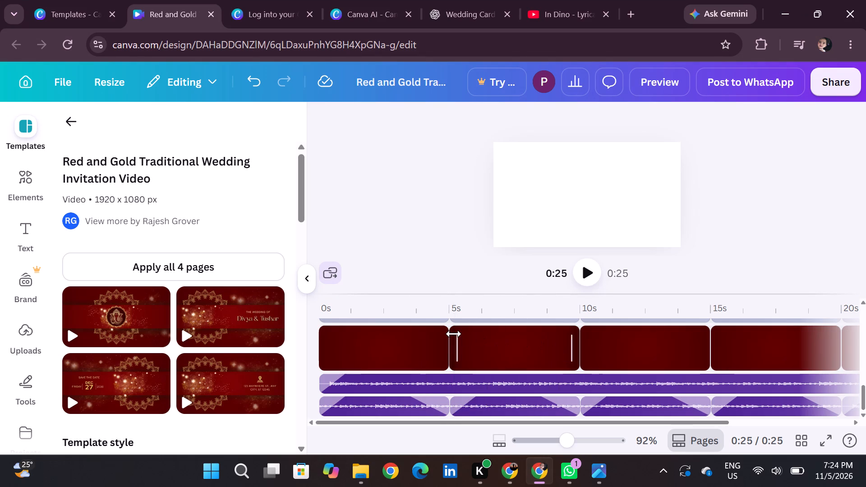
{"action": "scroll", "coordinate": [454, 334], "scroll_direction": "right", "scroll_amount": 7}
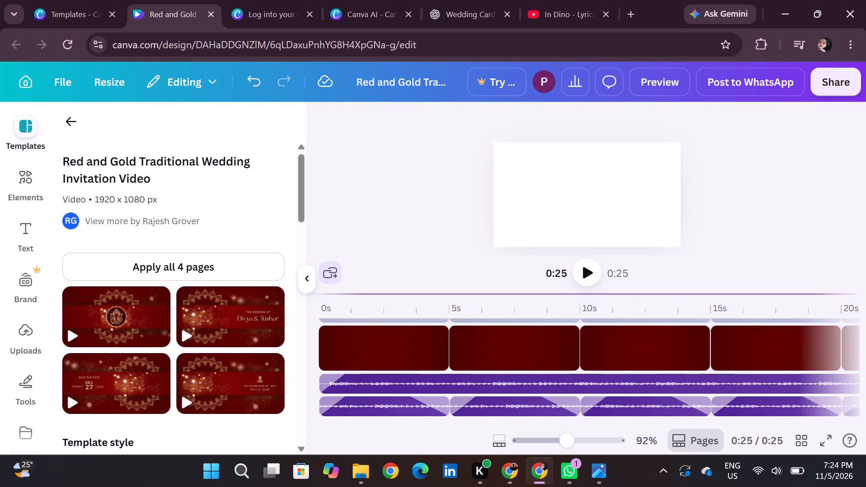
{"action": "left_click", "coordinate": [576, 305]}
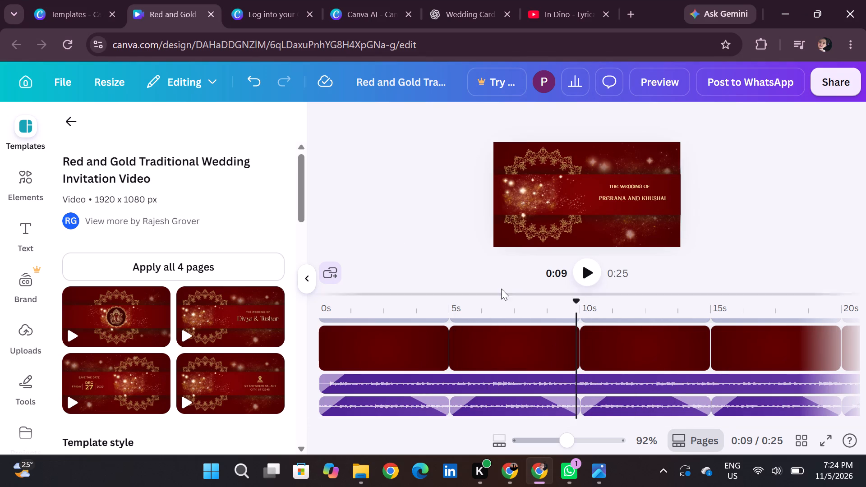
{"action": "left_click", "coordinate": [594, 279]}
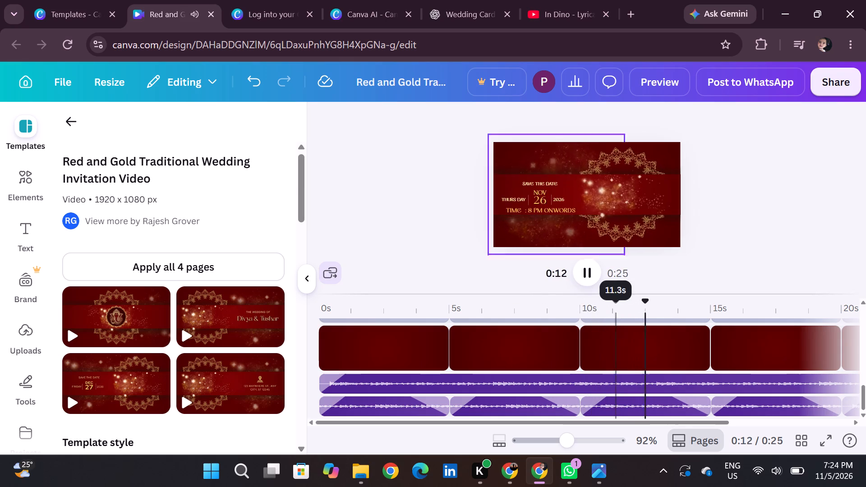
{"action": "left_click", "coordinate": [632, 338]}
{"action": "left_click", "coordinate": [586, 271]}
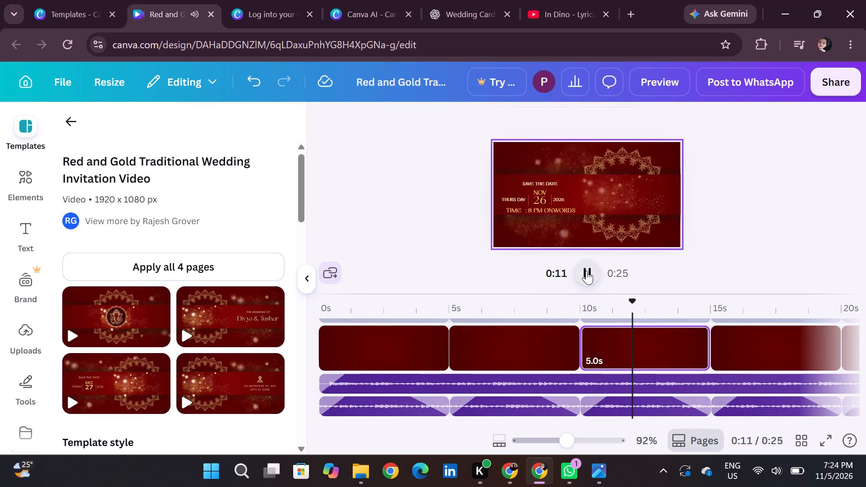
{"action": "left_click", "coordinate": [586, 283]}
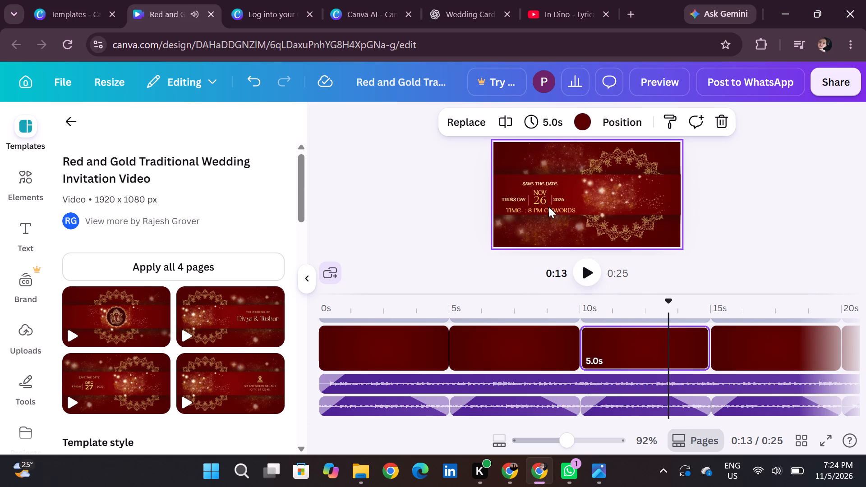
Recolour the whole "time : 8 PM onwords" line on the save-the-date page to pale yellow.
{"action": "double_click", "coordinate": [548, 210]}
{"action": "double_click", "coordinate": [548, 210]}
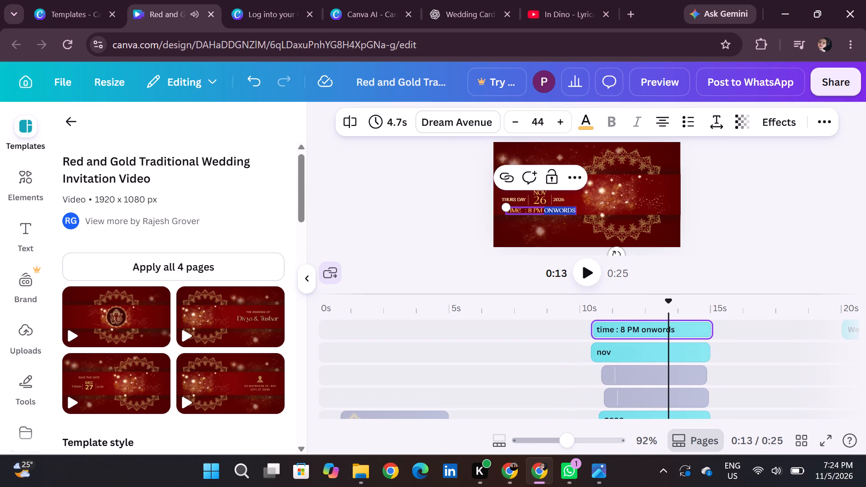
{"action": "triple_click", "coordinate": [548, 210]}
{"action": "left_click", "coordinate": [588, 117]}
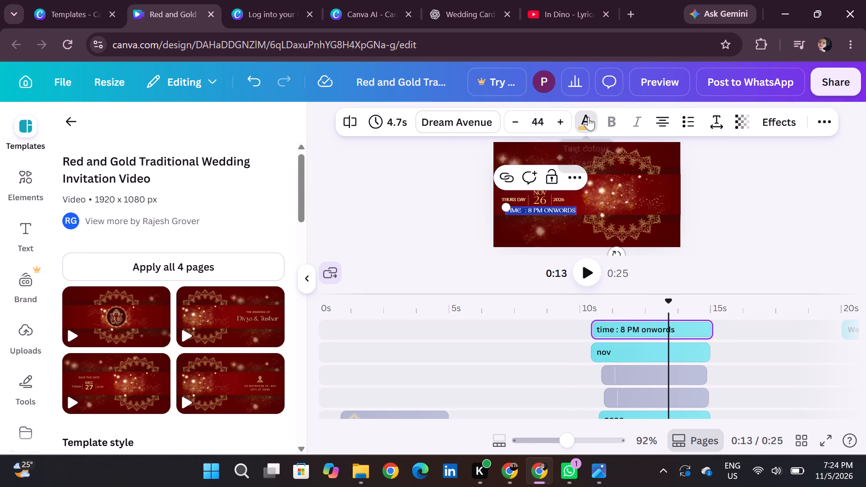
{"action": "left_click", "coordinate": [166, 232]}
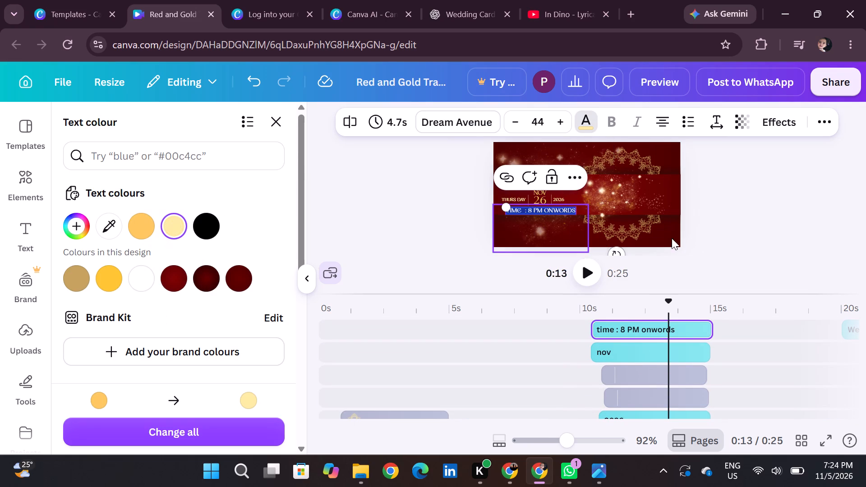
{"action": "left_click", "coordinate": [713, 246]}
{"action": "left_click", "coordinate": [713, 246]}
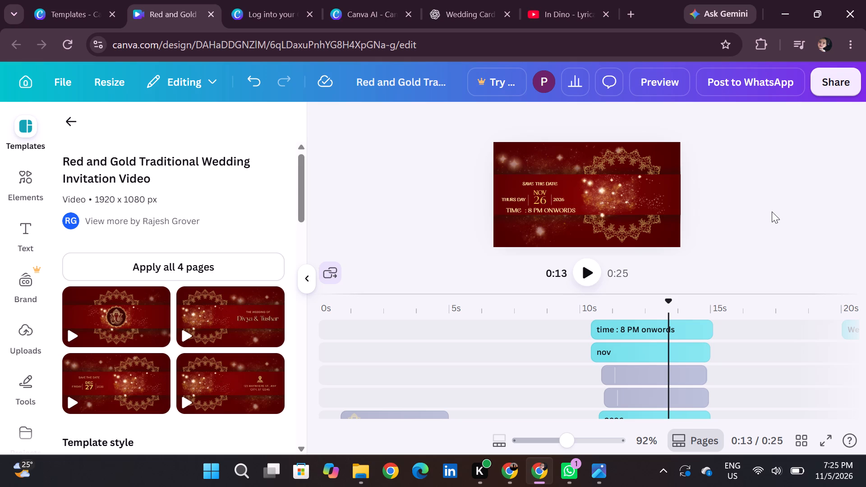
Play the video from the save-the-date page into the closing invitation message and look over the timeline tracks.
{"action": "left_click", "coordinate": [590, 276]}
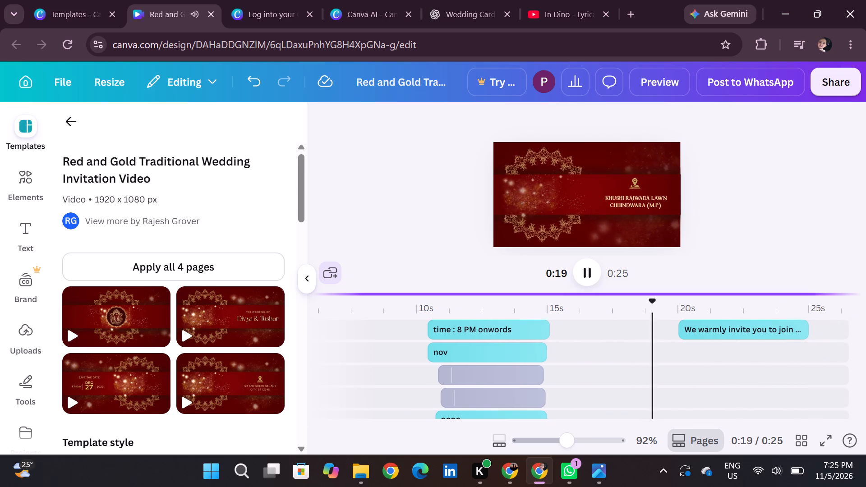
{"action": "left_click_drag", "start_coordinate": [593, 296], "coordinate": [591, 271]}
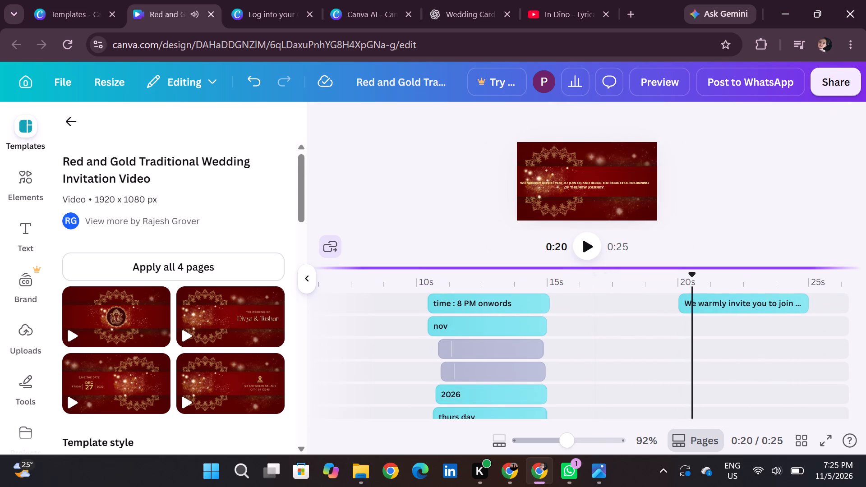
{"action": "left_click_drag", "start_coordinate": [591, 271], "coordinate": [595, 414]}
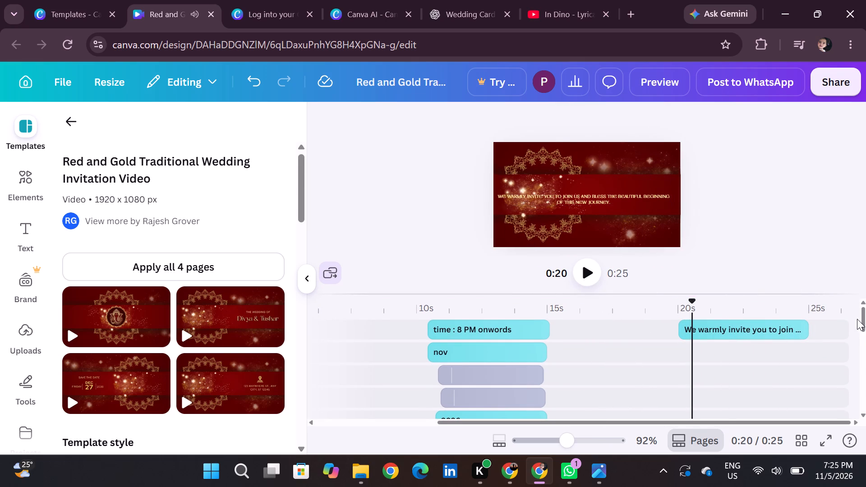
{"action": "left_click", "coordinate": [860, 414]}
{"action": "left_click", "coordinate": [860, 414]}
{"action": "left_click_drag", "start_coordinate": [860, 414], "coordinate": [864, 297]}
{"action": "triple_click", "coordinate": [864, 297]}
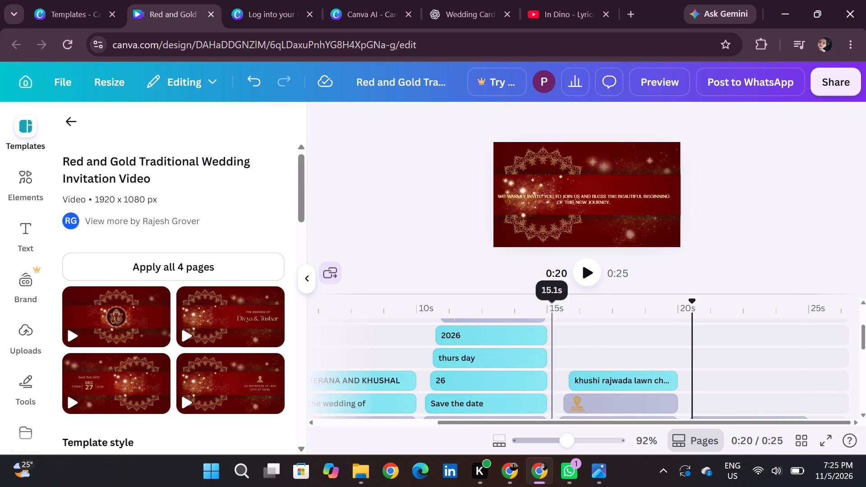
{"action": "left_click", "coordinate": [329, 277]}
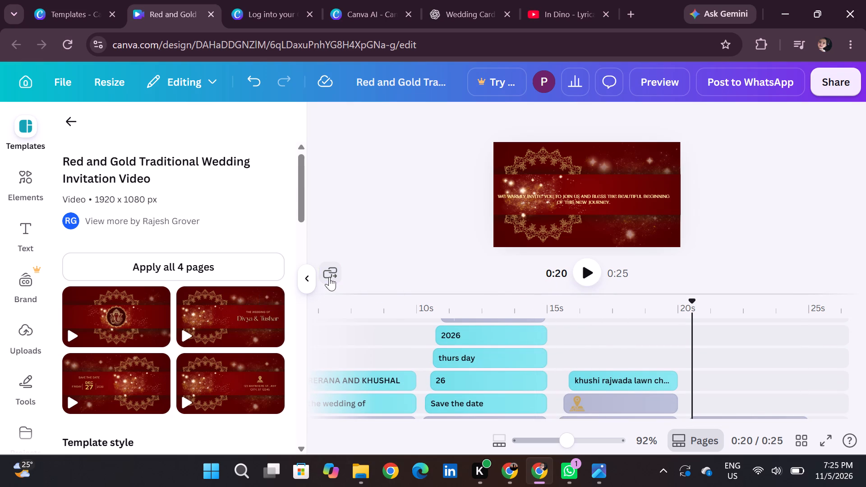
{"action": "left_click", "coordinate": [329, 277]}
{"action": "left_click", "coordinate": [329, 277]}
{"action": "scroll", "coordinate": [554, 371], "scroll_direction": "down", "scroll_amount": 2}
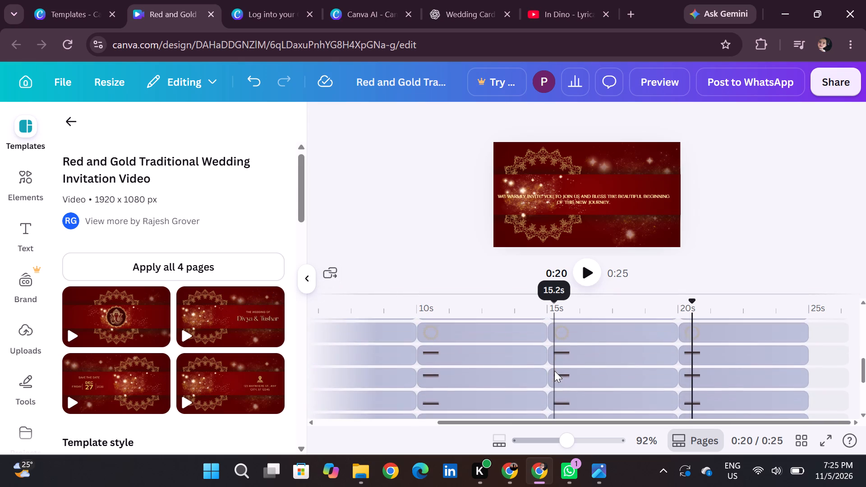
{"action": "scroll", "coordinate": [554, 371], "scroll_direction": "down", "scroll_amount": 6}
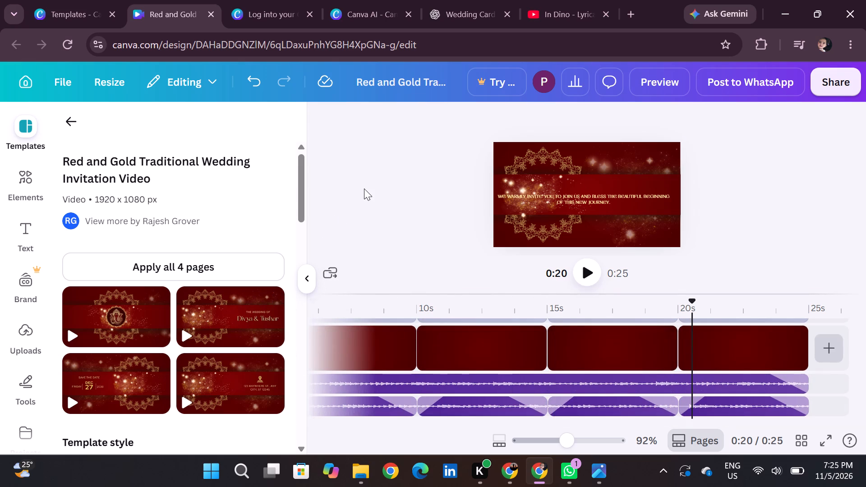
Leave the applied template's details and collapse the side panel to widen the editing area.
{"action": "left_click", "coordinate": [69, 123]}
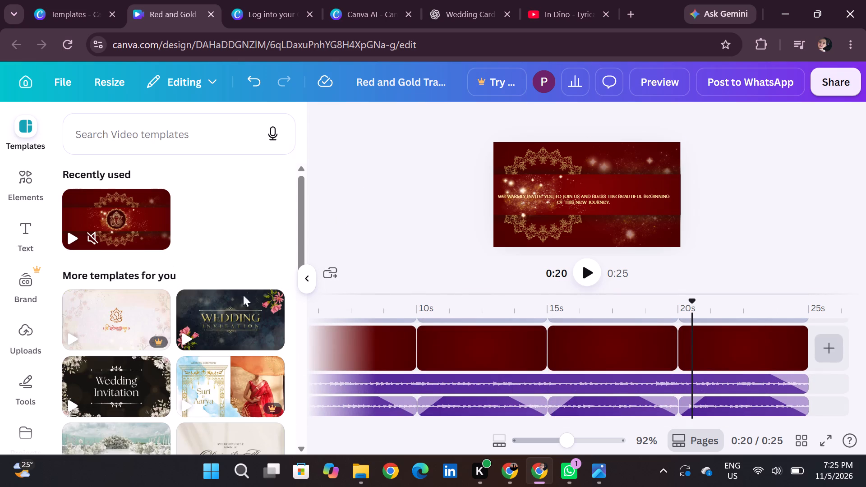
{"action": "left_click", "coordinate": [309, 280]}
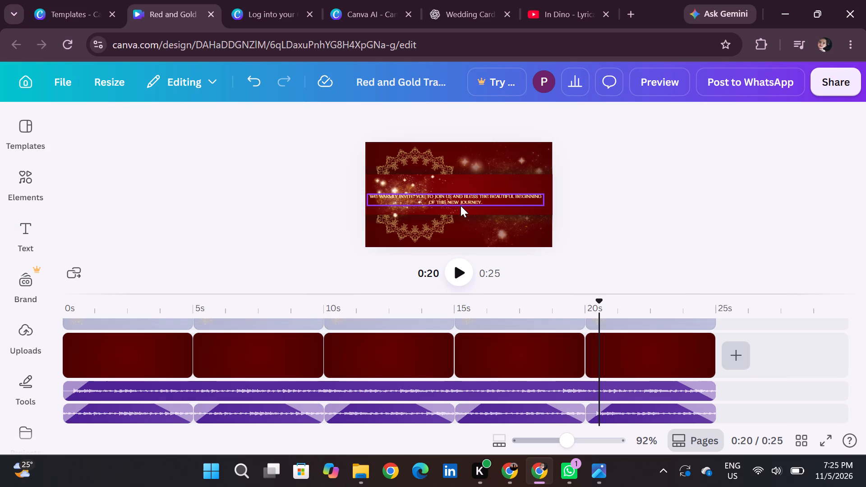
{"action": "scroll", "coordinate": [461, 206], "scroll_direction": "up", "scroll_amount": 4}
{"action": "scroll", "coordinate": [637, 224], "scroll_direction": "up", "scroll_amount": 3}
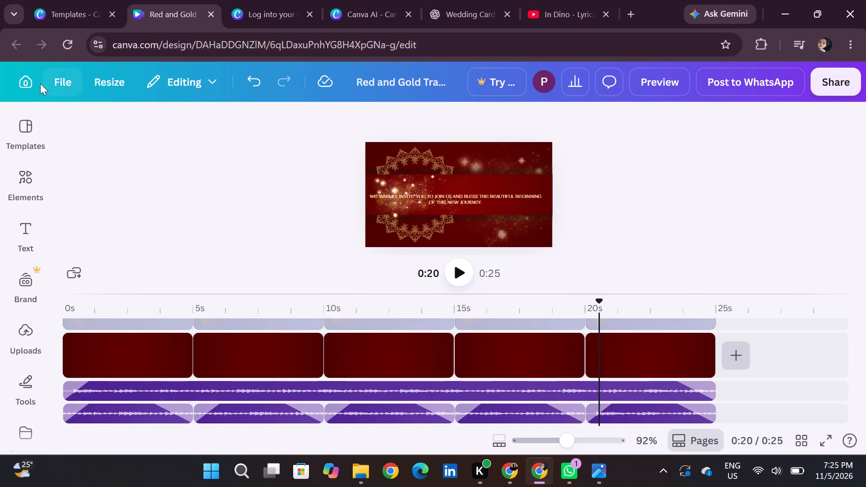
Return to the Canva home page, reopen the Red and Gold Traditional Wedding design from Recents, and enlarge its preview above the timeline.
{"action": "left_click", "coordinate": [20, 81]}
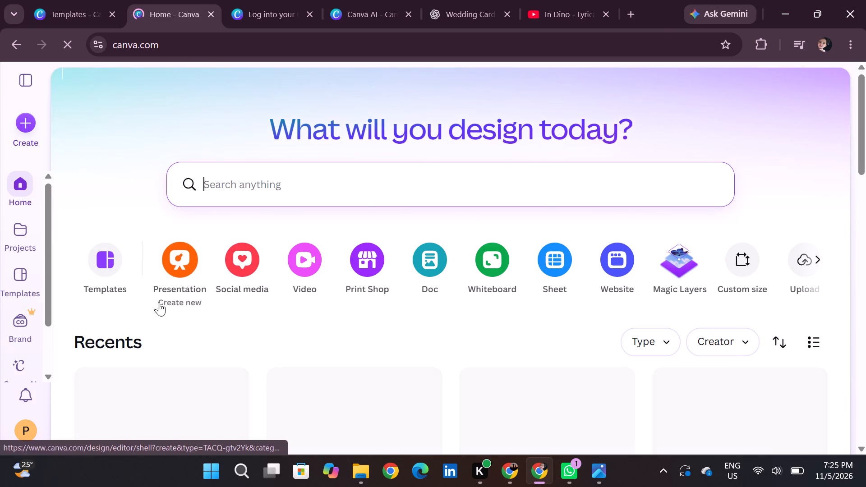
{"action": "scroll", "coordinate": [161, 310], "scroll_direction": "down", "scroll_amount": 2}
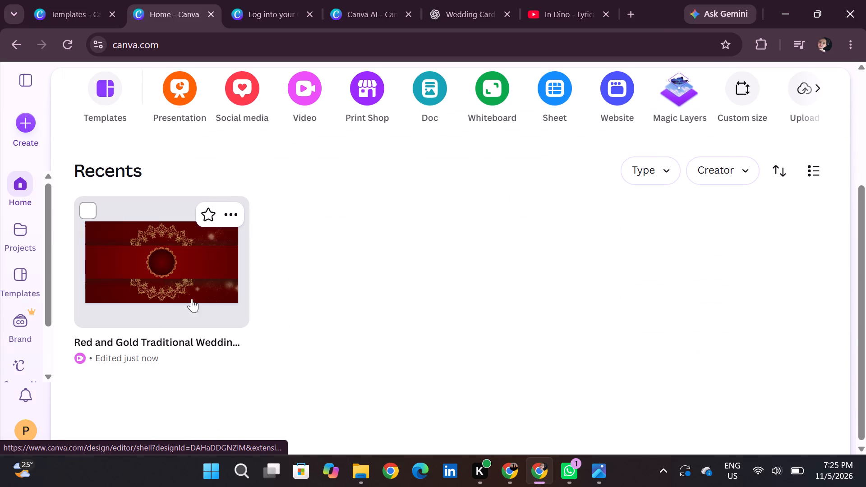
{"action": "left_click", "coordinate": [180, 294]}
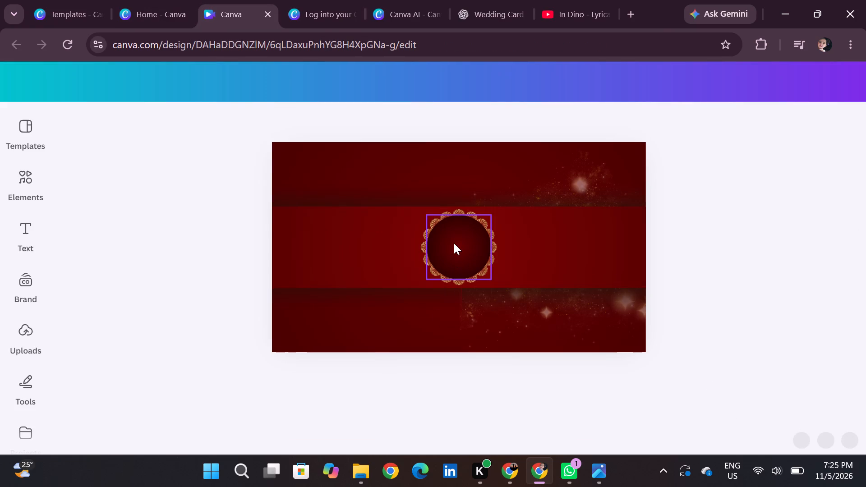
{"action": "scroll", "coordinate": [379, 308], "scroll_direction": "up", "scroll_amount": 4}
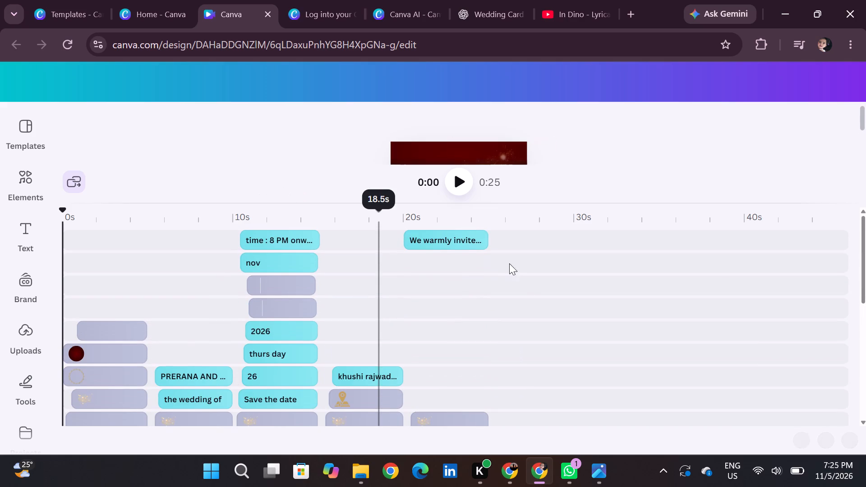
{"action": "scroll", "coordinate": [526, 283], "scroll_direction": "up", "scroll_amount": 4}
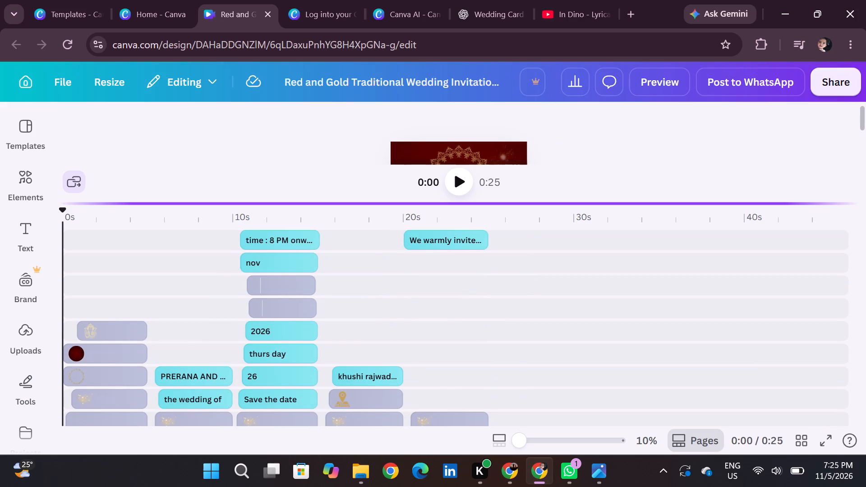
{"action": "left_click_drag", "start_coordinate": [481, 207], "coordinate": [490, 458]}
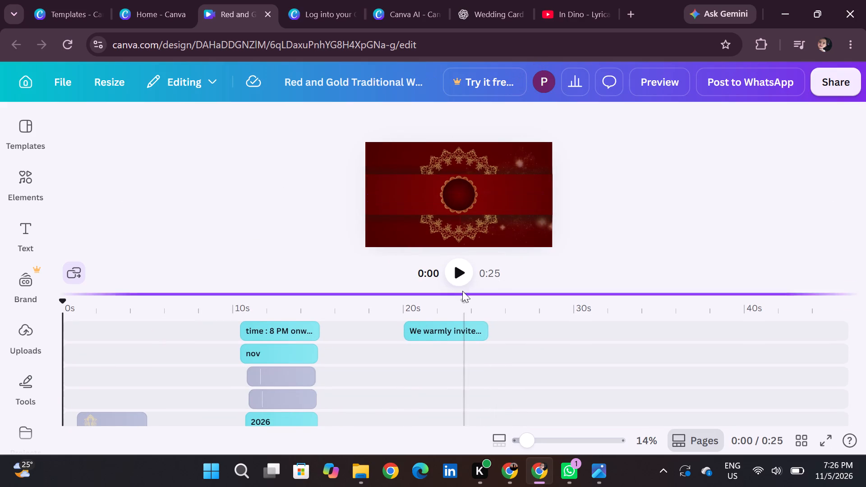
Play the full invitation video from the beginning to check it, and return the playhead to 0:00.
{"action": "left_click", "coordinate": [461, 279]}
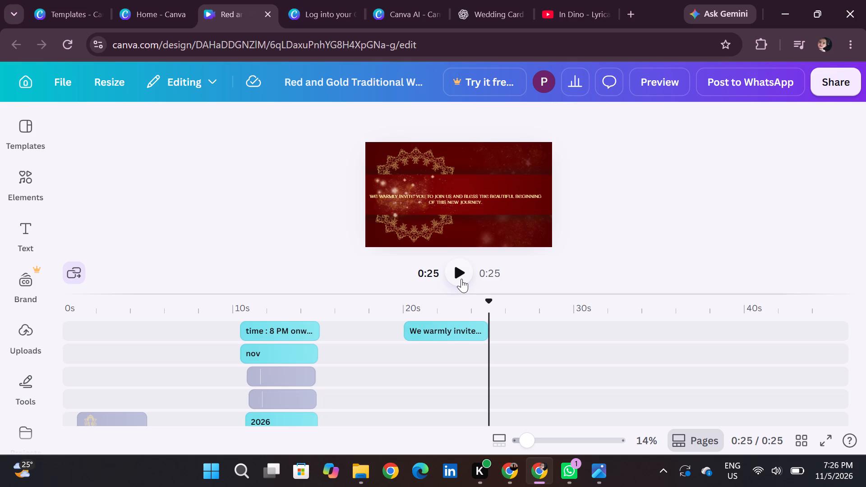
{"action": "scroll", "coordinate": [333, 329], "scroll_direction": "right", "scroll_amount": 3}
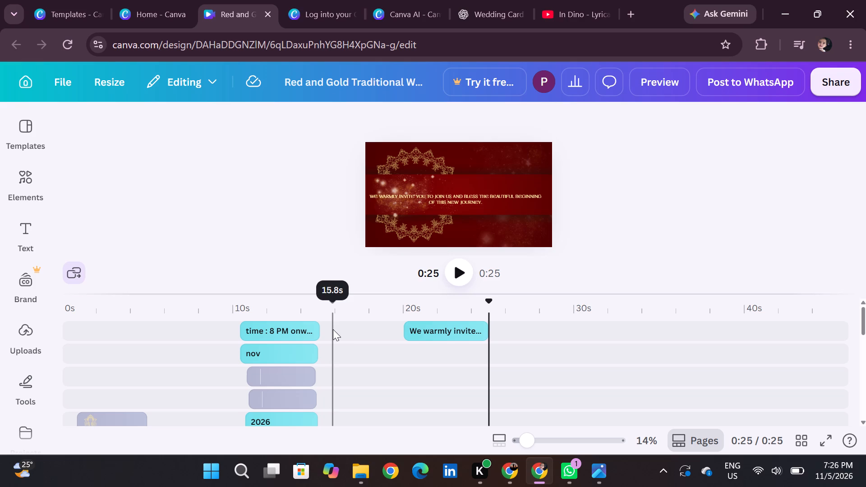
{"action": "scroll", "coordinate": [333, 329], "scroll_direction": "right", "scroll_amount": 4}
{"action": "left_click_drag", "start_coordinate": [488, 302], "coordinate": [0, 321]}
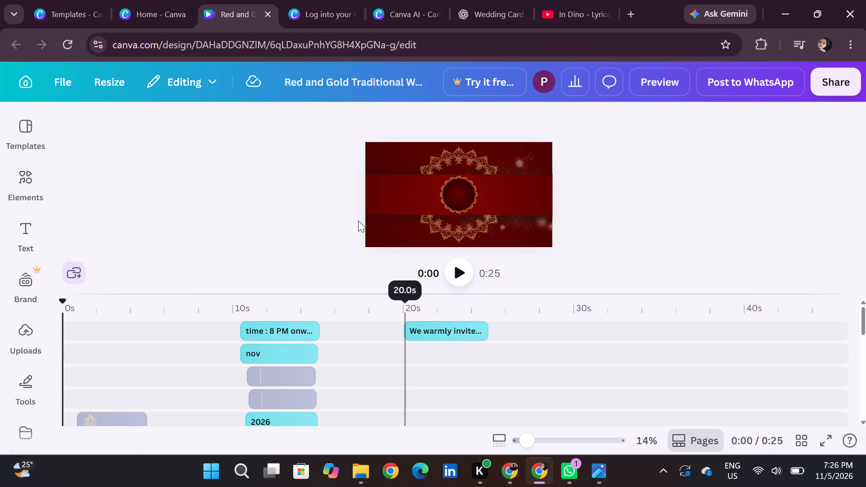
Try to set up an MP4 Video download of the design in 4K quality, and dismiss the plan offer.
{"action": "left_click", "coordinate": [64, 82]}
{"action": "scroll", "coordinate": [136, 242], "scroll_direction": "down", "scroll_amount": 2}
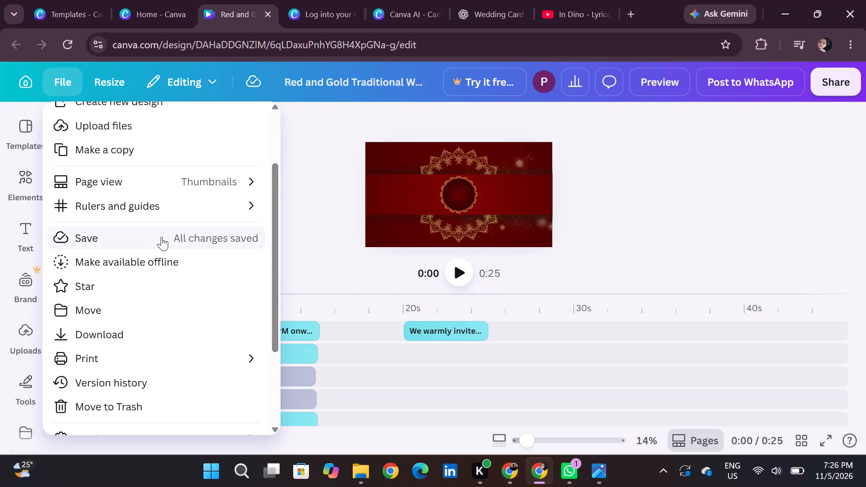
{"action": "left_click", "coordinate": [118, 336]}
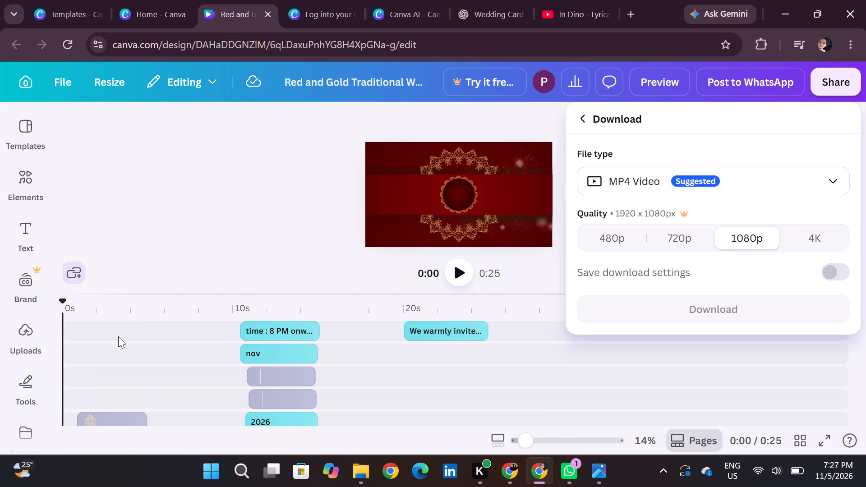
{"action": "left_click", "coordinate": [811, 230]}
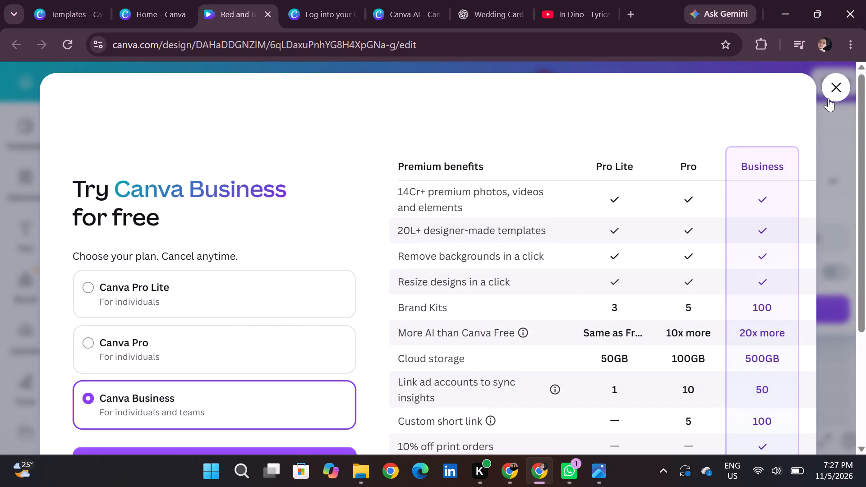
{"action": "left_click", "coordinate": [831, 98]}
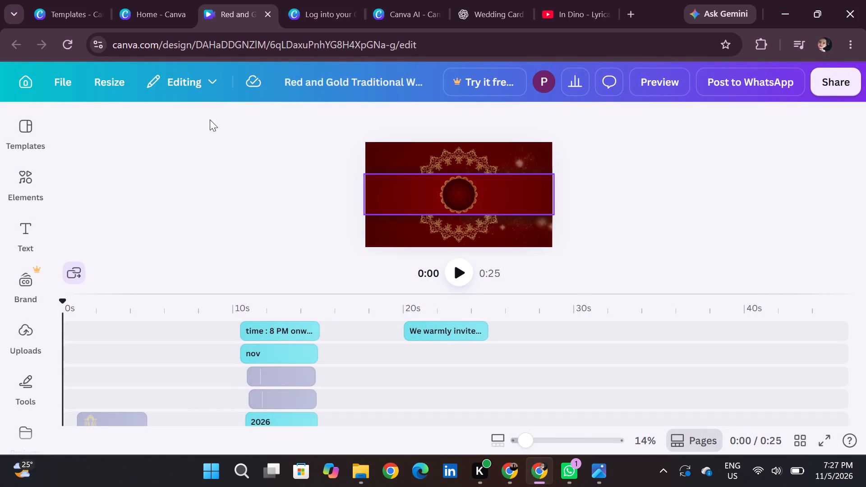
Download the invitation design as an MP4 Video in 1080p quality, and request the file again once it is prepared.
{"action": "left_click", "coordinate": [59, 78]}
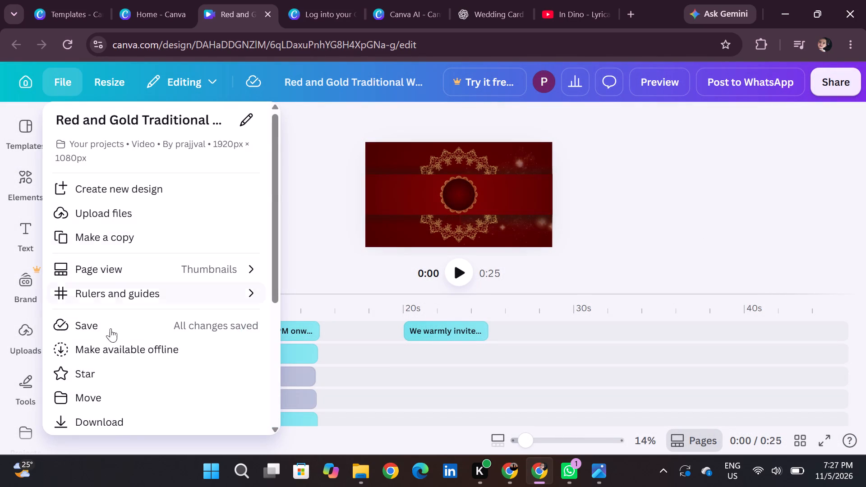
{"action": "scroll", "coordinate": [106, 341], "scroll_direction": "down", "scroll_amount": 2}
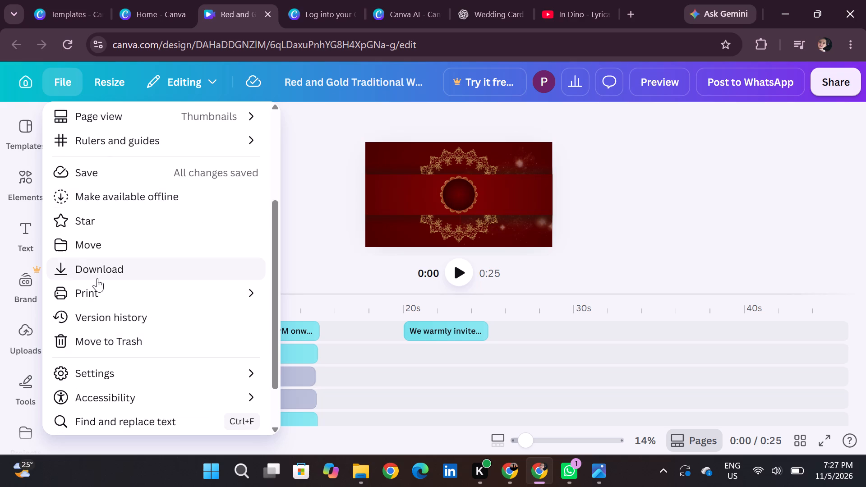
{"action": "left_click", "coordinate": [98, 270]}
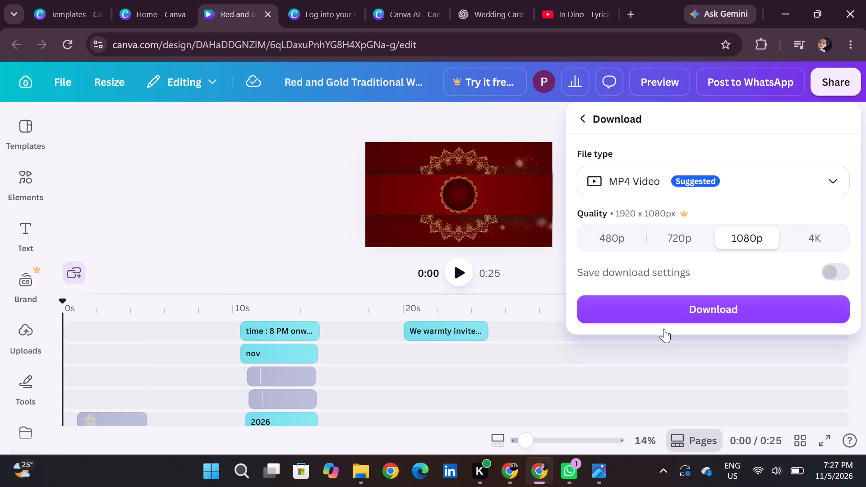
{"action": "left_click", "coordinate": [719, 182]}
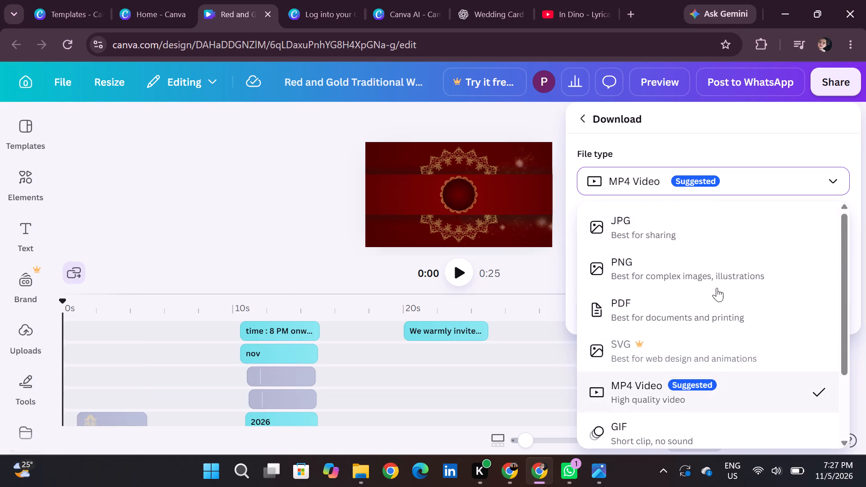
{"action": "left_click", "coordinate": [773, 107]}
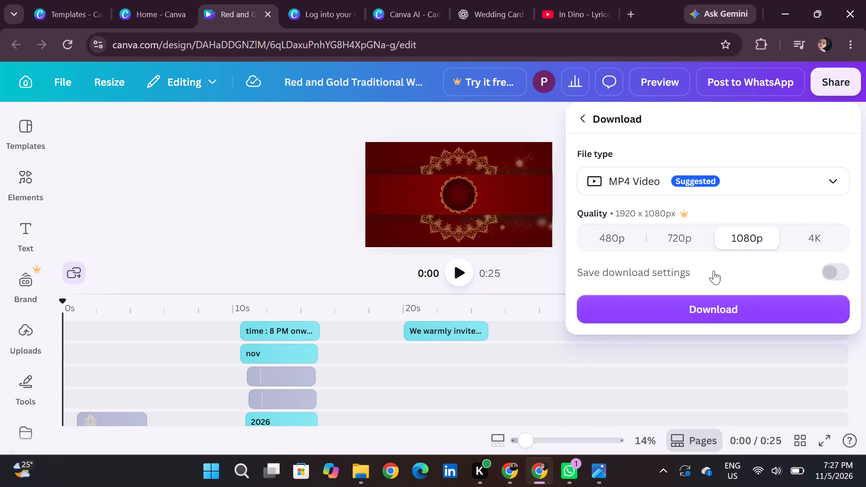
{"action": "left_click", "coordinate": [705, 317]}
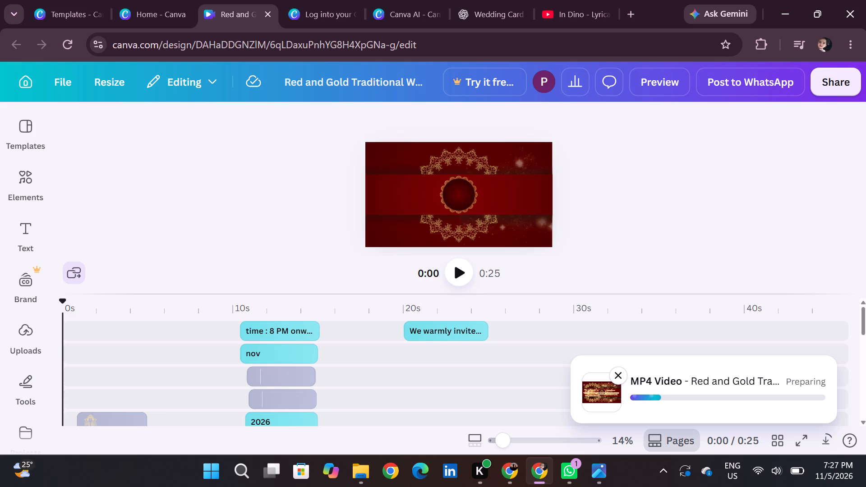
{"action": "left_click", "coordinate": [665, 391]}
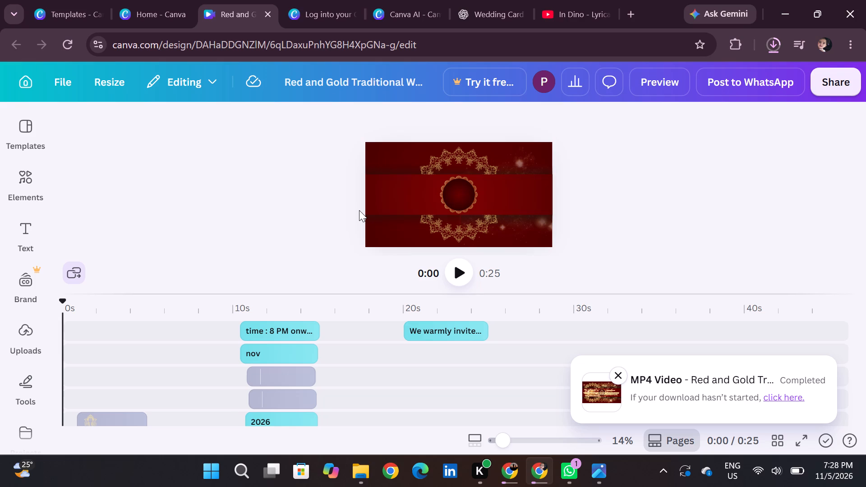
{"action": "left_click", "coordinate": [780, 403]}
Open the downloaded Red and Gold Traditional Wedding Invitation Video (1).mp4 in Media Player.
{"action": "left_click", "coordinate": [771, 45]}
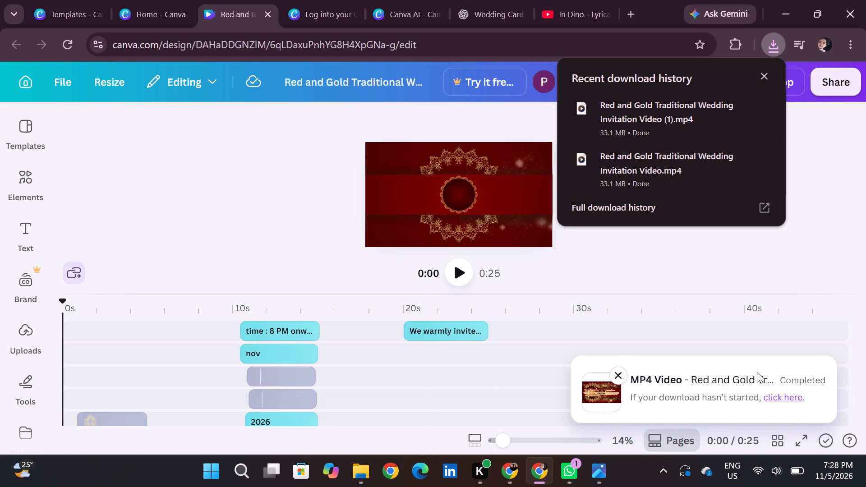
{"action": "double_click", "coordinate": [677, 122]}
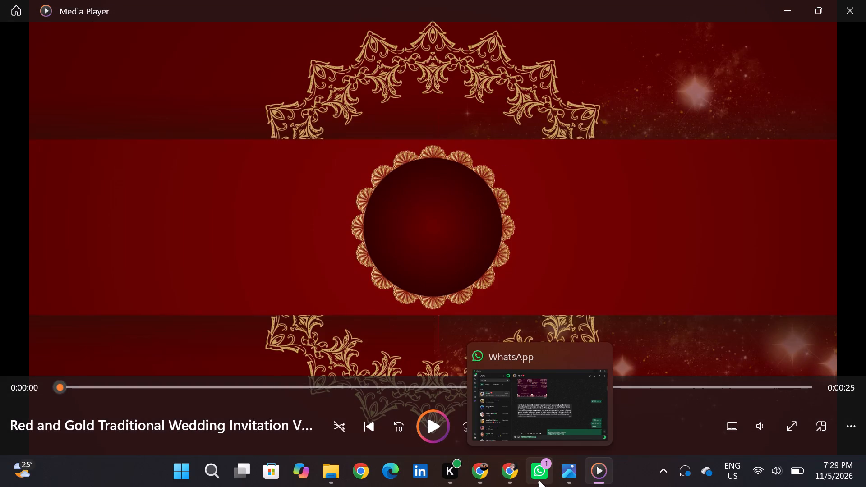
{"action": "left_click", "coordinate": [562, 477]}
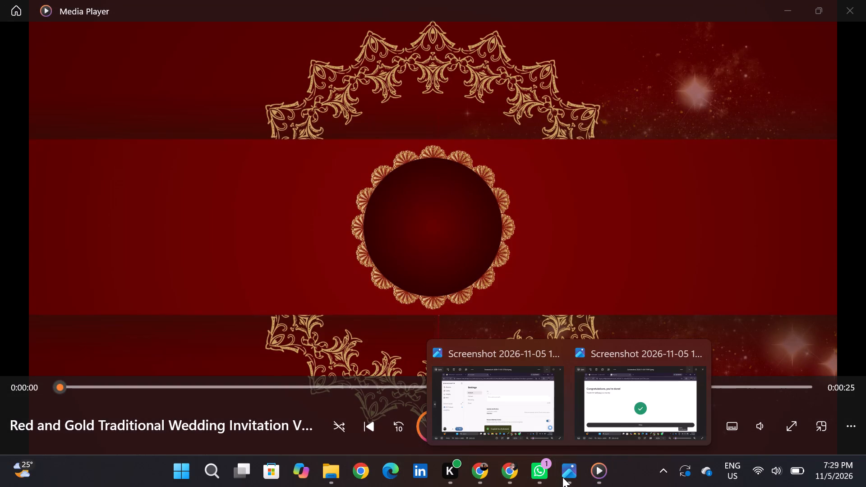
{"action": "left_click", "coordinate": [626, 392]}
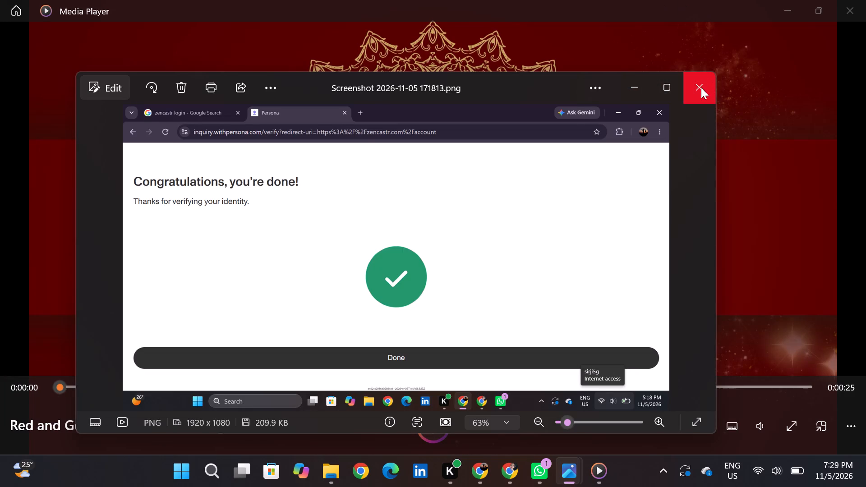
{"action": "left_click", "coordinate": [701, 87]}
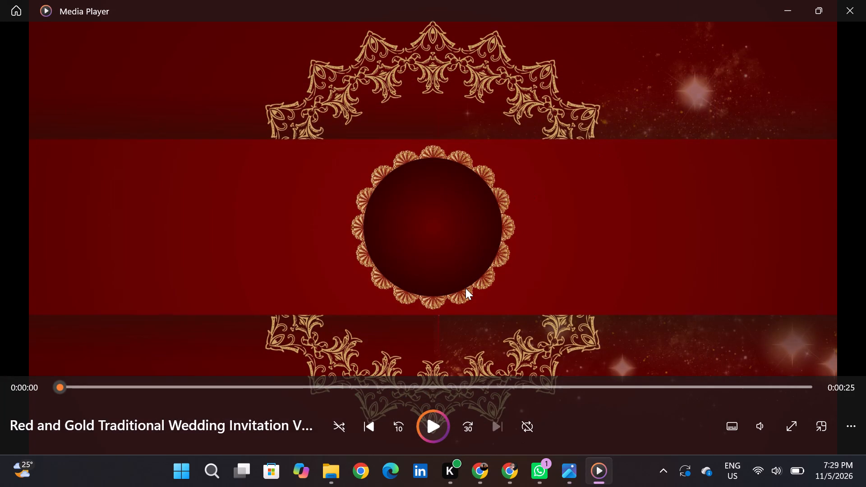
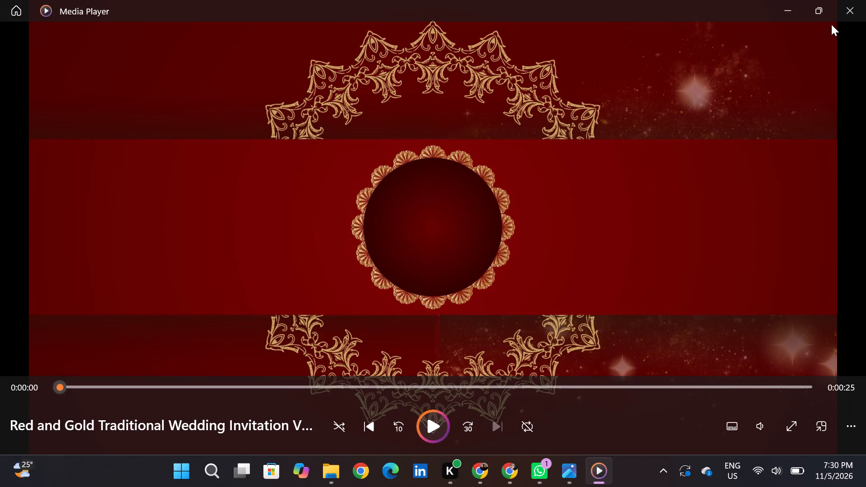
Minimize the Media Player window and return to the invitation design in Canva.
{"action": "left_click", "coordinate": [791, 16]}
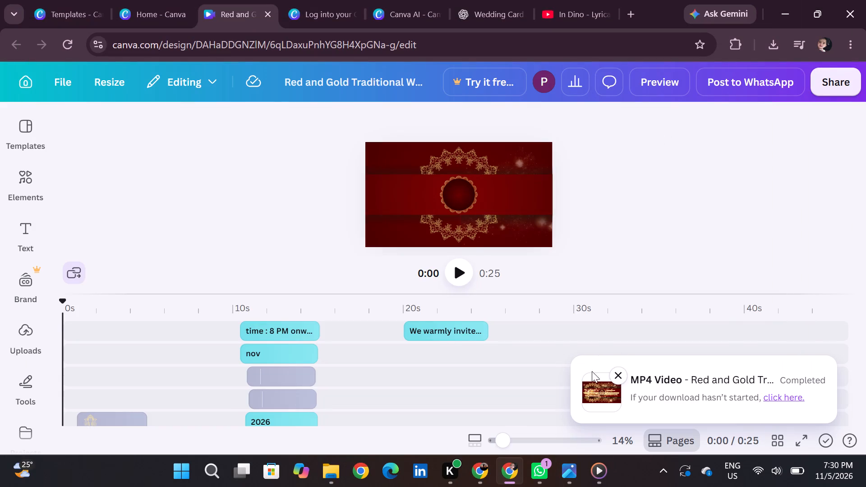
{"action": "scroll", "coordinate": [468, 249], "scroll_direction": "down", "scroll_amount": 2}
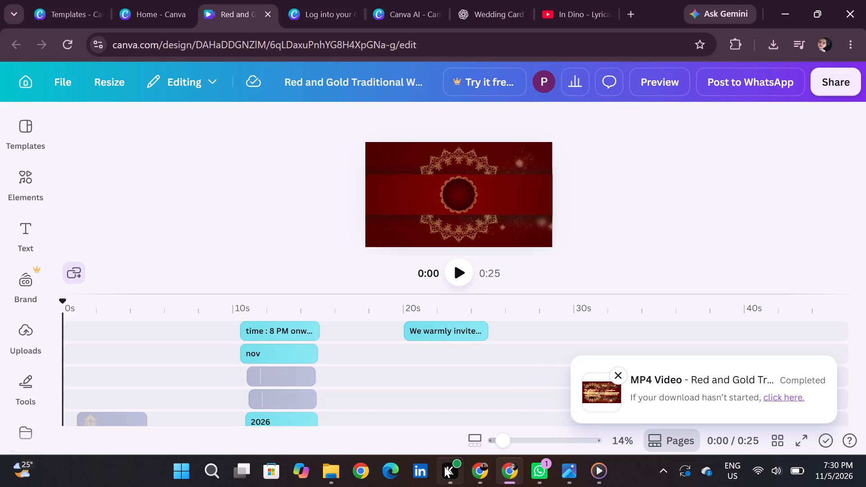